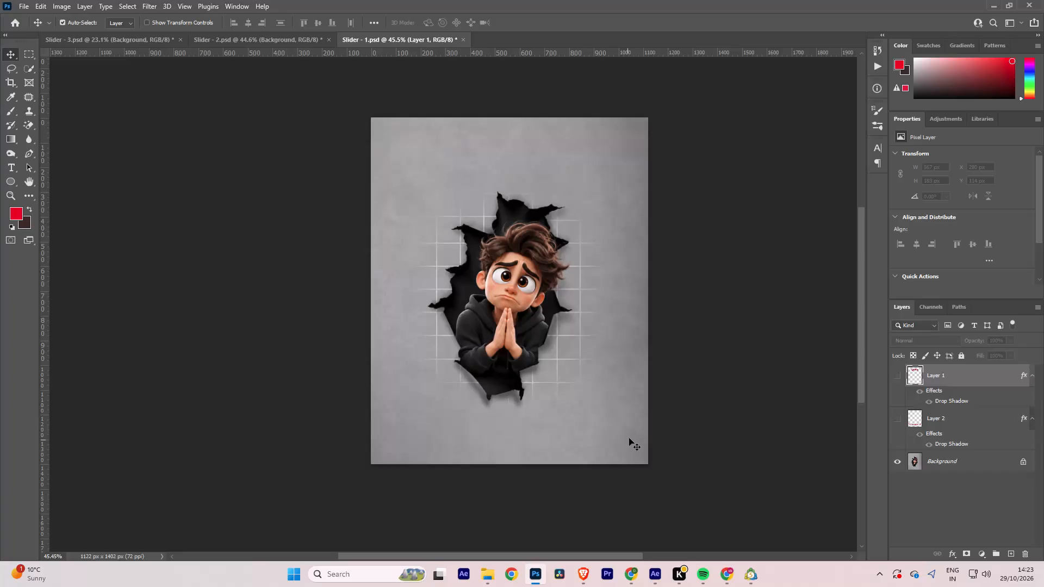
Save the Slider - 1.psd document.
{"action": "key", "text": "ctrl+s"}
{"action": "key", "text": "ctrl+s"}
{"action": "key", "text": "ctrl+s"}
{"action": "key", "text": "ctrl+s"}
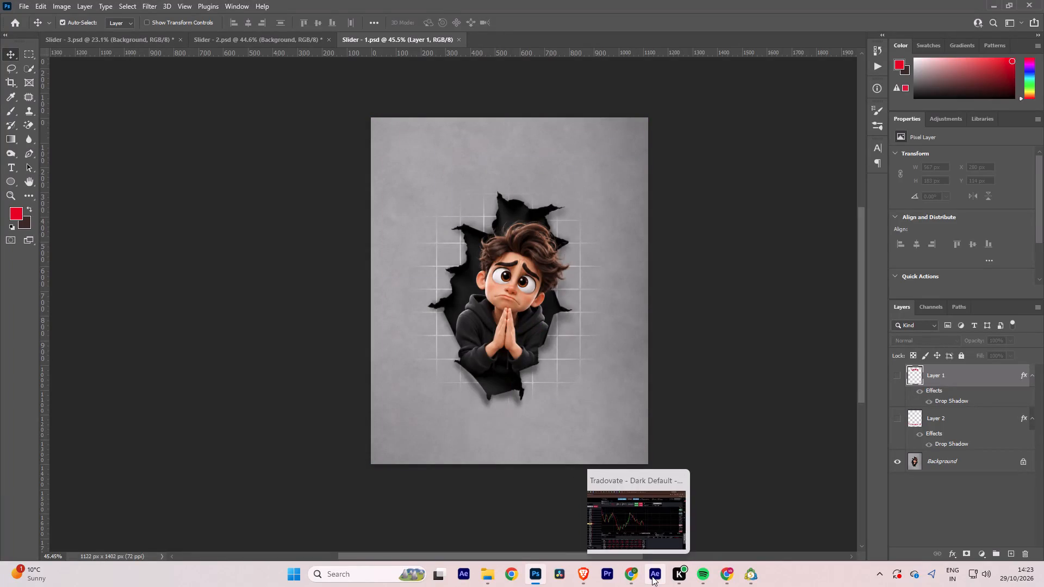
Switch to File Explorer and create a folder named AE inside the Carousel Motion Post 05 folder.
{"action": "left_click", "coordinate": [652, 577]}
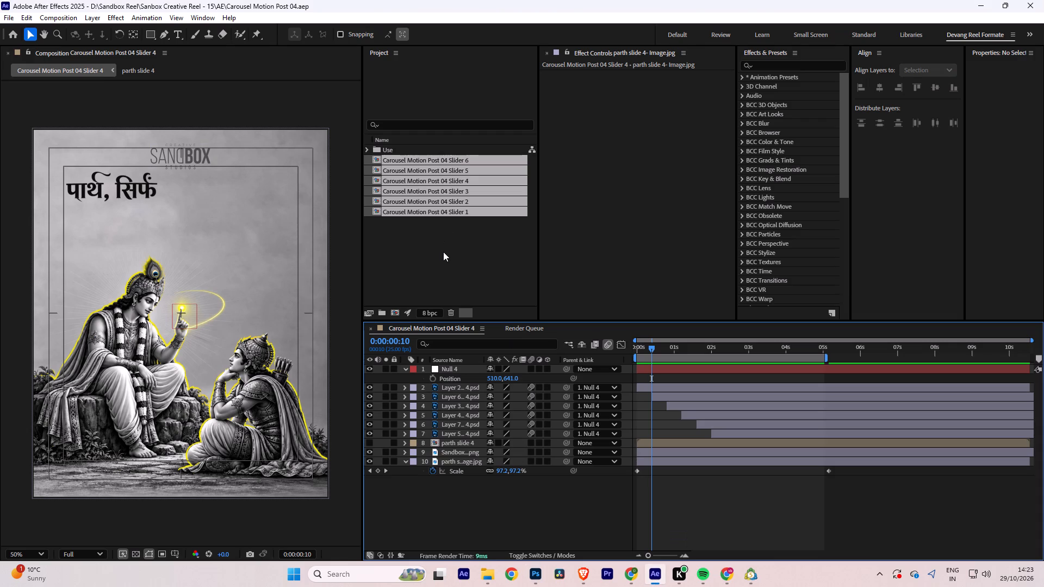
{"action": "left_click", "coordinate": [443, 252]}
{"action": "key", "text": "alt+Tab"}
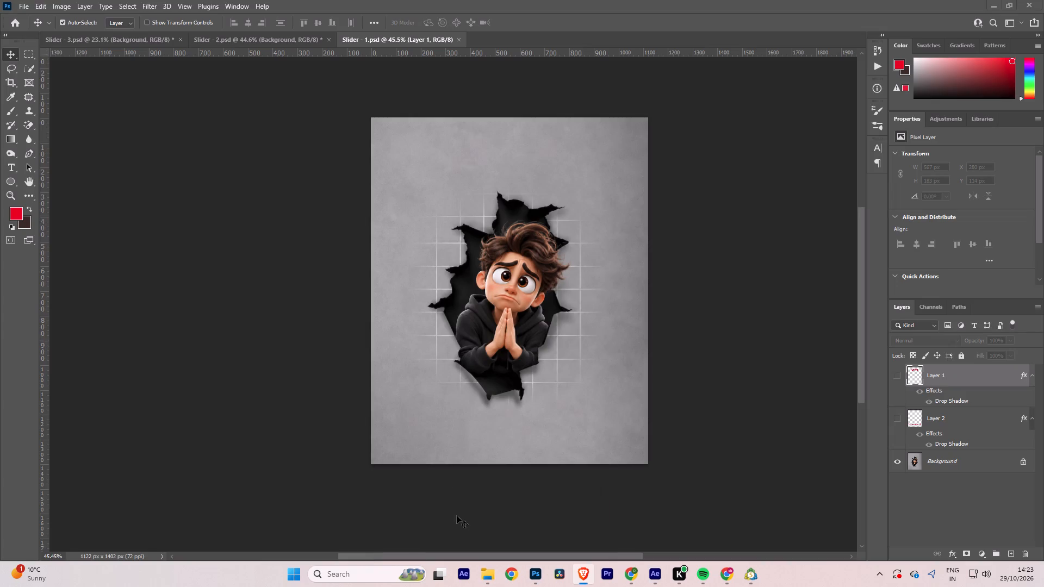
{"action": "left_click", "coordinate": [518, 519]}
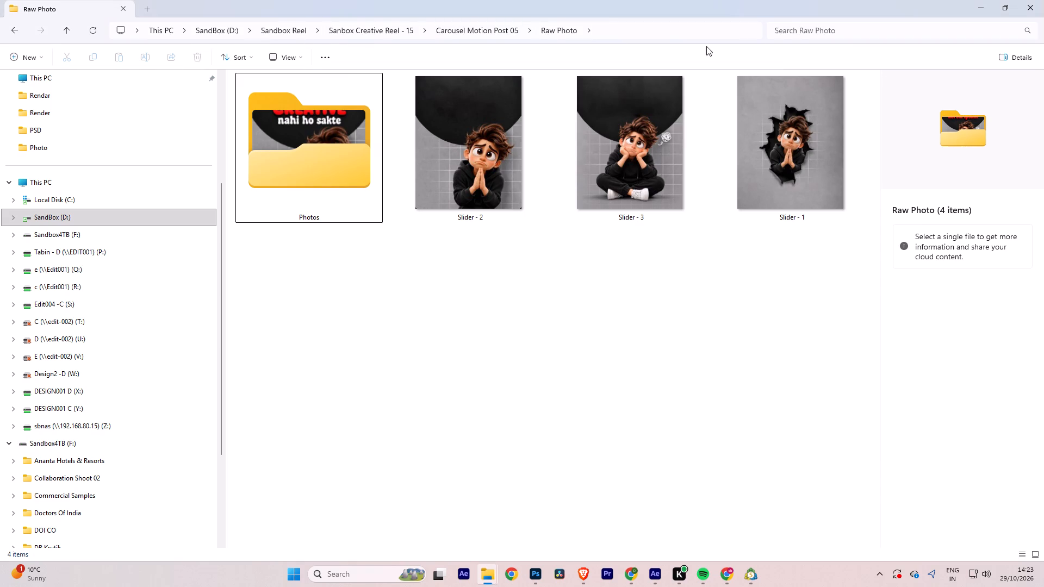
{"action": "left_click", "coordinate": [1039, 2]}
{"action": "left_click", "coordinate": [493, 576]}
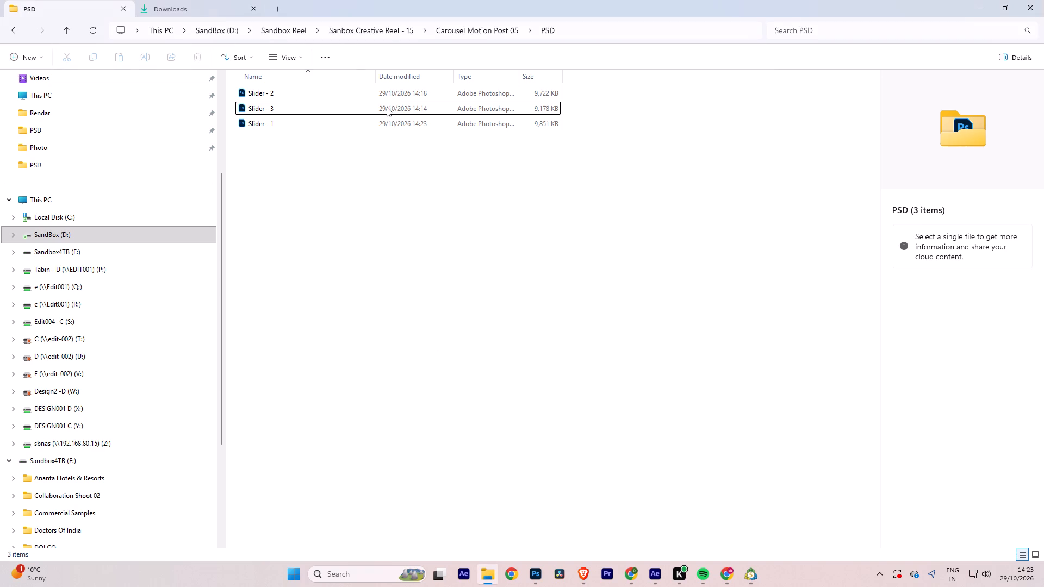
{"action": "left_click", "coordinate": [489, 33]}
{"action": "left_click", "coordinate": [469, 32]}
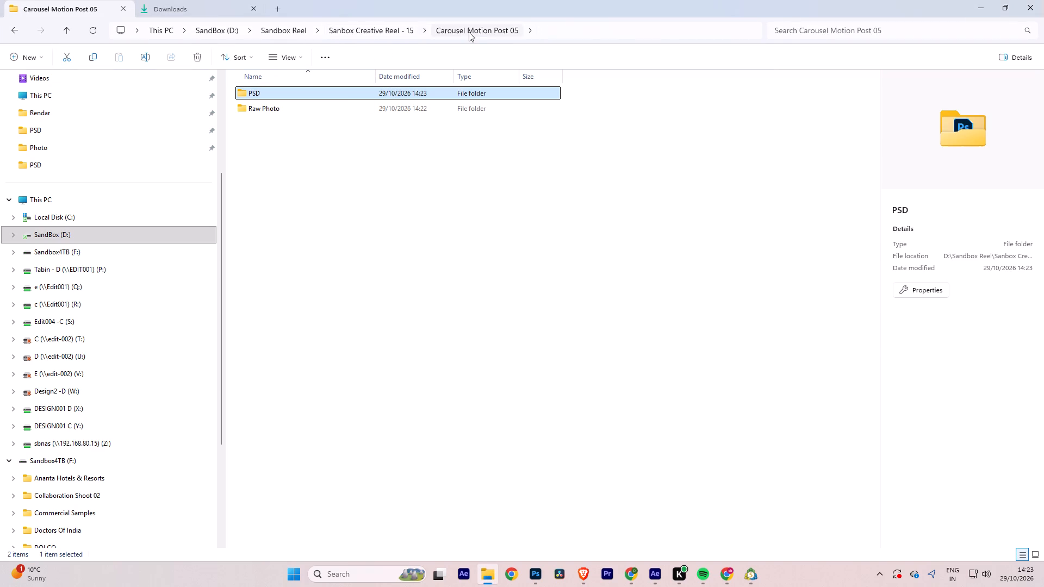
{"action": "key", "text": "ctrl+shift+n"}
{"action": "type", "text": "AE"}
{"action": "key", "text": "Return"}
{"action": "left_click", "coordinate": [318, 176]}
Copy the name of the Carousel Motion Post 05 folder from its parent folder, Sanbox Creative Reel - 15.
{"action": "left_click", "coordinate": [377, 27]}
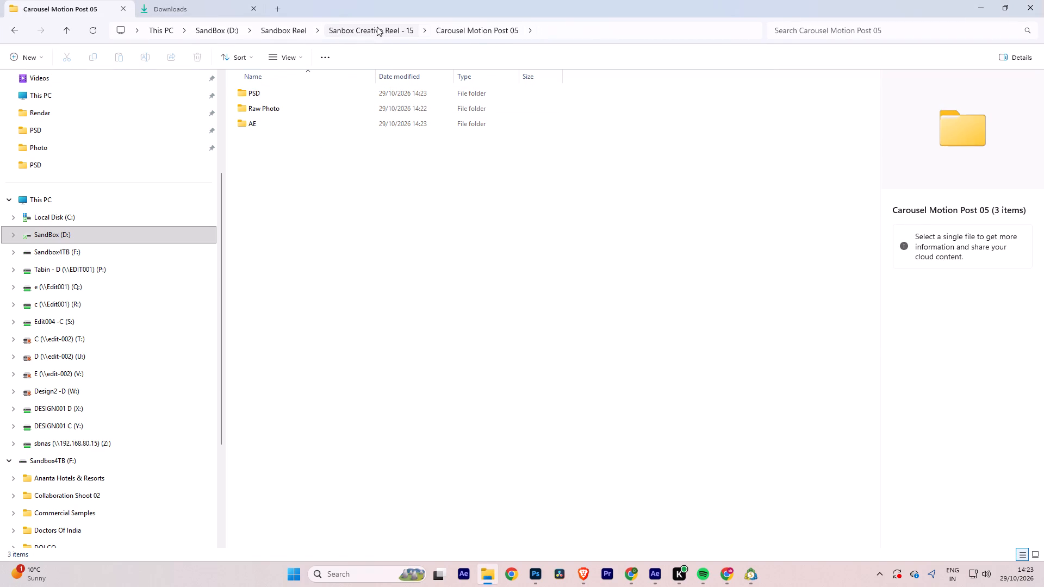
{"action": "left_click_drag", "start_coordinate": [322, 320], "coordinate": [324, 303]}
{"action": "left_click", "coordinate": [296, 109]}
{"action": "key", "text": "F2"}
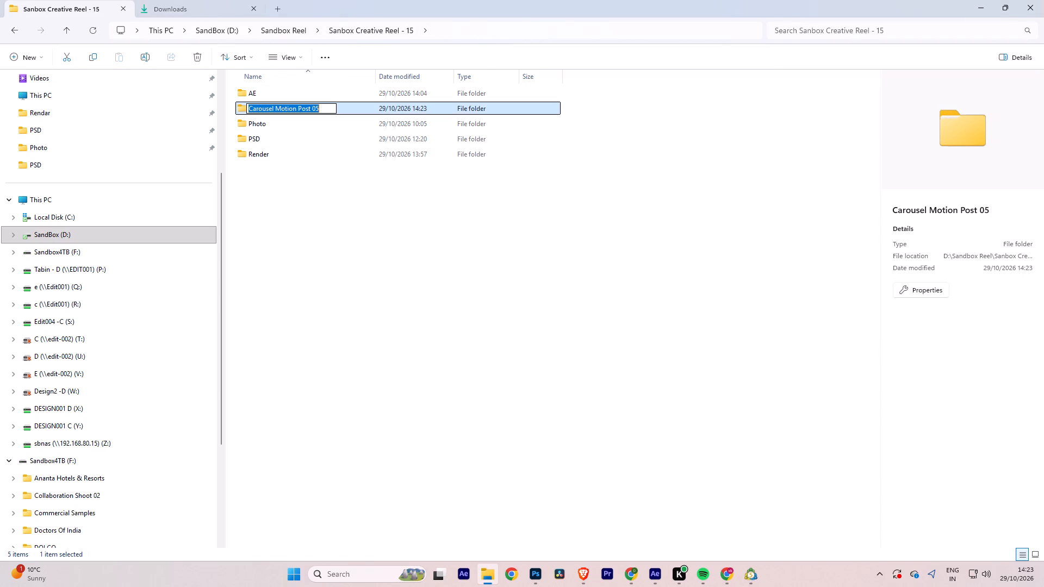
{"action": "key", "text": "ctrl+c"}
{"action": "key", "text": "ctrl+c"}
Switch to After Effects, then save and close the Carousel Motion Post 04 project.
{"action": "key", "text": "alt+Tab"}
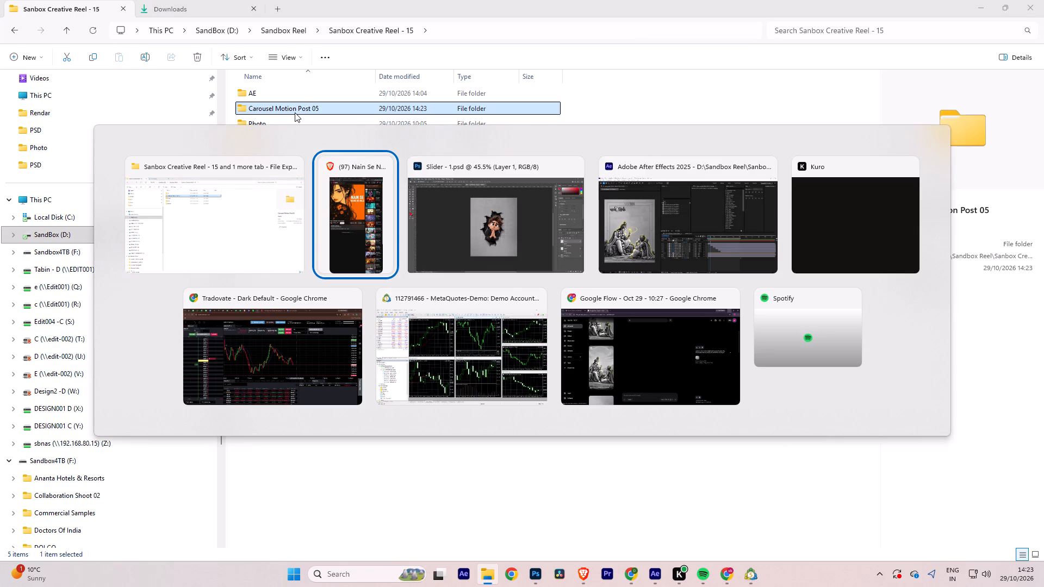
{"action": "key", "text": "alt+Tab"}
{"action": "key", "text": "alt+Tab"}
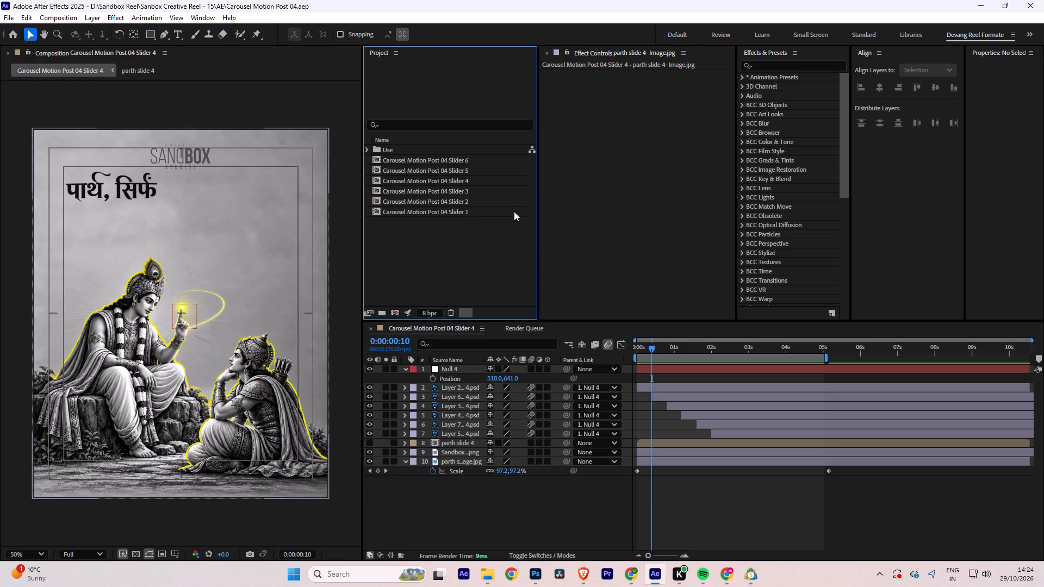
{"action": "left_click", "coordinate": [417, 258]}
{"action": "key", "text": "ctrl+s"}
{"action": "key", "text": "ctrl+s"}
{"action": "key", "text": "ctrl+s"}
{"action": "key", "text": "ctrl+s"}
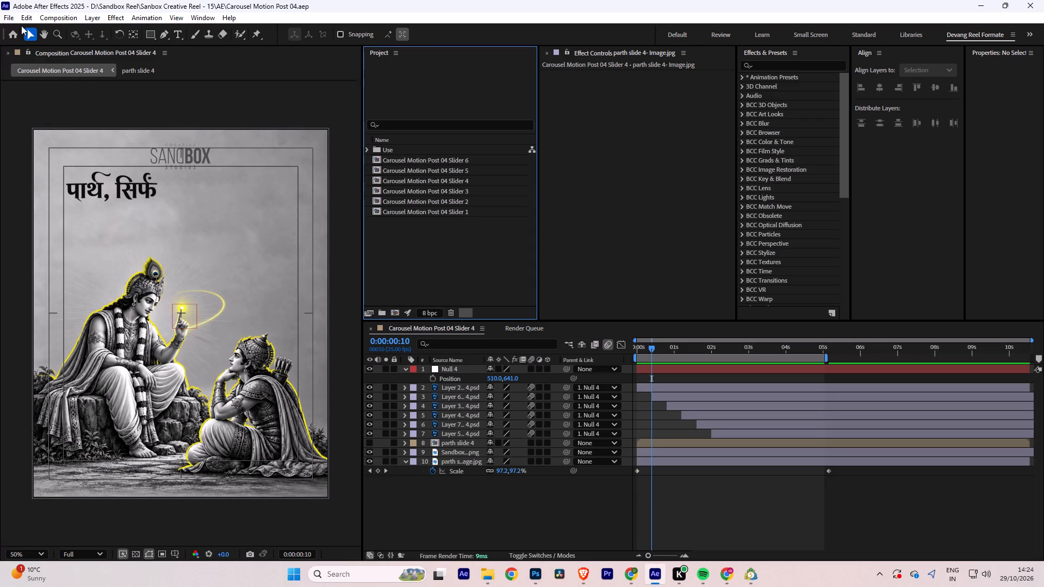
{"action": "left_click", "coordinate": [9, 20]}
{"action": "left_click", "coordinate": [45, 102]}
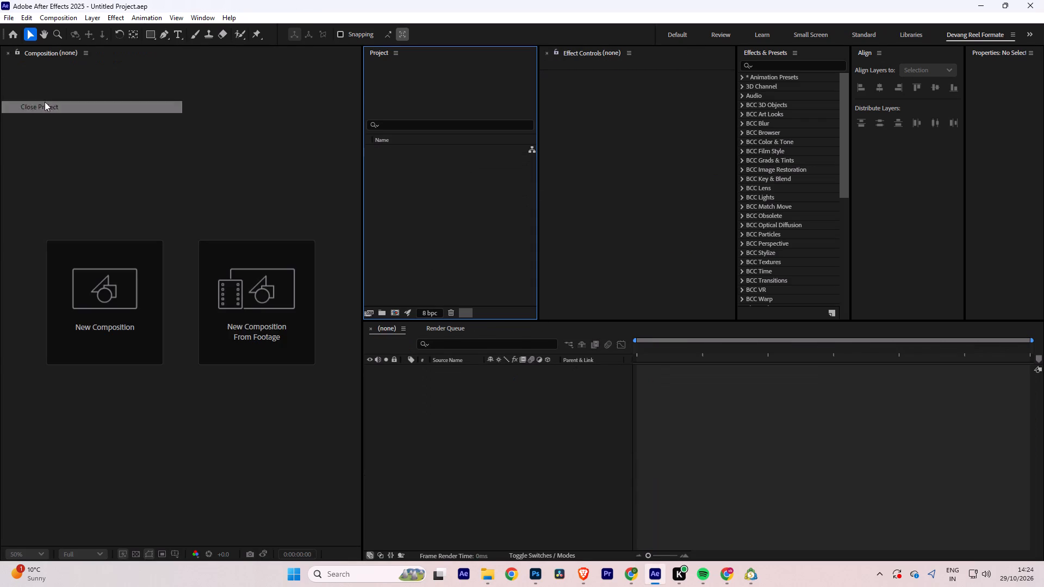
Start a new After Effects project from the home screen.
{"action": "left_click", "coordinate": [10, 34]}
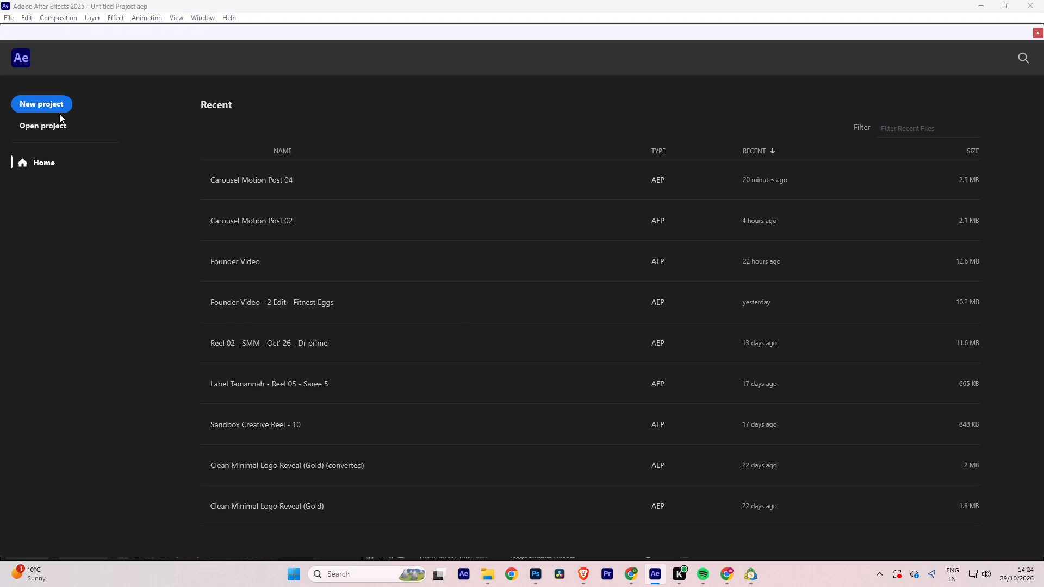
{"action": "left_click", "coordinate": [59, 114]}
{"action": "left_click", "coordinate": [60, 107]}
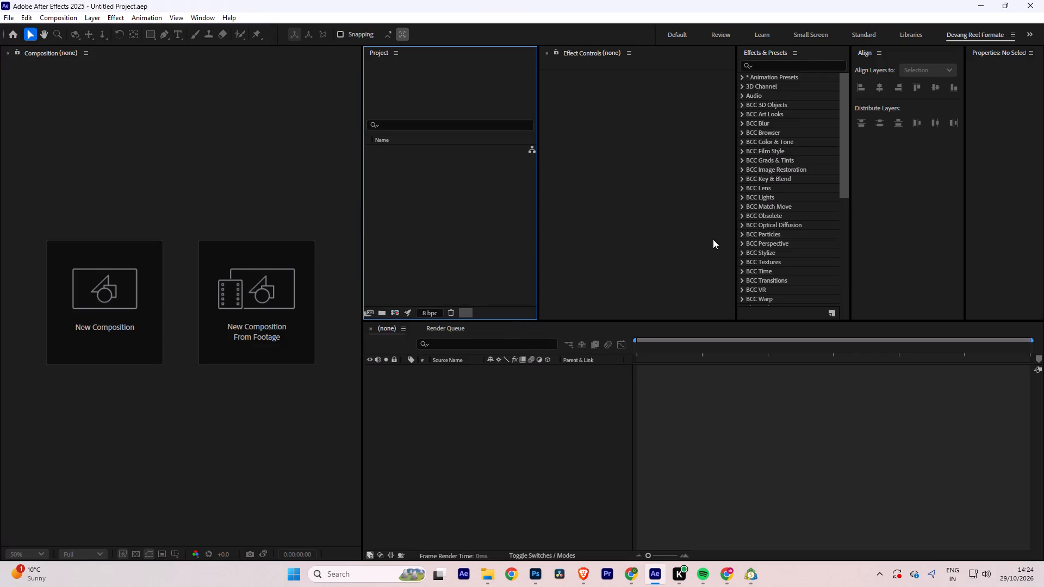
{"action": "left_click", "coordinate": [444, 245]}
Create a folder named Photos in the project.
{"action": "left_click", "coordinate": [384, 311]}
{"action": "type", "text": "Photos"}
{"action": "key", "text": "Return"}
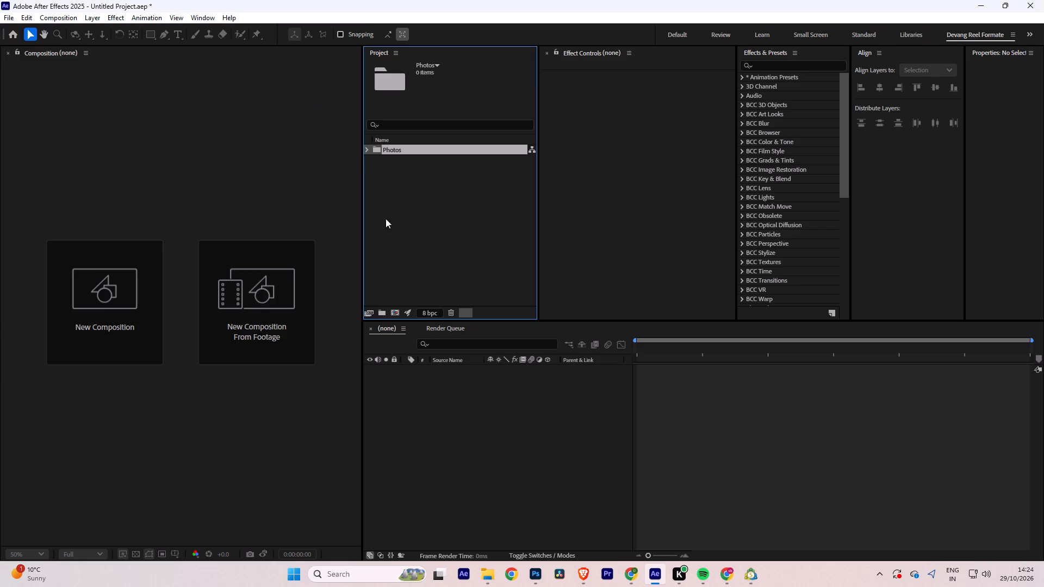
{"action": "left_click", "coordinate": [388, 236]}
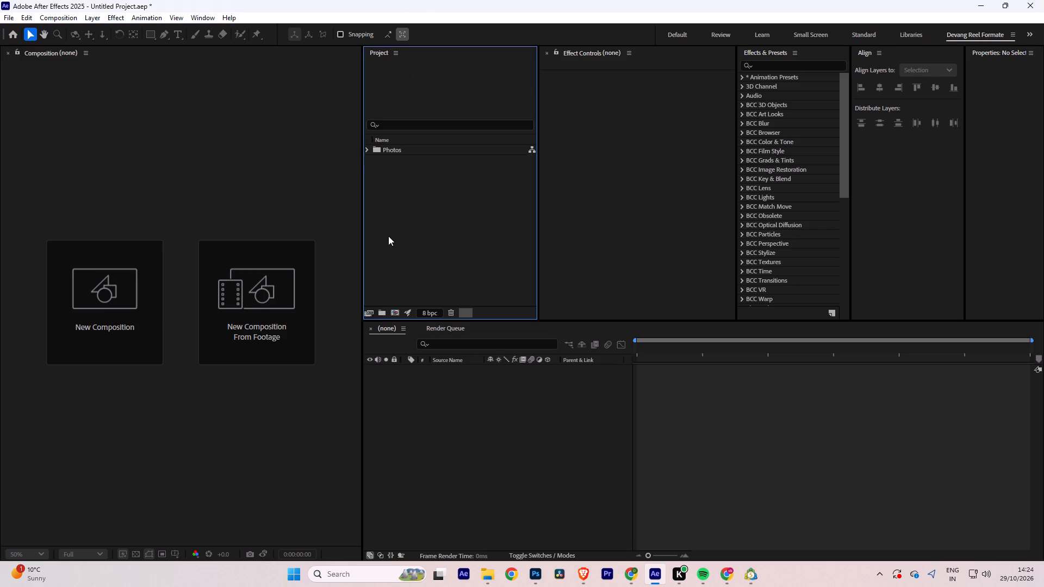
Save the project as Carousel Motion Post 05 in the AE folder inside Carousel Motion Post 05.
{"action": "key", "text": "alt+Tab"}
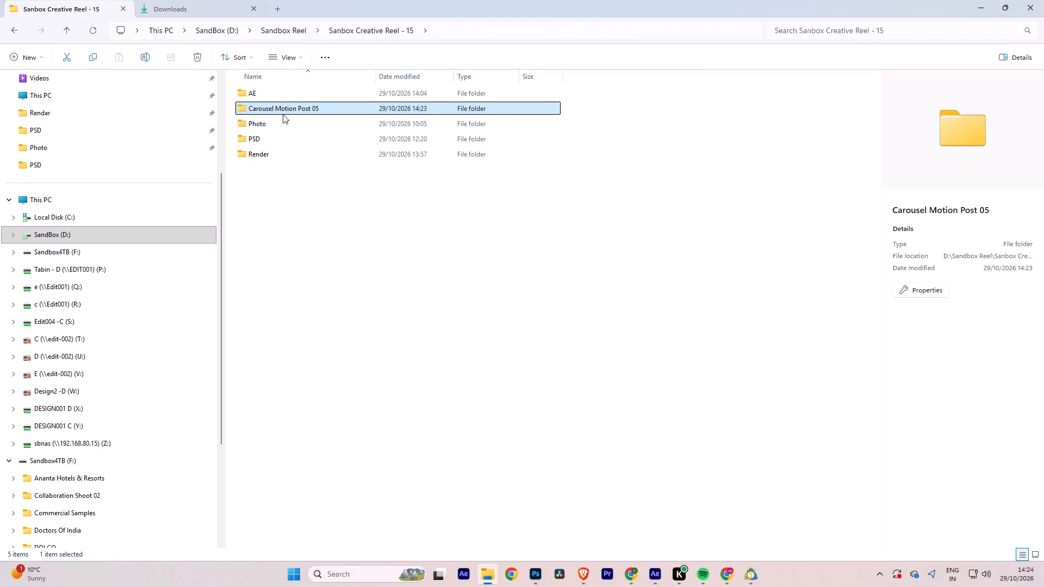
{"action": "double_click", "coordinate": [290, 108]}
{"action": "key", "text": "alt+Tab"}
{"action": "key", "text": "ctrl+s"}
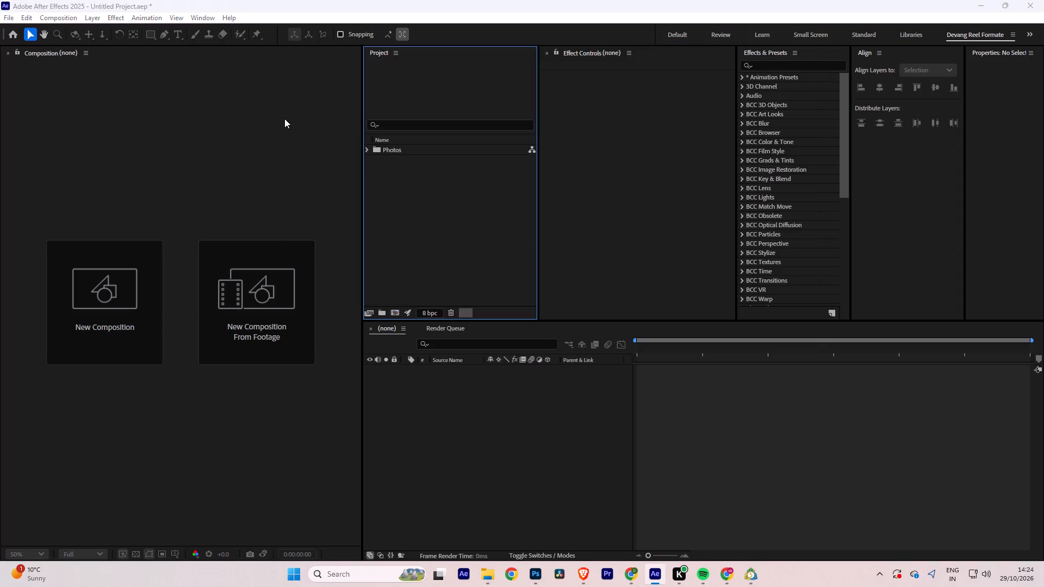
{"action": "left_click", "coordinate": [278, 56]}
{"action": "double_click", "coordinate": [259, 120]}
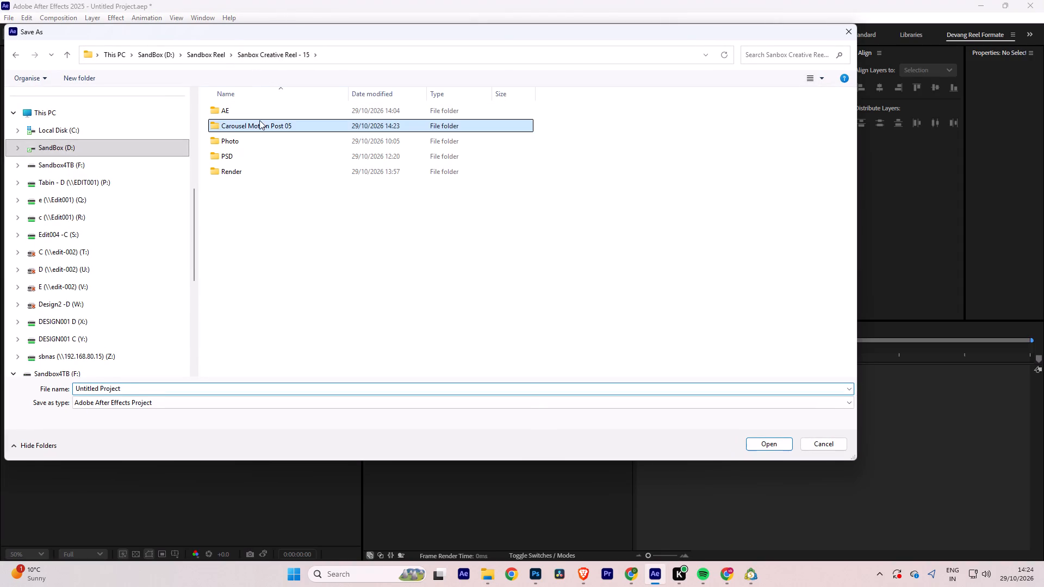
{"action": "double_click", "coordinate": [264, 114]}
{"action": "left_click", "coordinate": [172, 390]}
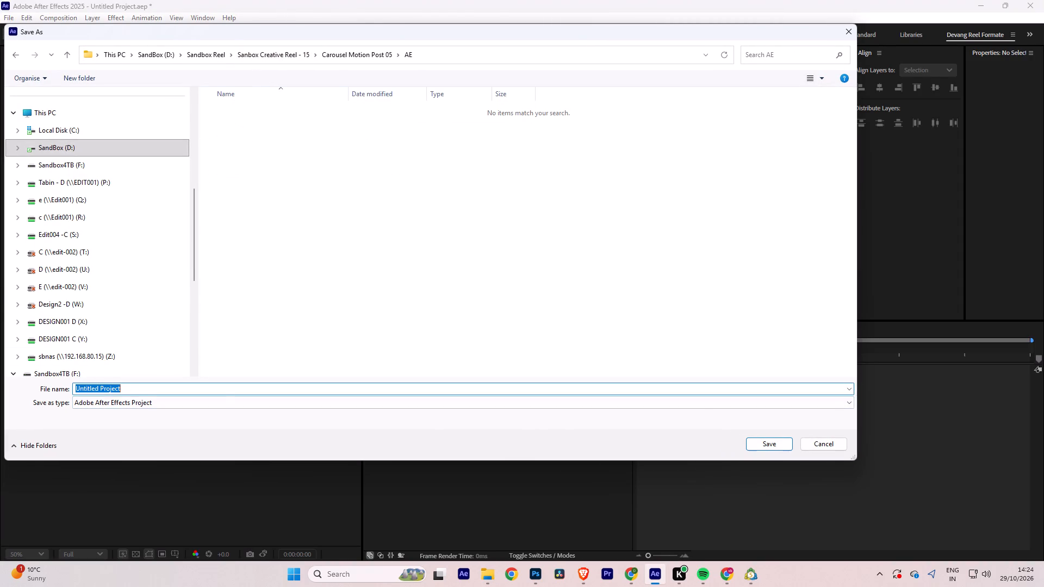
{"action": "key", "text": "ctrl+v"}
{"action": "left_click", "coordinate": [766, 445]}
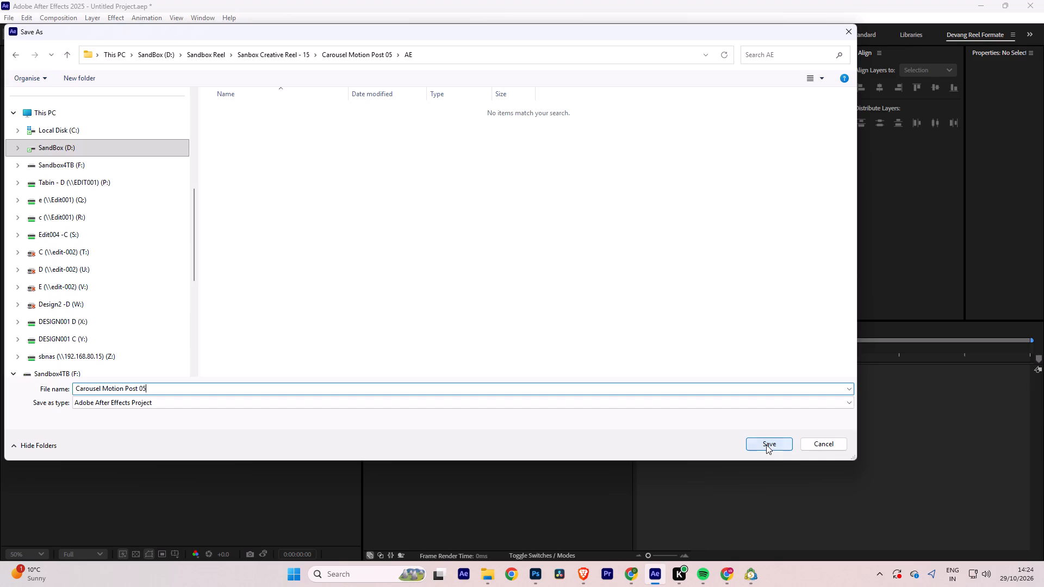
{"action": "left_click", "coordinate": [421, 230]}
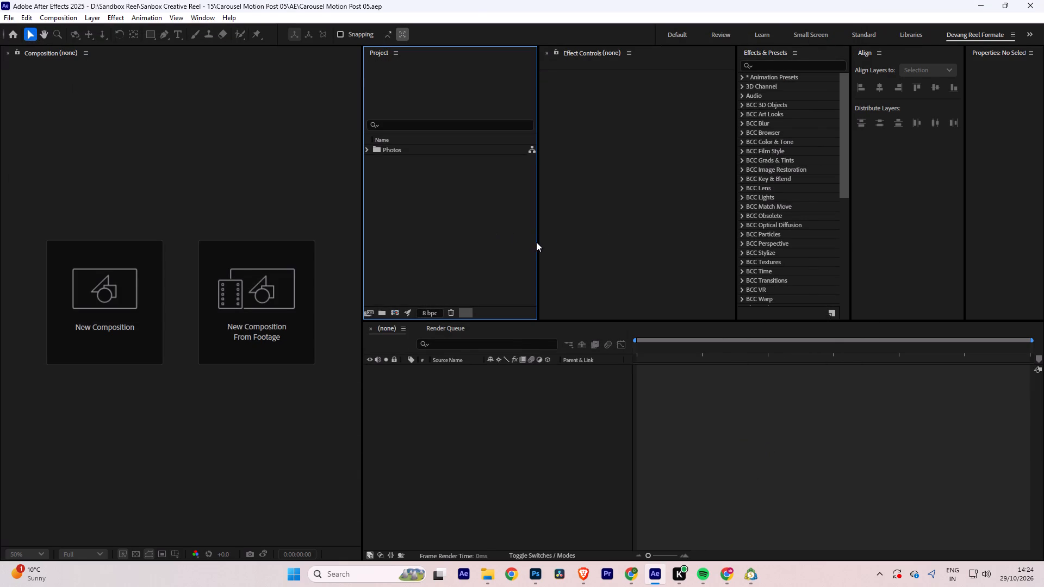
Import the three slider images from the Raw Photo folder into the project's Photos folder.
{"action": "left_click_drag", "start_coordinate": [538, 242], "coordinate": [591, 246]}
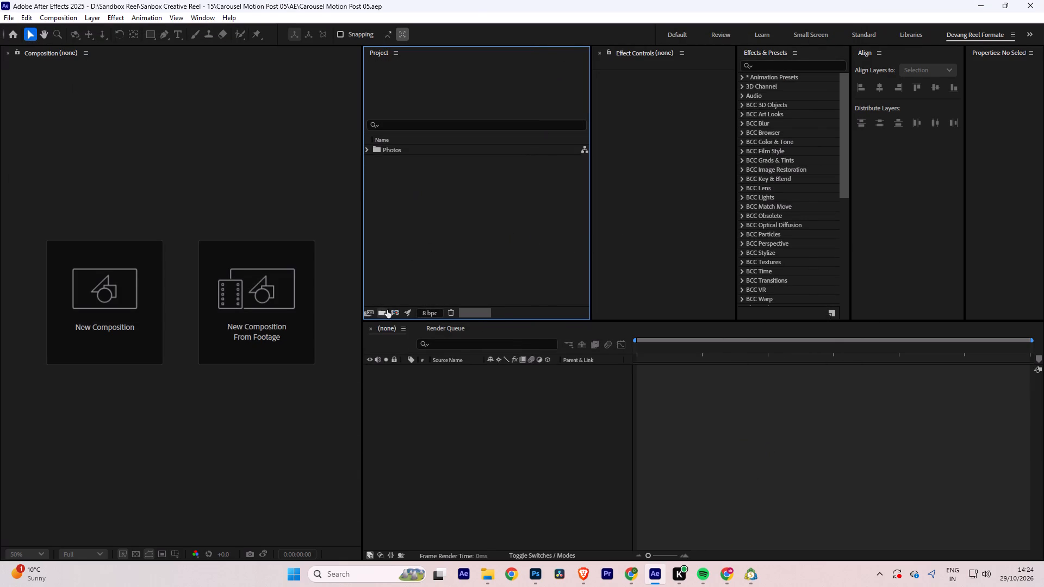
{"action": "key", "text": "alt+Tab"}
{"action": "double_click", "coordinate": [302, 126]}
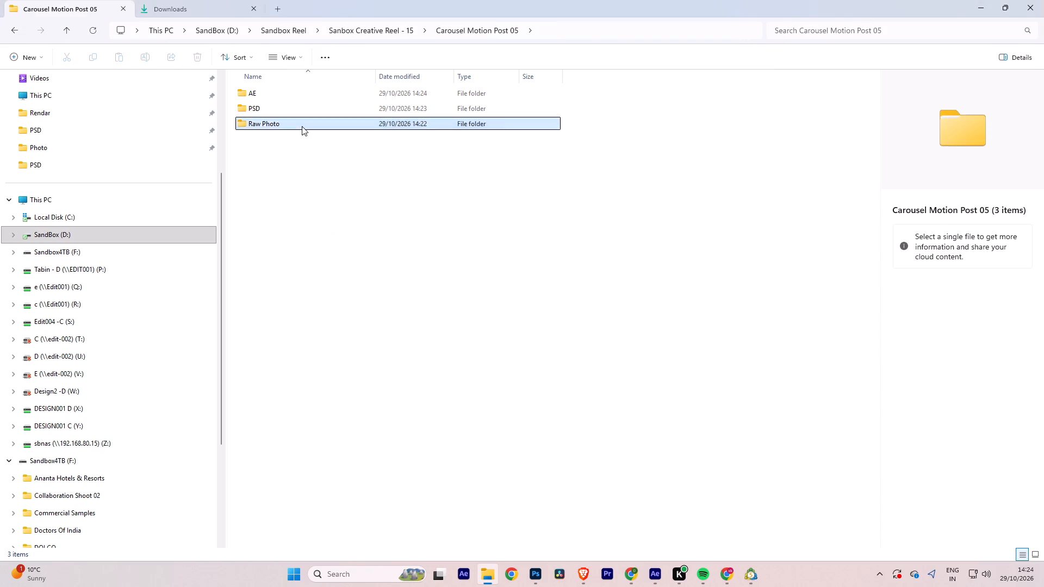
{"action": "left_click_drag", "start_coordinate": [458, 287], "coordinate": [781, 179]}
{"action": "left_click_drag", "start_coordinate": [462, 159], "coordinate": [462, 312]}
{"action": "key", "text": "alt+Tab"}
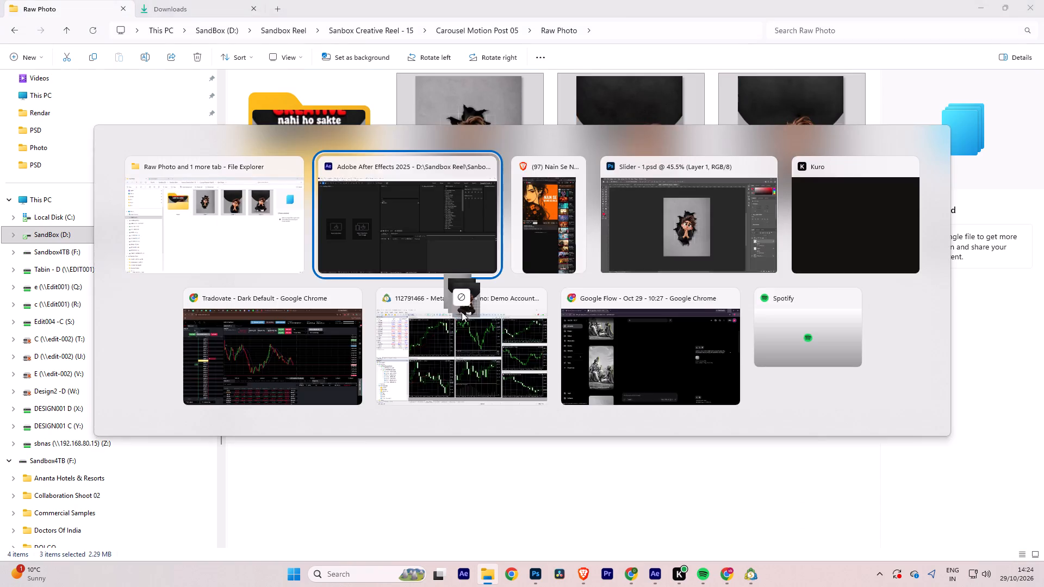
{"action": "left_click_drag", "start_coordinate": [462, 312], "coordinate": [415, 149]}
{"action": "left_click", "coordinate": [404, 214]}
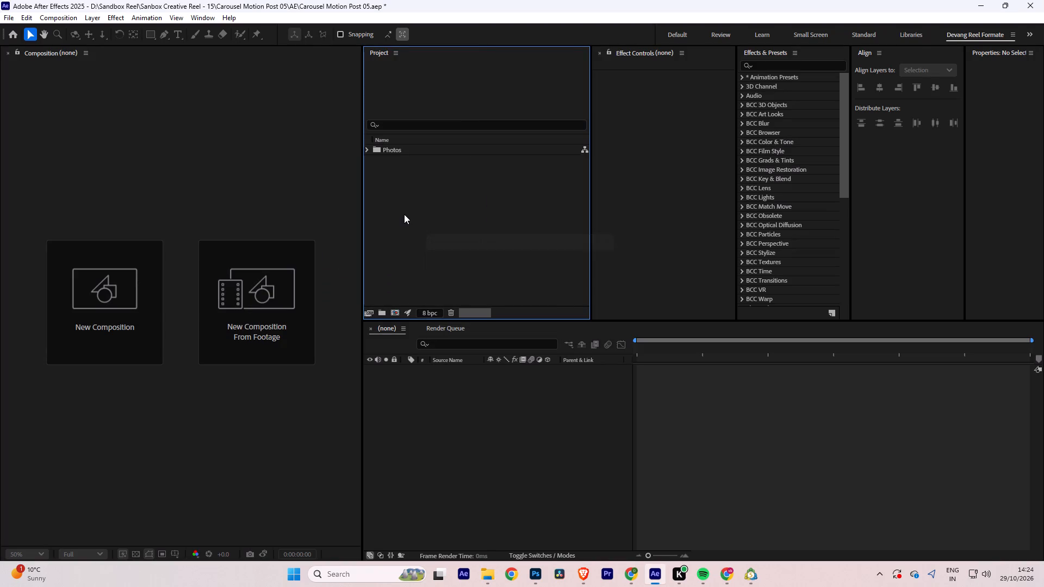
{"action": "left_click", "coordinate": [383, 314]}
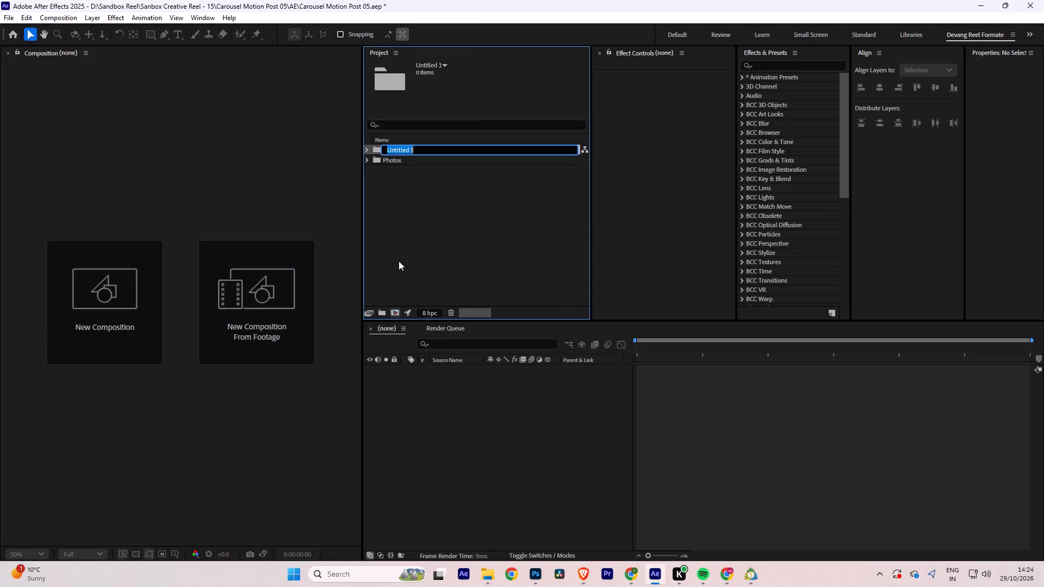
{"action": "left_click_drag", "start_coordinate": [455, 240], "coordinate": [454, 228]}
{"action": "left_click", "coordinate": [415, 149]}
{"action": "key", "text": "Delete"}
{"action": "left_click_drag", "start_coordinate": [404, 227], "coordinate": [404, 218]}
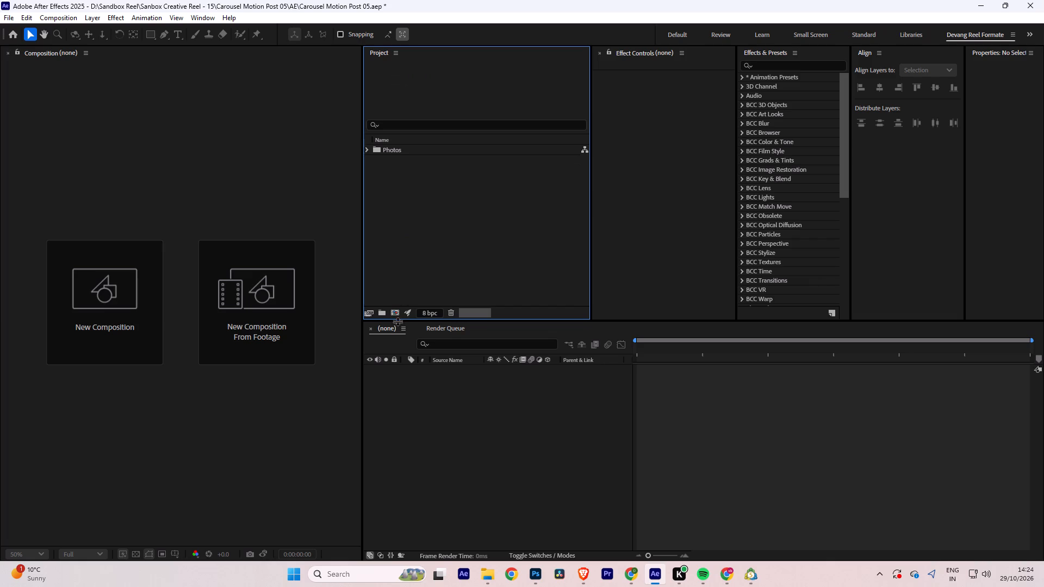
Create a 1080 x 1350 px, 25 fps composition named Carousel Motion Post 05 Slider - 1.
{"action": "left_click", "coordinate": [398, 314]}
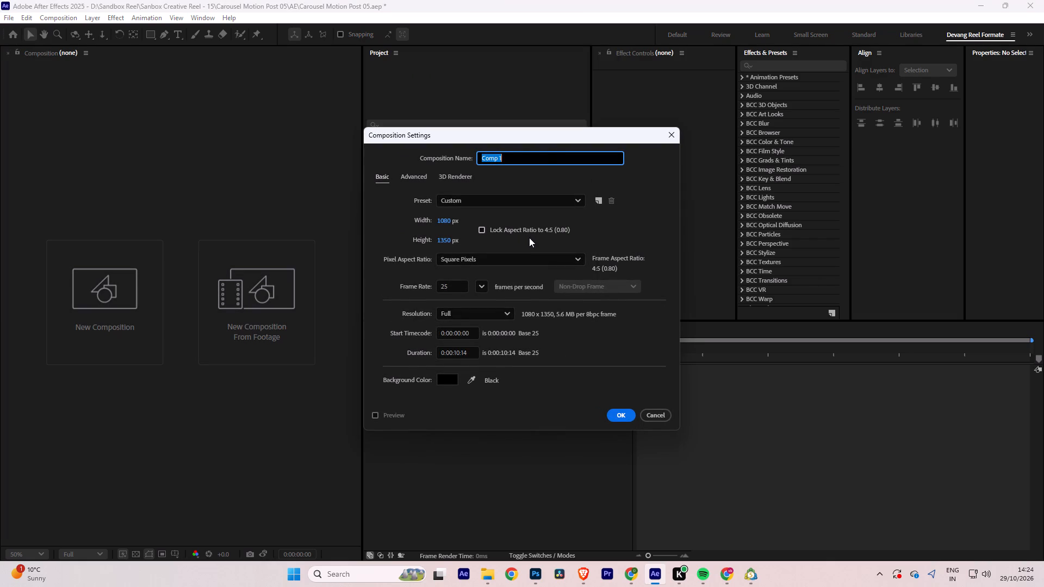
{"action": "key", "text": "ctrl+v"}
{"action": "key", "text": "space"}
{"action": "type", "text": "Slidder"}
{"action": "key", "text": "space"}
{"action": "key", "text": "BackSpace"}
{"action": "key", "text": "BackSpace"}
{"action": "key", "text": "BackSpace"}
{"action": "key", "text": "BackSpace"}
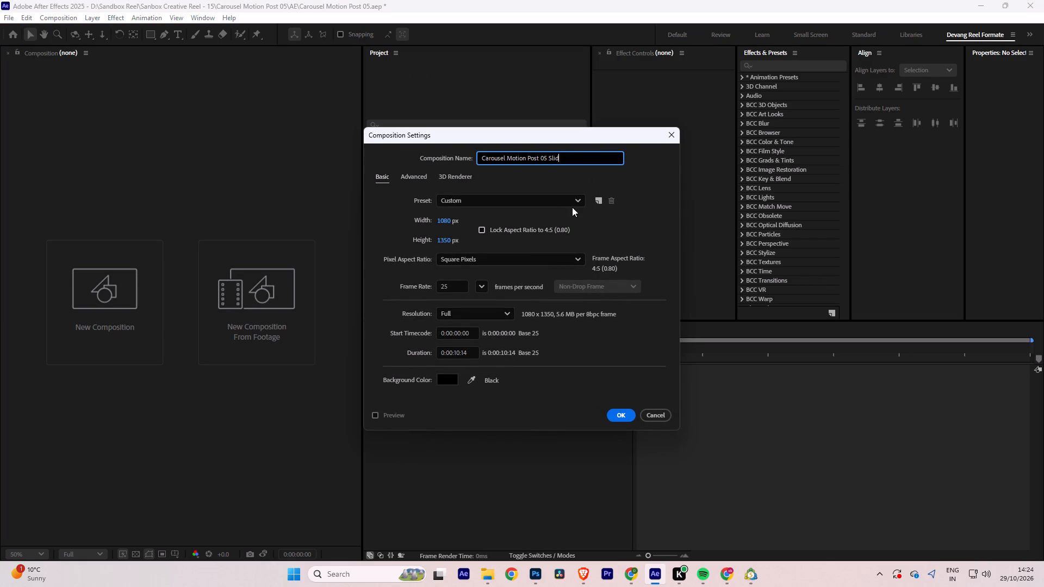
{"action": "type", "text": "er"}
{"action": "key", "text": "space"}
{"action": "type", "text": "-1"}
{"action": "key", "text": "BackSpace"}
{"action": "key", "text": "space"}
{"action": "type", "text": "1"}
{"action": "left_click", "coordinate": [612, 415]}
{"action": "left_click", "coordinate": [455, 195]}
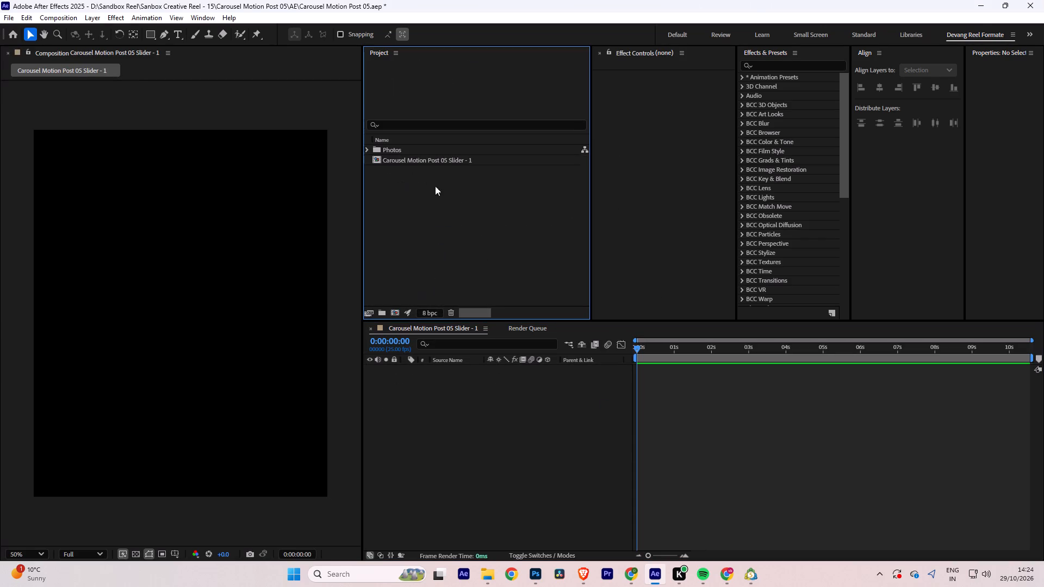
Add Slider - 1.jpg from the Photos folder to the composition's timeline.
{"action": "left_click", "coordinate": [367, 149]}
{"action": "left_click_drag", "start_coordinate": [408, 178], "coordinate": [407, 355]}
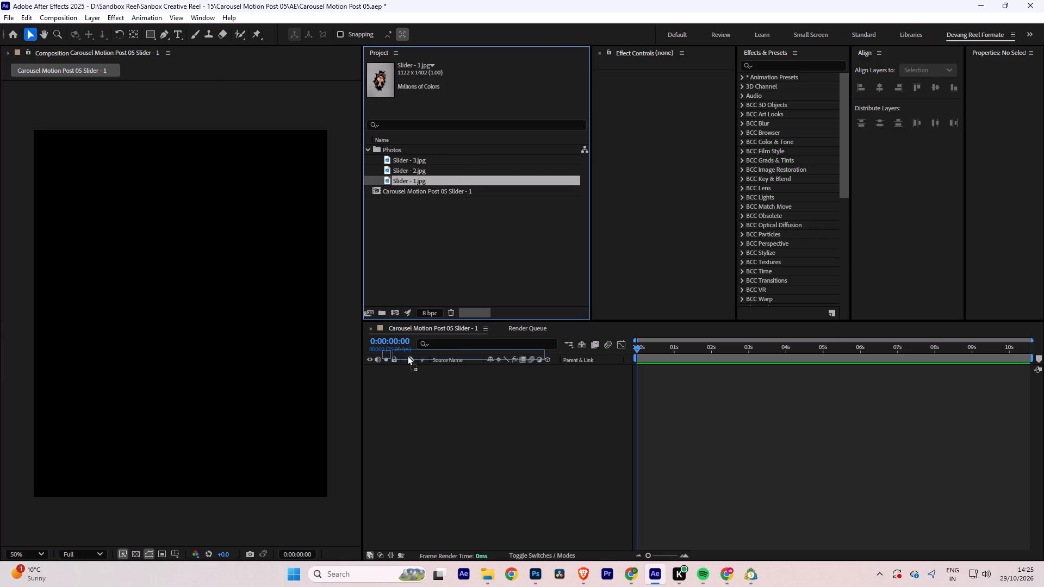
Drop Slider - 1.jpg into the composition's timeline, preview it briefly and save the project.
{"action": "left_click_drag", "start_coordinate": [407, 355], "coordinate": [407, 376]}
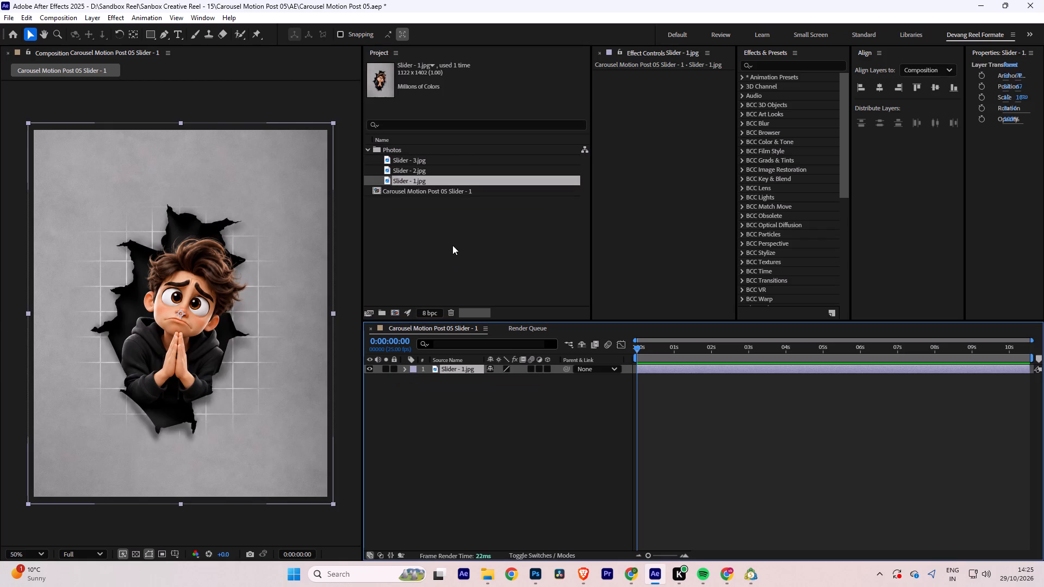
{"action": "left_click", "coordinate": [452, 245]}
{"action": "key", "text": "space"}
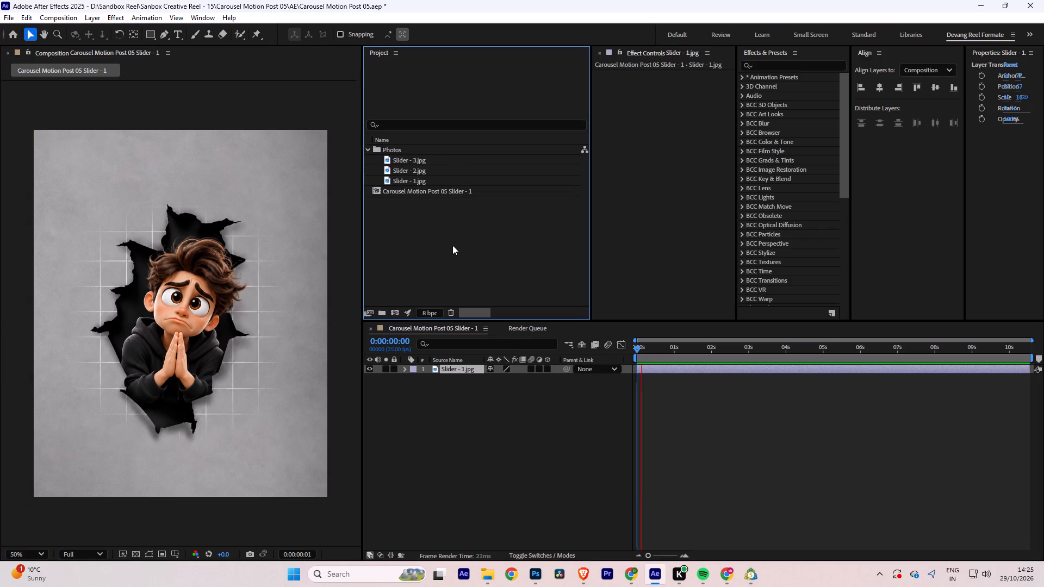
{"action": "key", "text": "space"}
{"action": "key", "text": "ctrl+s"}
Switch to Chrome and examine the NAS100 five-minute chart on TradingView, then return to After Effects.
{"action": "key", "text": "alt+Tab"}
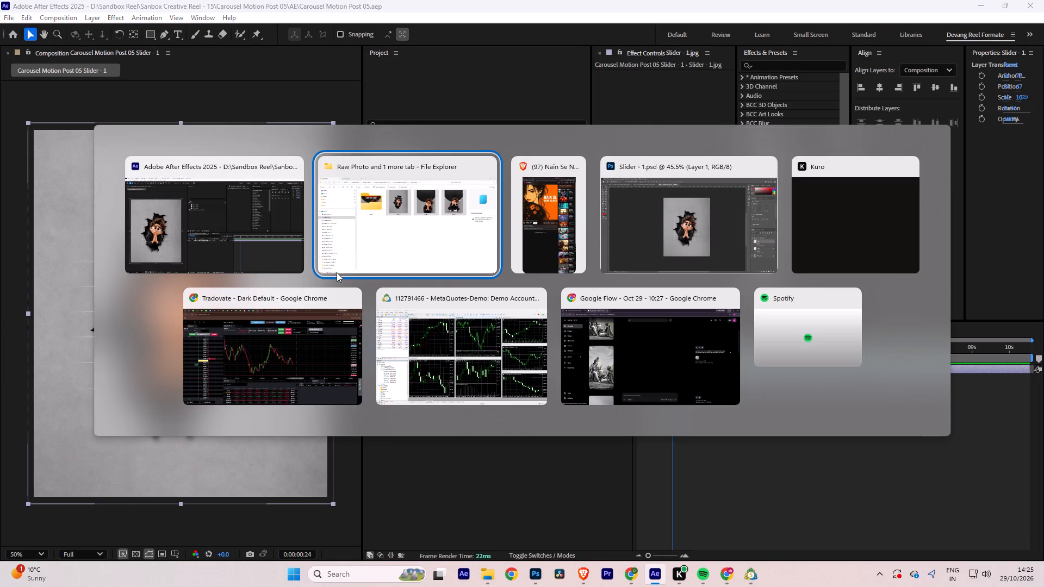
{"action": "key", "text": "alt+Tab"}
{"action": "key", "text": "alt+Tab"}
{"action": "key", "text": "alt+Tab"}
{"action": "key", "text": "alt+Tab"}
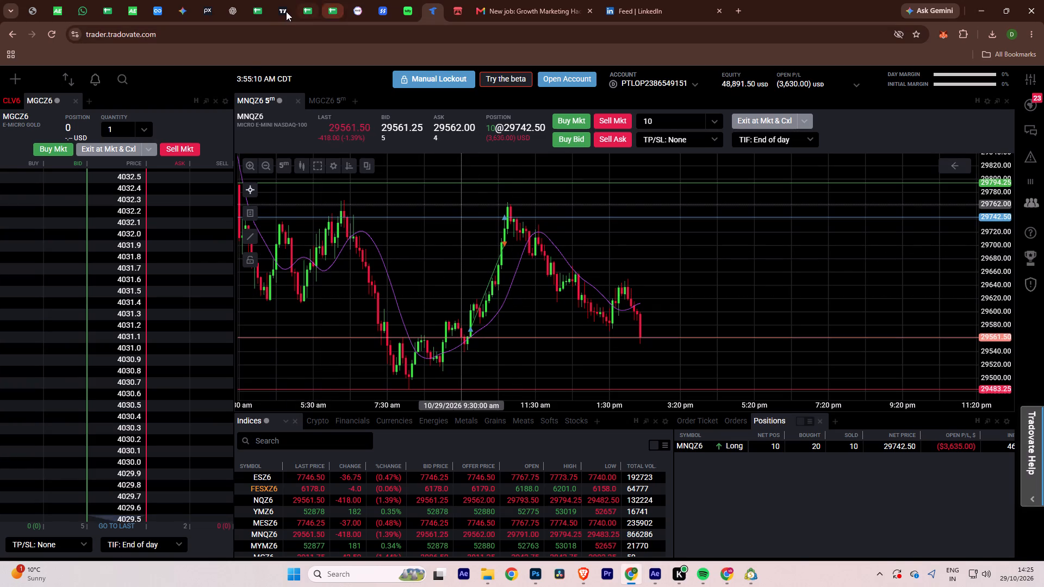
{"action": "left_click", "coordinate": [286, 11]}
{"action": "left_click_drag", "start_coordinate": [708, 308], "coordinate": [631, 251]}
{"action": "scroll", "coordinate": [655, 308], "scroll_direction": "down", "scroll_amount": 6}
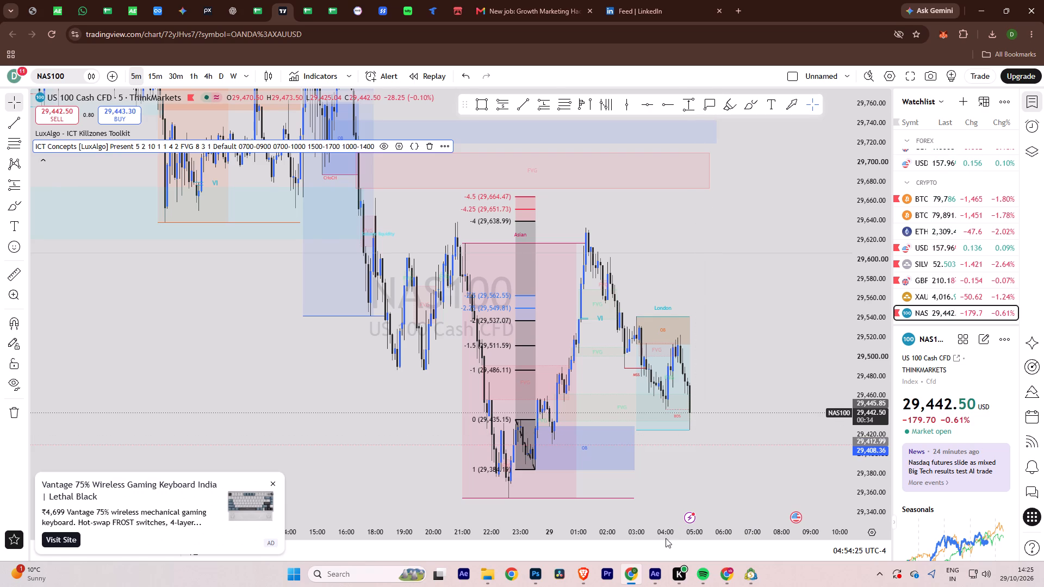
{"action": "key", "text": "alt+Tab"}
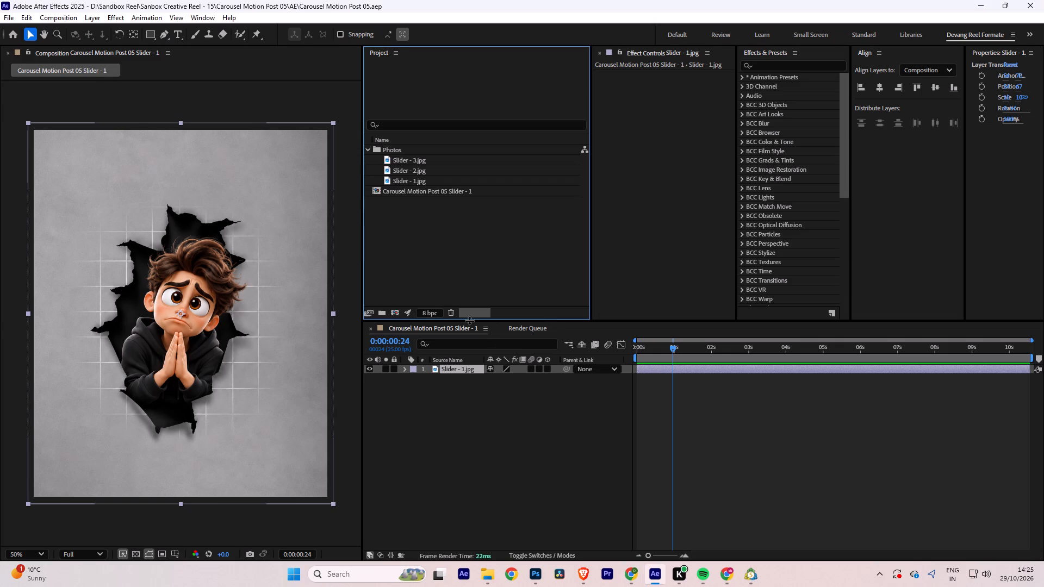
Set the Slider - 1.jpg layer's scale to 97% and save the project.
{"action": "key", "text": "s"}
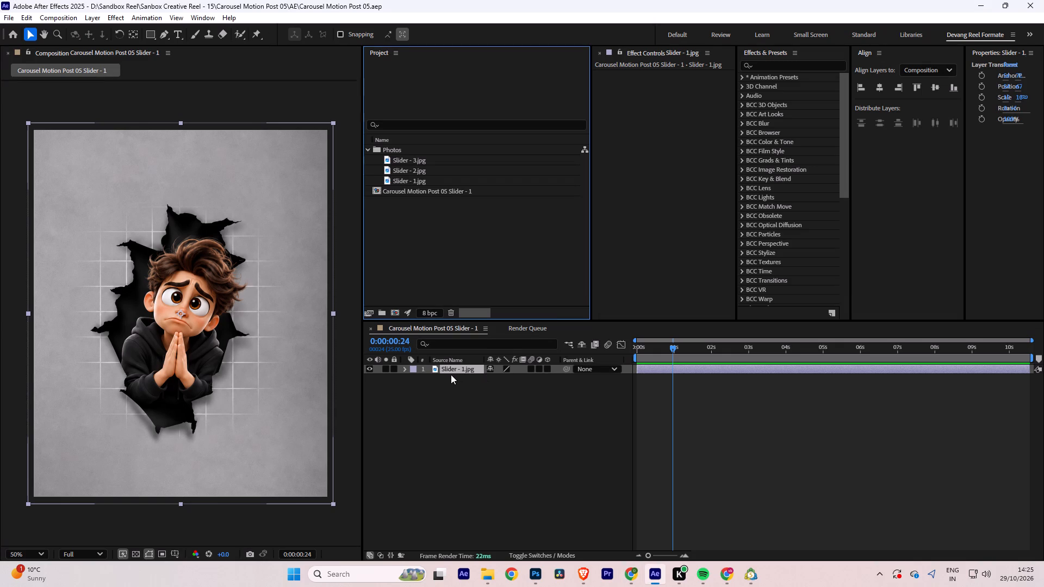
{"action": "left_click", "coordinate": [451, 373]}
{"action": "left_click", "coordinate": [453, 370]}
{"action": "key", "text": "s"}
{"action": "left_click", "coordinate": [506, 380]}
{"action": "type", "text": "97"}
{"action": "key", "text": "Return"}
{"action": "key", "text": "ctrl+s"}
{"action": "left_click", "coordinate": [502, 458]}
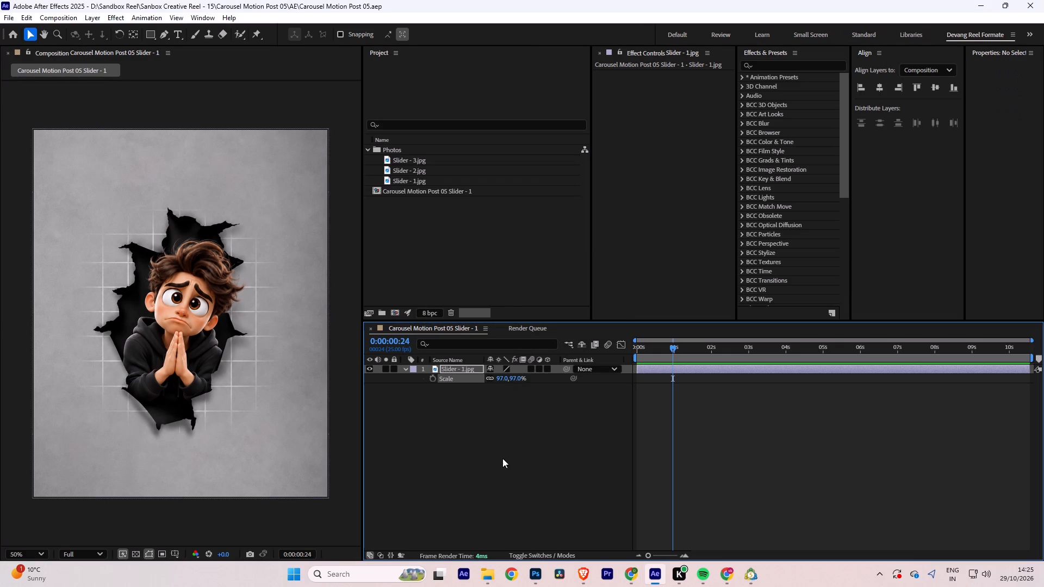
Turn on the Title/Action Safe guides in the composition viewer.
{"action": "left_click", "coordinate": [169, 552]}
{"action": "left_click", "coordinate": [173, 552]}
{"action": "left_click", "coordinate": [223, 471]}
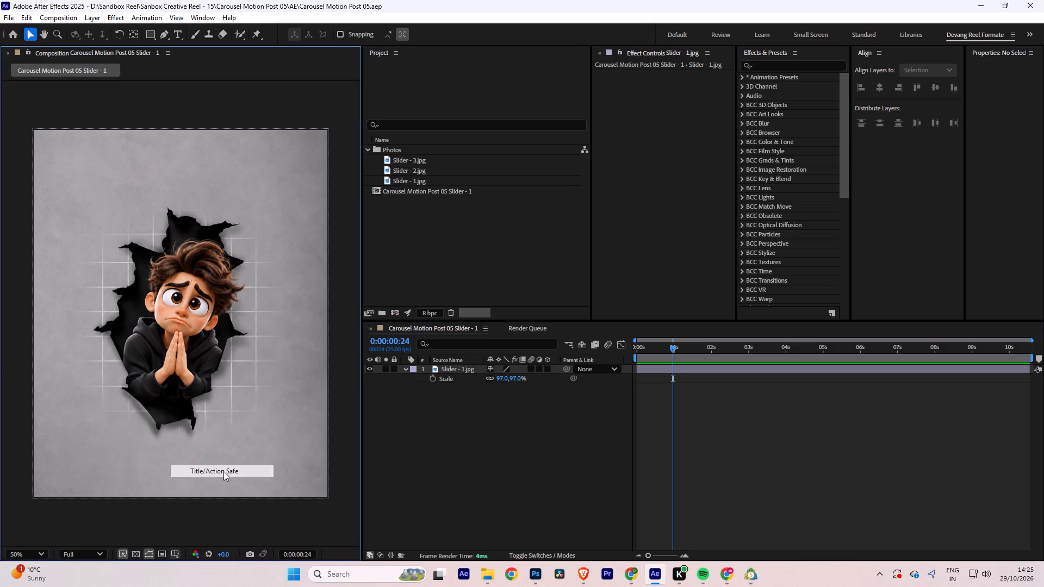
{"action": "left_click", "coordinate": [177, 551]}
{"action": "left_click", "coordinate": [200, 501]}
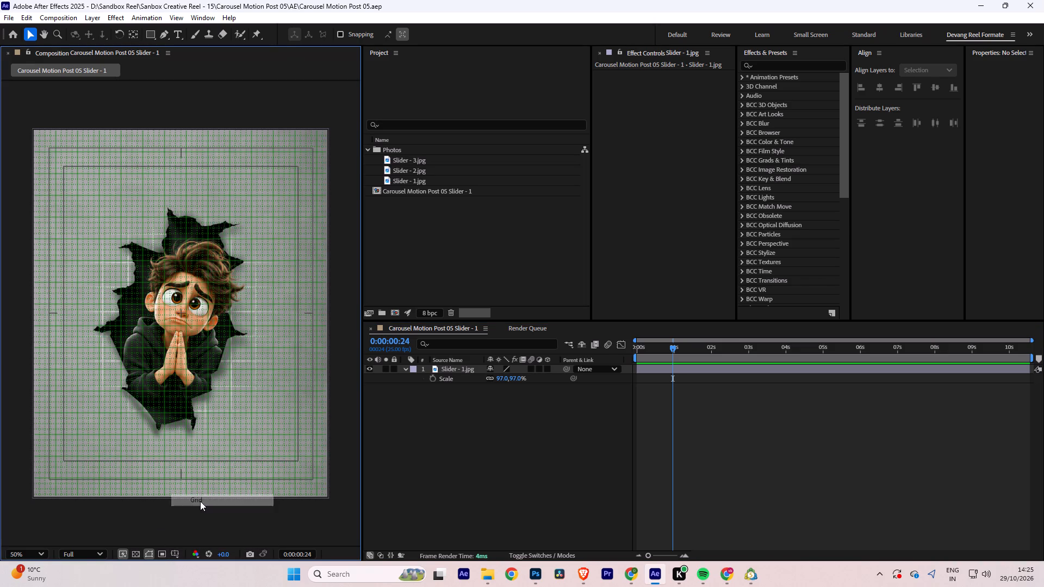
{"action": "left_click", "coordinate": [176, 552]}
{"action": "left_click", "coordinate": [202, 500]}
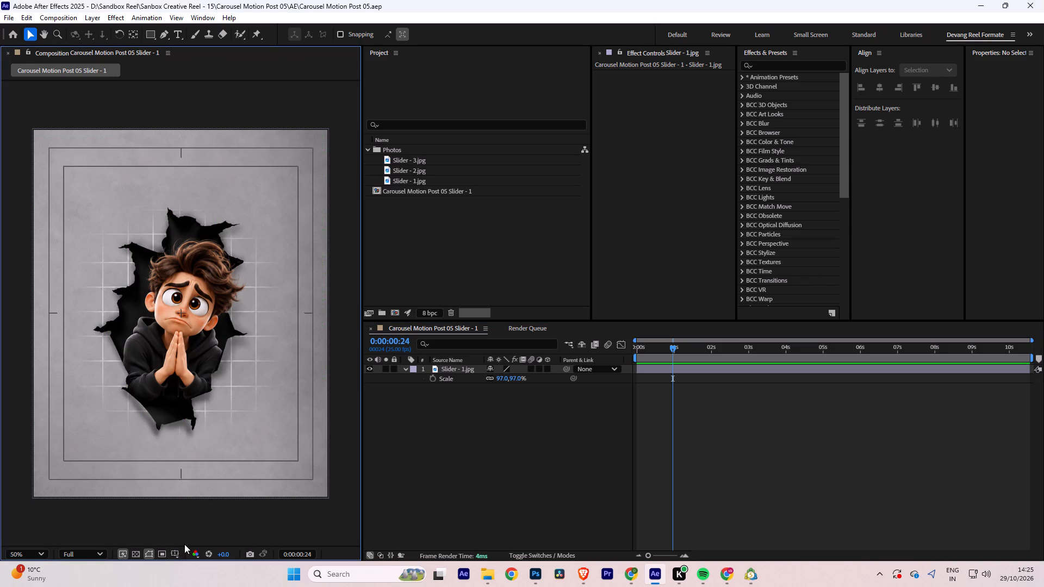
Show the rulers in the composition viewer and save the project.
{"action": "left_click", "coordinate": [176, 549]}
{"action": "left_click", "coordinate": [208, 526]}
{"action": "left_click", "coordinate": [484, 489]}
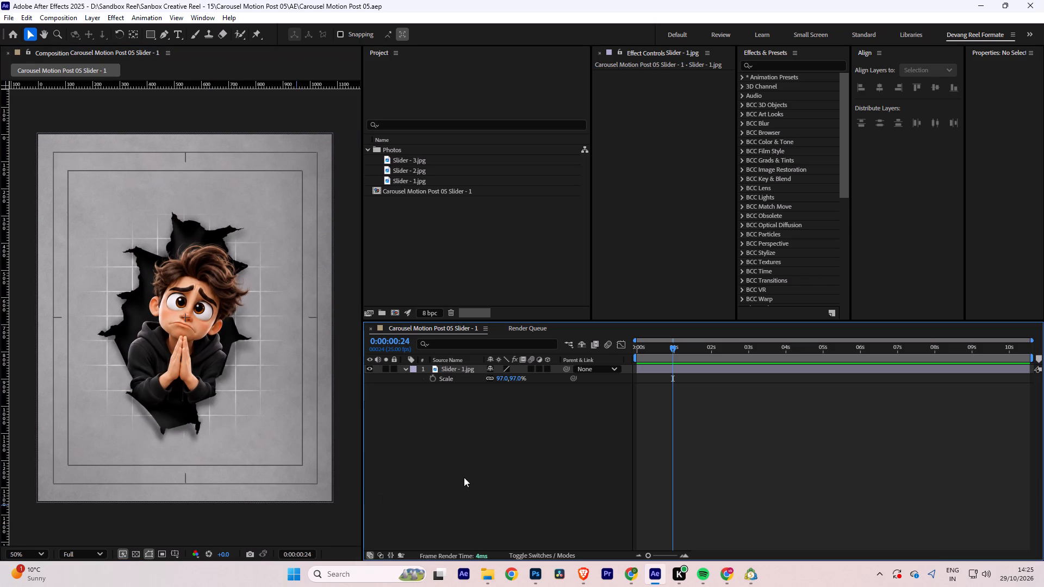
{"action": "left_click", "coordinate": [445, 457]}
{"action": "key", "text": "ctrl+s"}
{"action": "key", "text": "ctrl+s"}
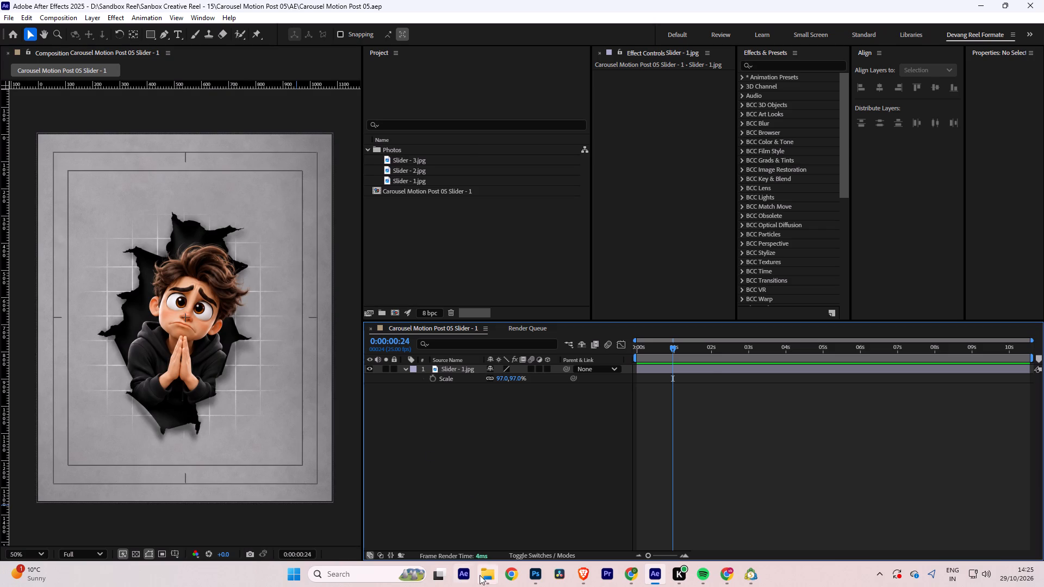
Import Sandbox Logo.png from the Sandbox Reel folder on drive D into the After Effects project.
{"action": "left_click", "coordinate": [480, 575]}
{"action": "left_click", "coordinate": [498, 29]}
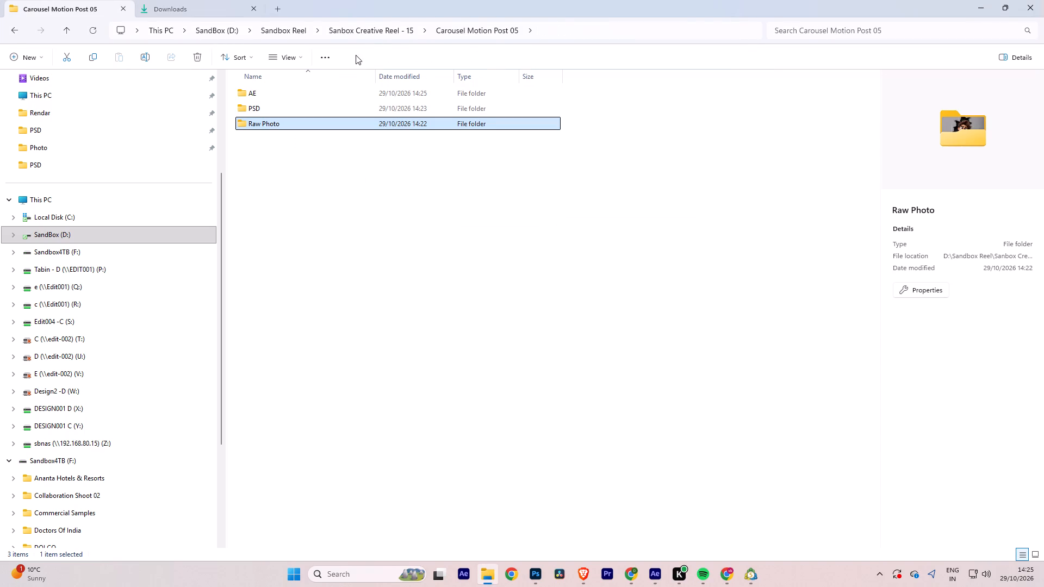
{"action": "left_click", "coordinate": [383, 30]}
{"action": "scroll", "coordinate": [530, 342], "scroll_direction": "down", "scroll_amount": 6}
{"action": "left_click", "coordinate": [362, 27]}
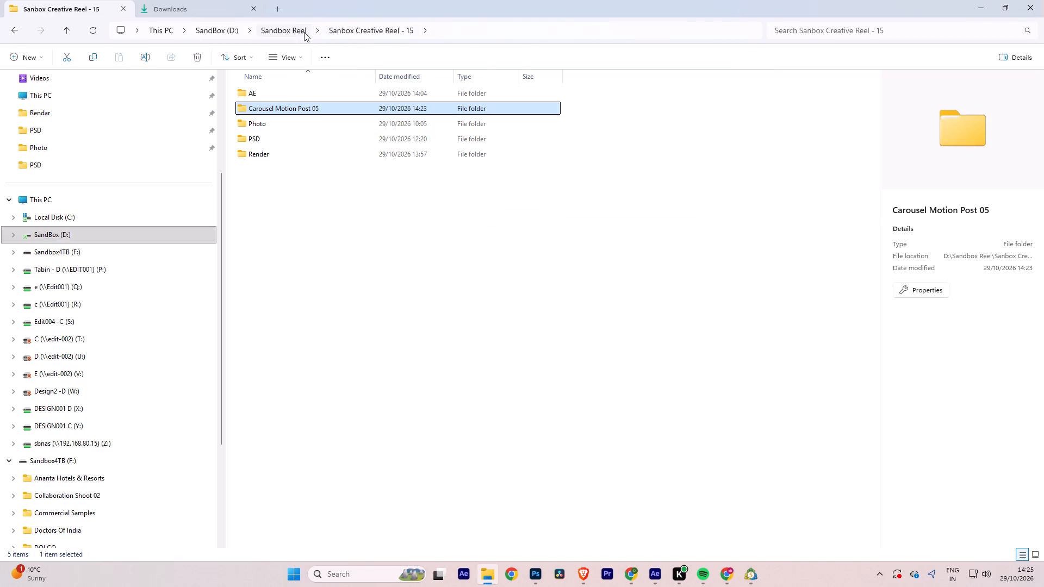
{"action": "left_click", "coordinate": [295, 32]}
{"action": "left_click_drag", "start_coordinate": [819, 404], "coordinate": [443, 253]}
{"action": "key", "text": "alt+Tab"}
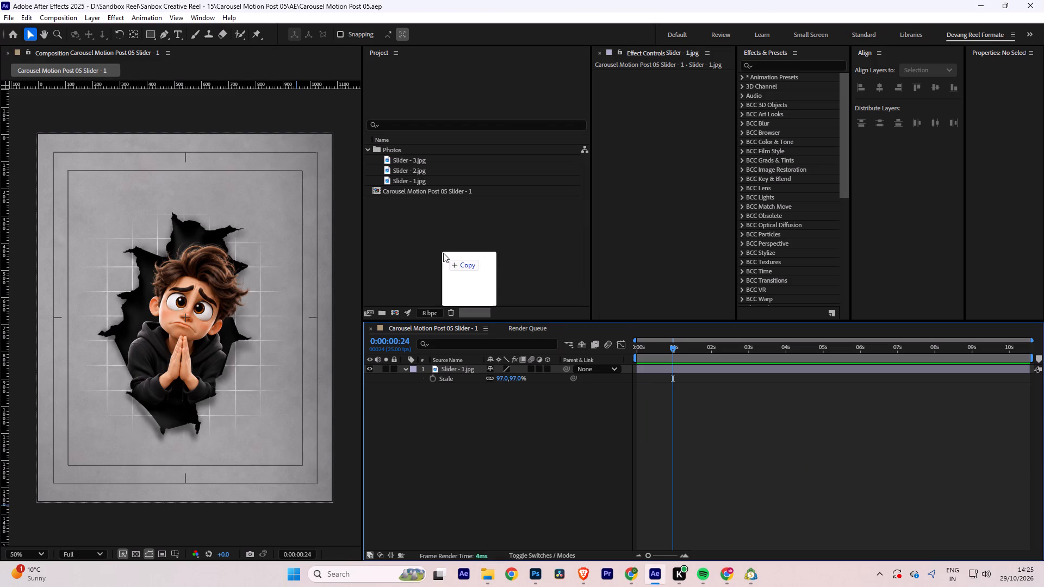
{"action": "left_click_drag", "start_coordinate": [443, 253], "coordinate": [443, 239]}
Add Sandbox Logo.png to the timeline above the Slider - 1.jpg layer and scale it to 7%.
{"action": "left_click_drag", "start_coordinate": [403, 147], "coordinate": [400, 358]}
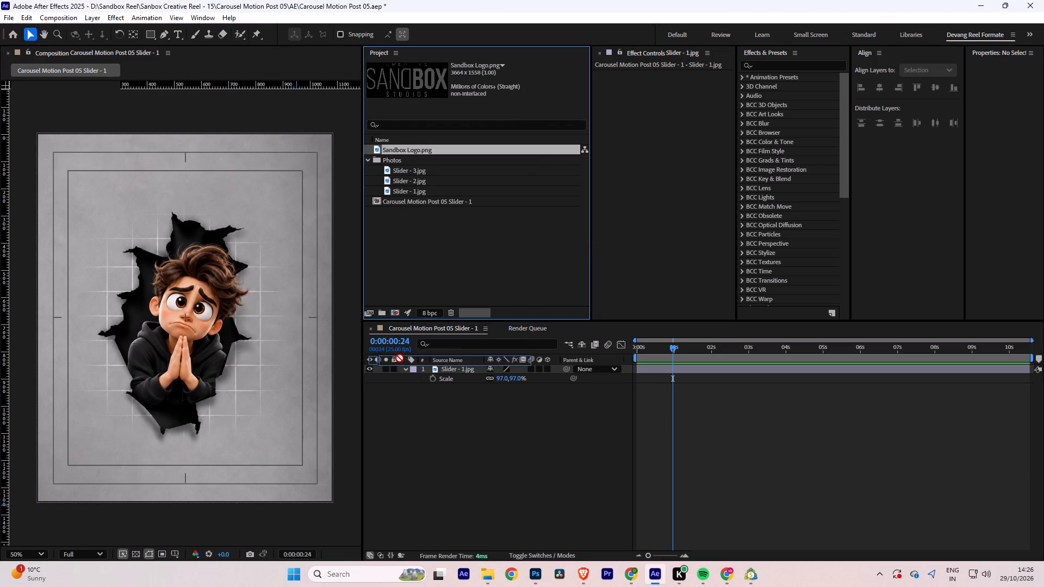
{"action": "left_click_drag", "start_coordinate": [400, 358], "coordinate": [387, 367]}
{"action": "key", "text": "s"}
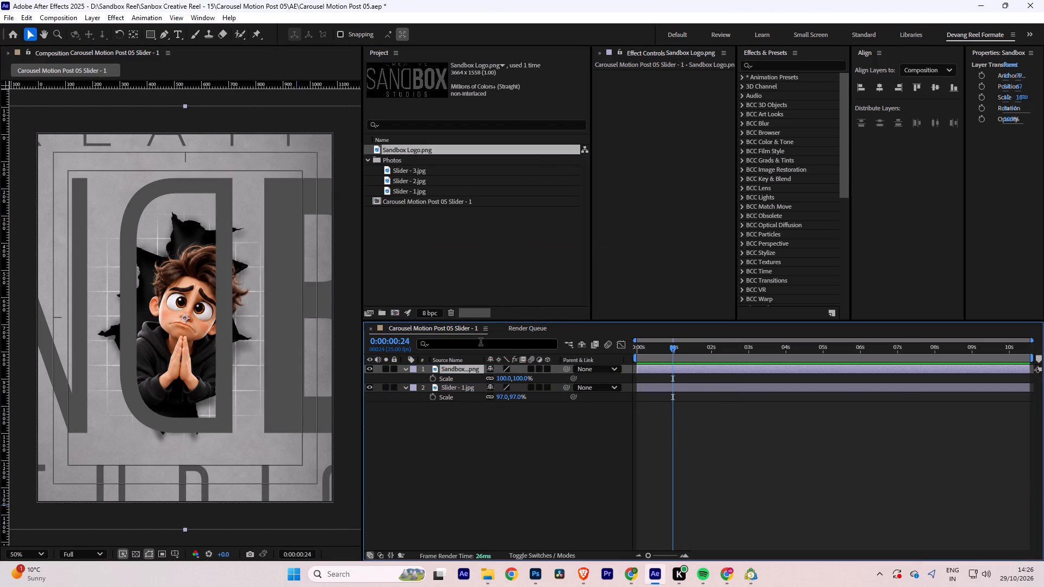
{"action": "left_click", "coordinate": [501, 378]}
{"action": "key", "text": "7"}
{"action": "key", "text": "Return"}
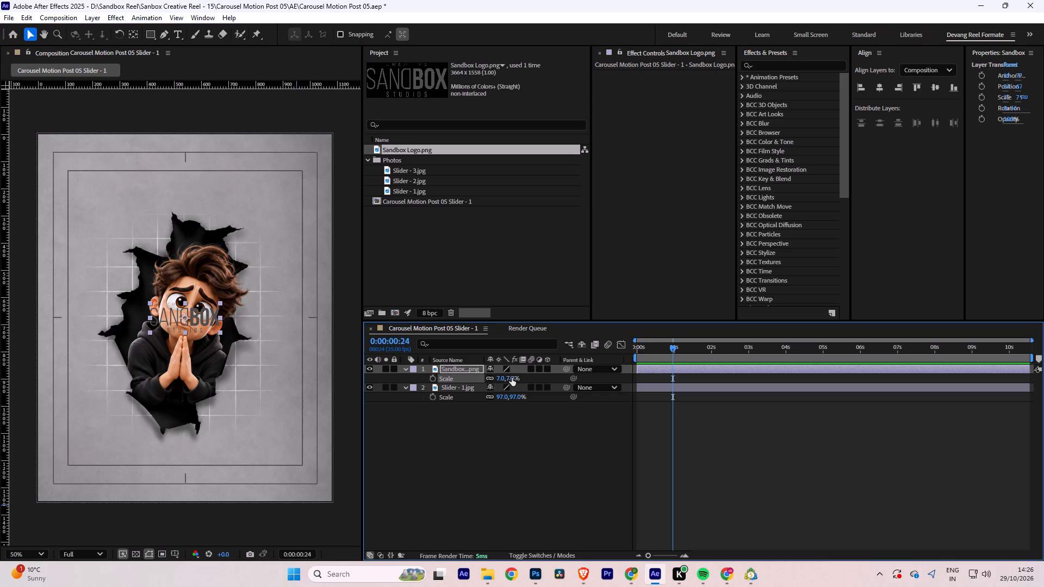
Move the logo layer up to position 540, 109, near the top of the composition.
{"action": "key", "text": "p"}
{"action": "left_click_drag", "start_coordinate": [512, 379], "coordinate": [220, 374]}
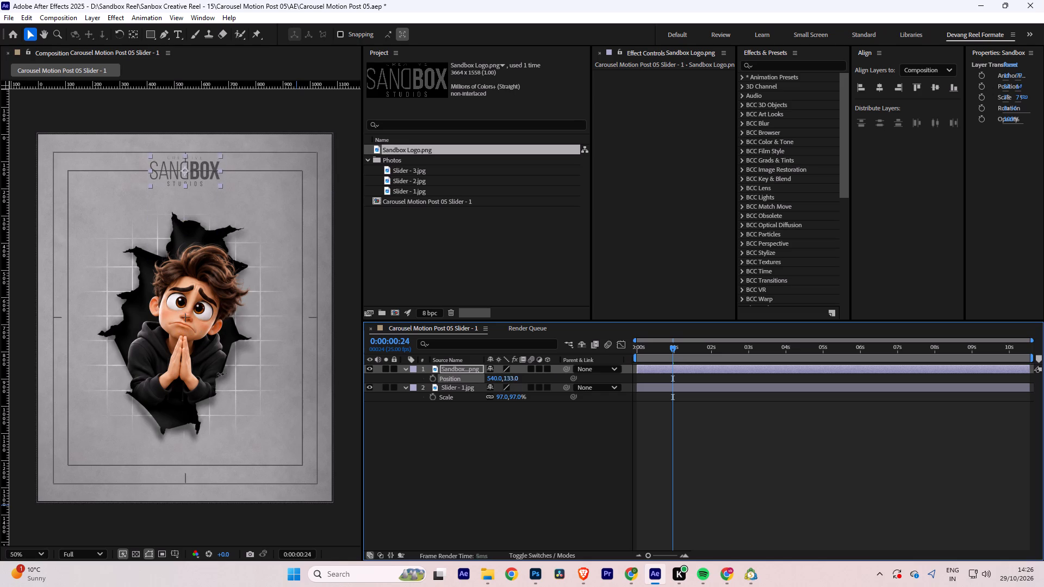
{"action": "left_click_drag", "start_coordinate": [220, 374], "coordinate": [208, 375]}
{"action": "left_click", "coordinate": [442, 436]}
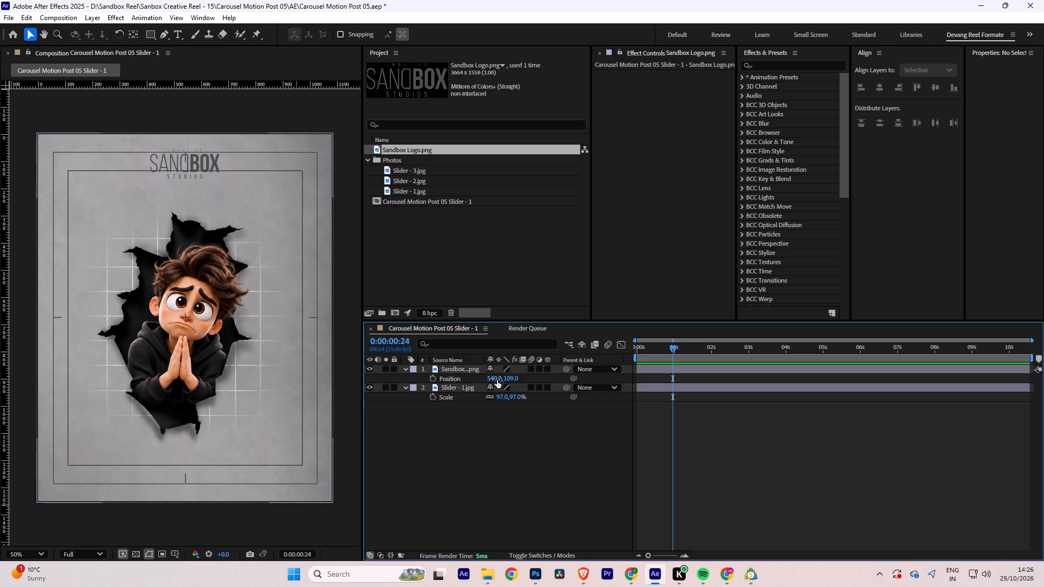
Reduce the Sandbox logo layer's scale to 6.5%.
{"action": "left_click", "coordinate": [459, 370]}
{"action": "key", "text": "s"}
{"action": "scroll", "coordinate": [176, 172], "scroll_direction": "up", "scroll_amount": 1, "text": "alt"}
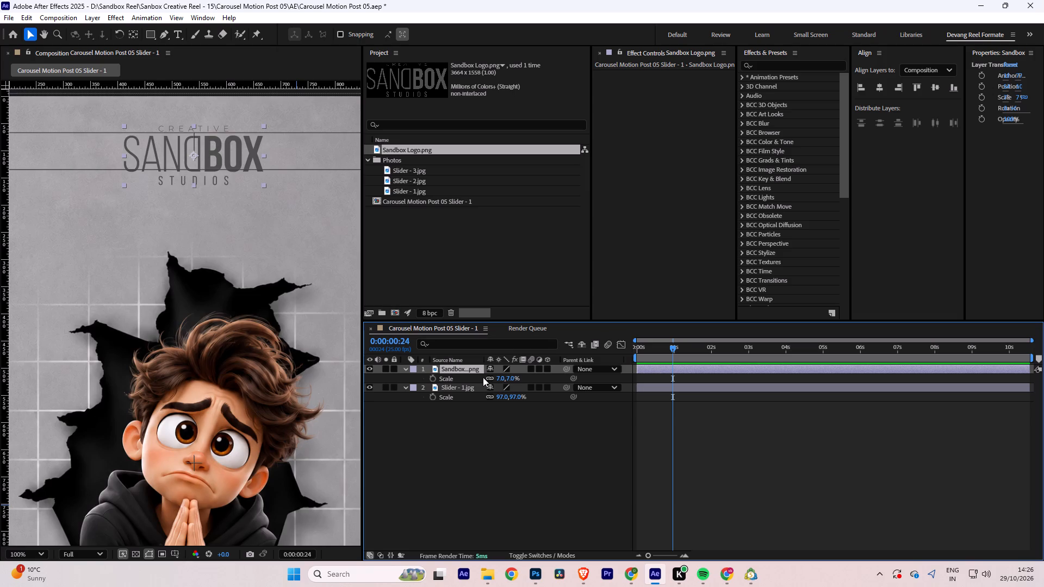
{"action": "left_click", "coordinate": [498, 378]}
{"action": "type", "text": "6.5"}
{"action": "key", "text": "Return"}
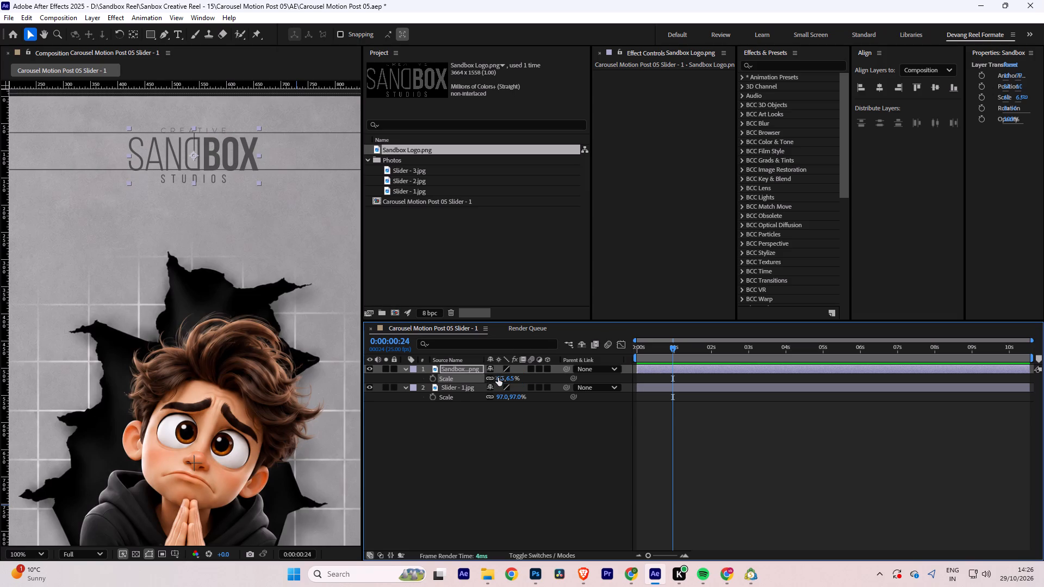
Adjust the logo layer's position to 540, 105 and save the project.
{"action": "key", "text": "p"}
{"action": "left_click", "coordinate": [514, 379]}
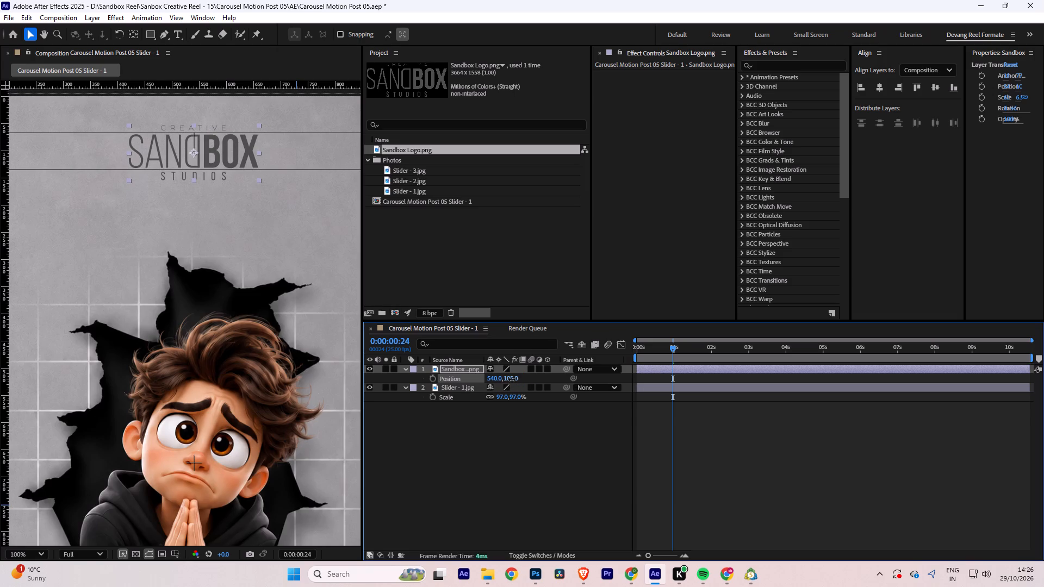
{"action": "left_click", "coordinate": [575, 495]}
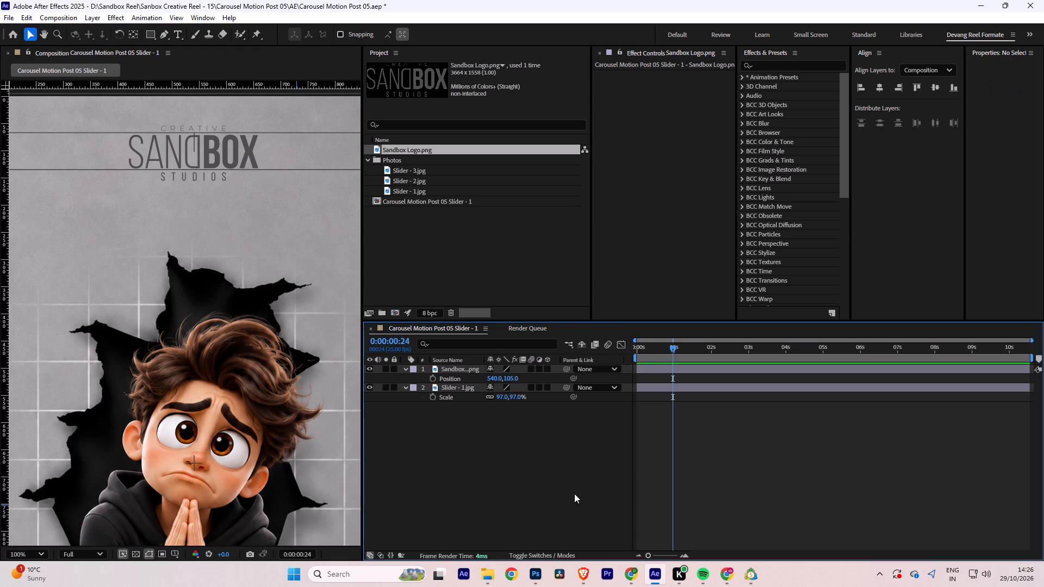
{"action": "key", "text": "ctrl+s"}
{"action": "left_click", "coordinate": [542, 514]}
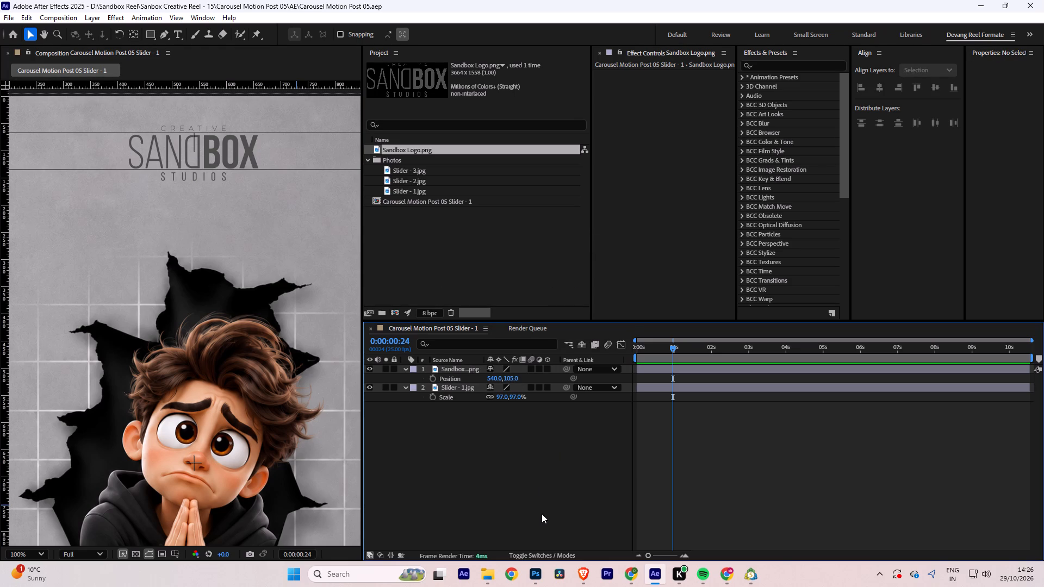
Fine-tune the logo layer's vertical position to 104 against the safe-area guide and save the project.
{"action": "left_click", "coordinate": [513, 378]}
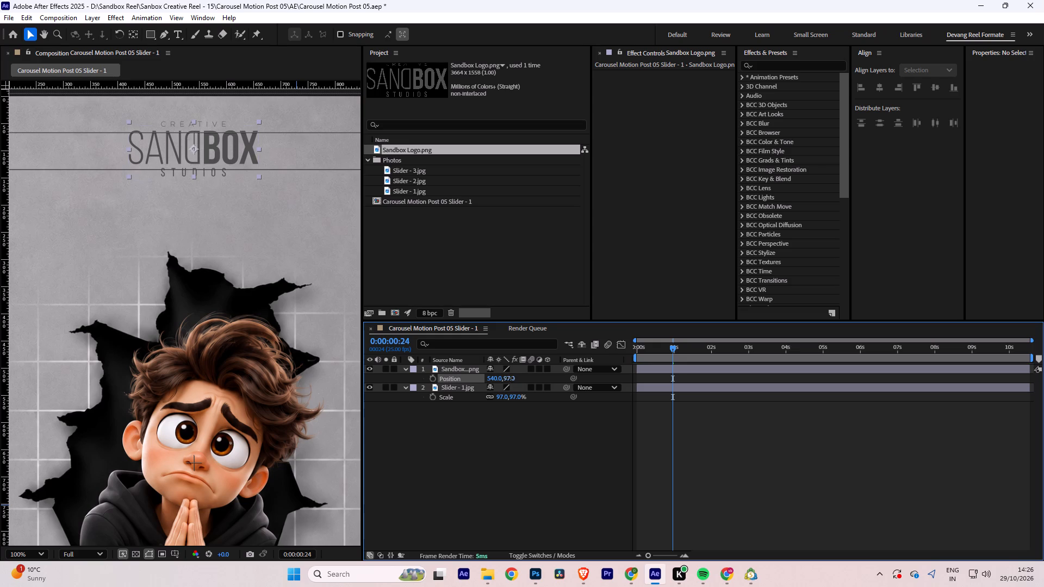
{"action": "left_click", "coordinate": [509, 378]}
{"action": "key", "text": "Up"}
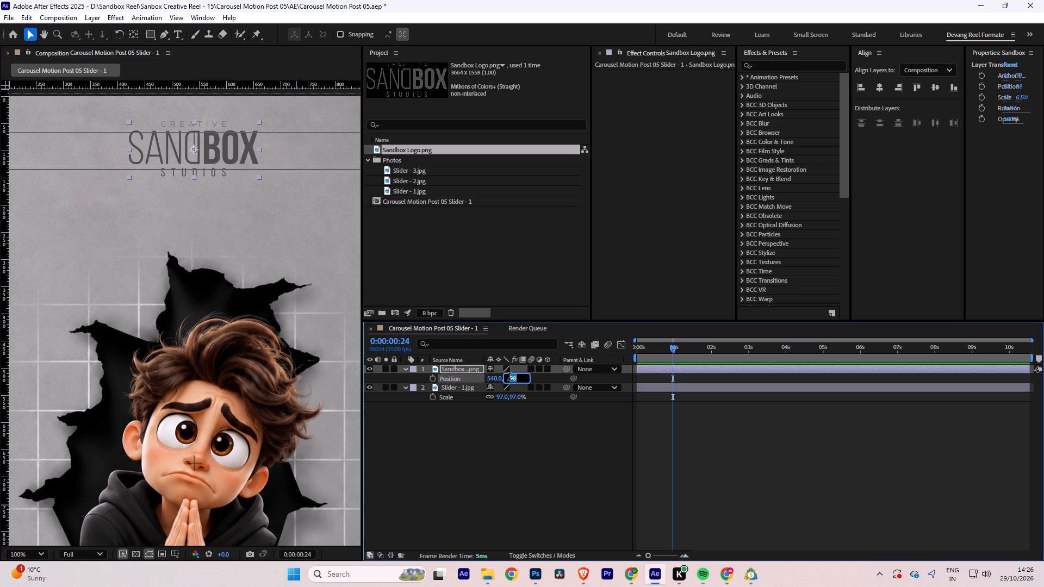
{"action": "key", "text": "Up"}
{"action": "key", "text": "Up"}
{"action": "key", "text": "Up"}
{"action": "key", "text": "Up"}
{"action": "key", "text": "Up"}
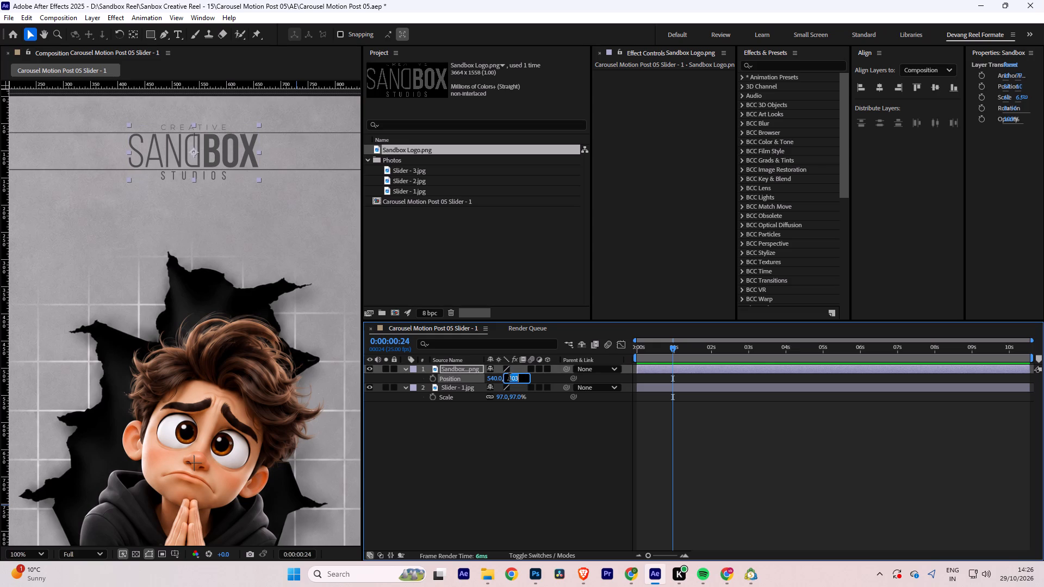
{"action": "key", "text": "Up"}
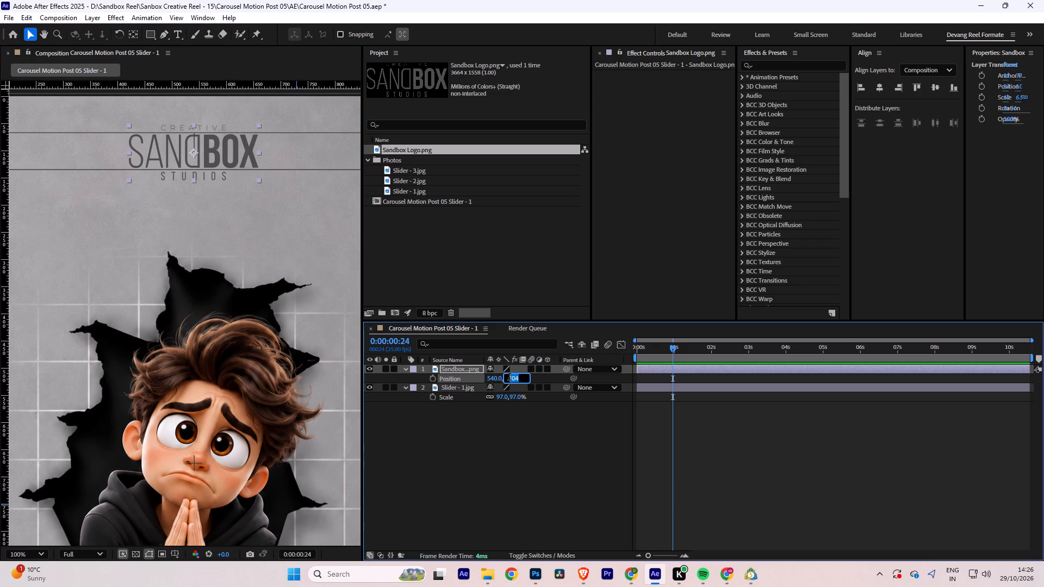
{"action": "left_click", "coordinate": [478, 434]}
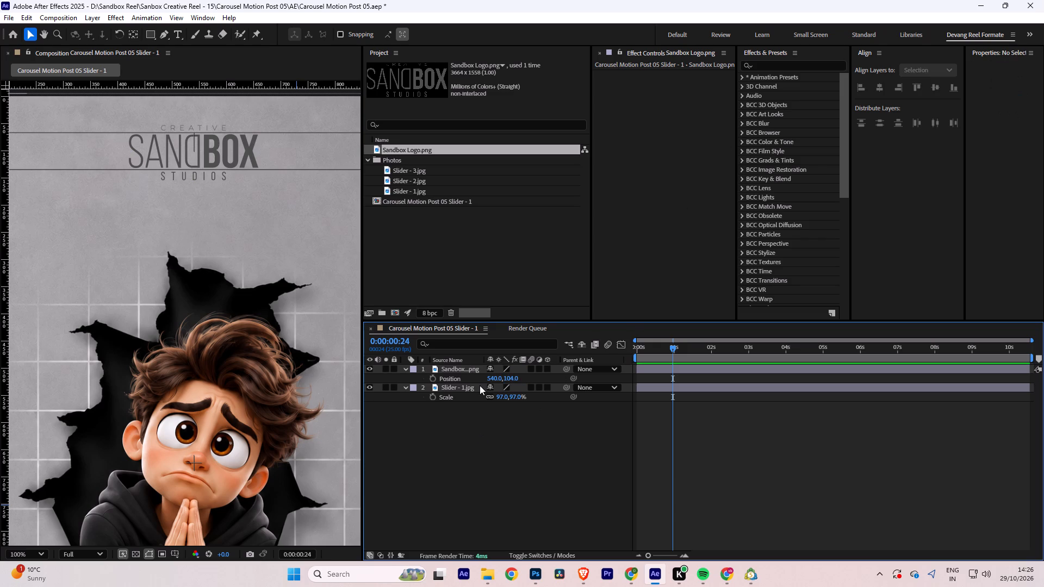
{"action": "key", "text": "ctrl+s"}
Import Slider - 1.psd from the Carousel Motion Post 05 folder as a composition retaining layer sizes, with editable layer styles.
{"action": "left_click", "coordinate": [35, 549]}
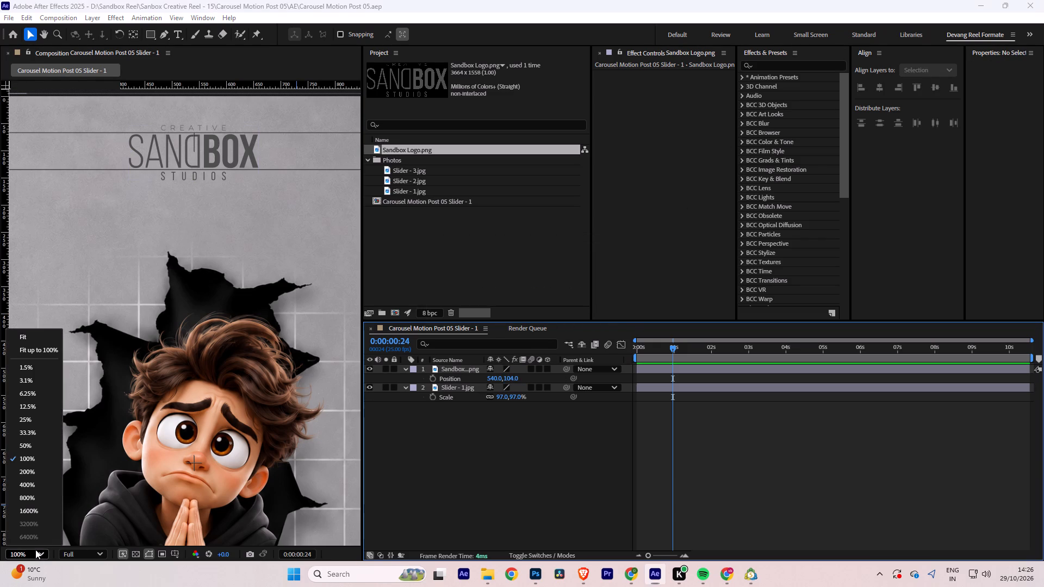
{"action": "left_click", "coordinate": [42, 336]}
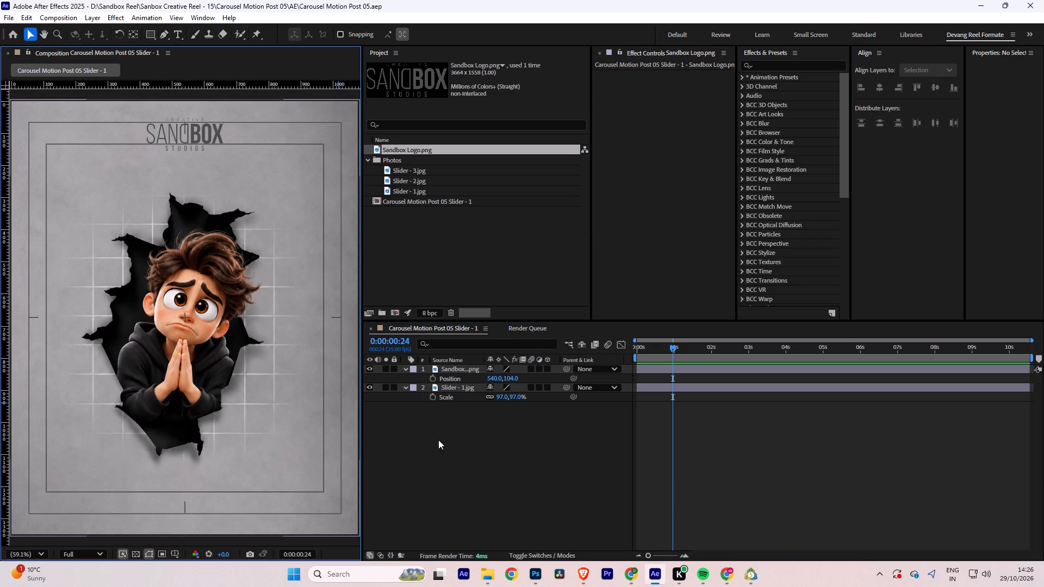
{"action": "key", "text": "alt+Tab"}
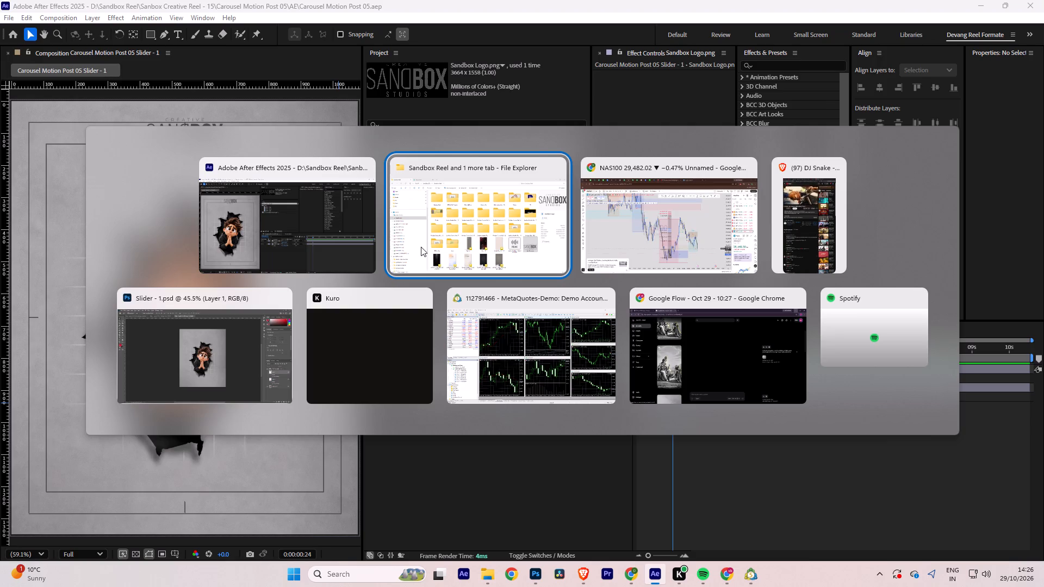
{"action": "double_click", "coordinate": [377, 219]}
{"action": "double_click", "coordinate": [325, 110]}
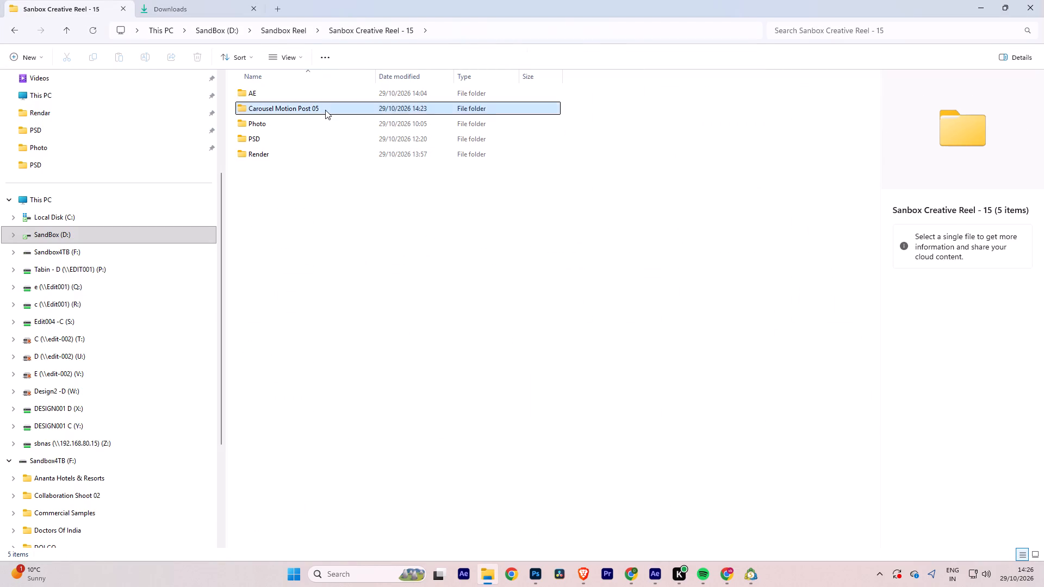
{"action": "double_click", "coordinate": [304, 111]}
{"action": "left_click_drag", "start_coordinate": [259, 93], "coordinate": [417, 260]}
{"action": "key", "text": "alt+Tab"}
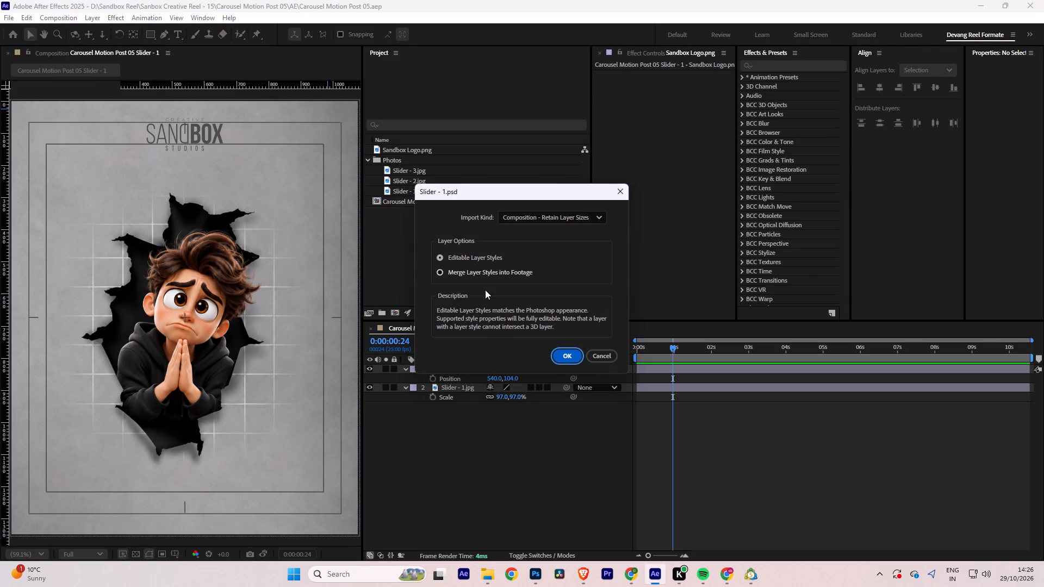
{"action": "left_click", "coordinate": [559, 356]}
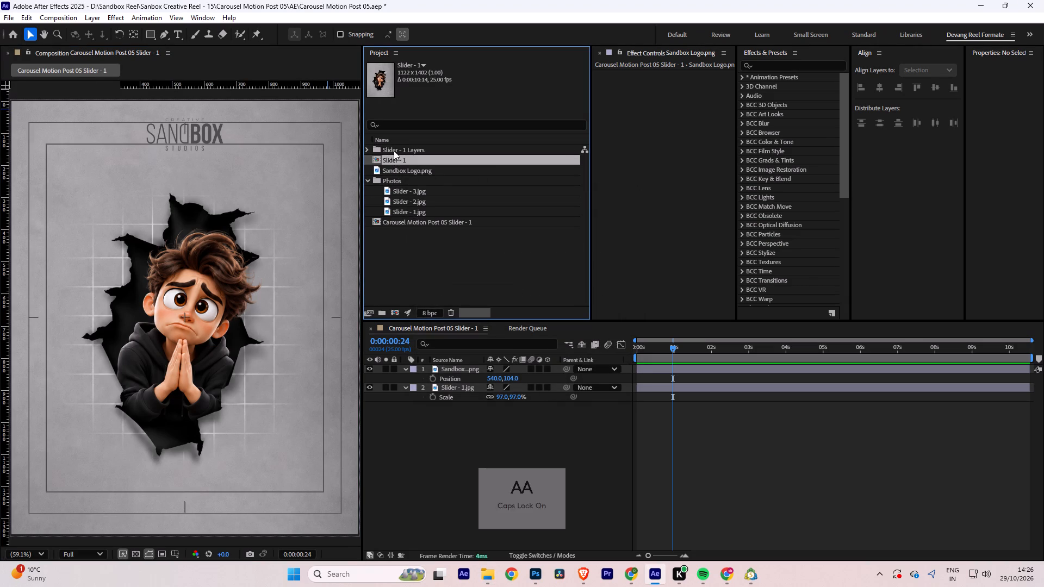
Group the imported Slider - 1 composition and its layers folder in a new project folder named "Slider - 1".
{"action": "left_click", "coordinate": [389, 157], "text": "shift"}
{"action": "left_click_drag", "start_coordinate": [389, 157], "coordinate": [383, 311]}
{"action": "type", "text": "sLIDER"}
{"action": "key", "text": "space"}
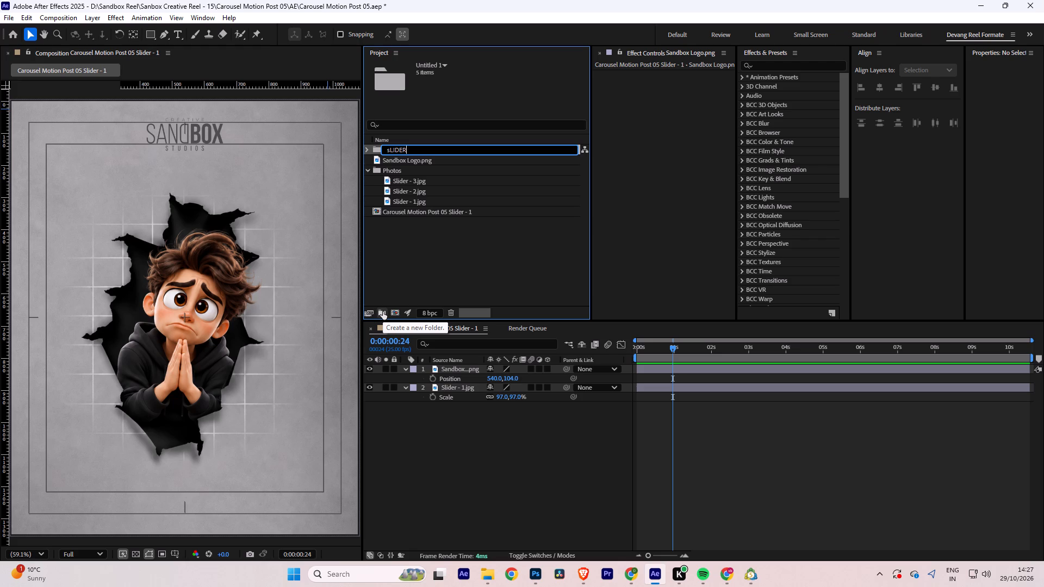
{"action": "key", "text": "BackSpace"}
{"action": "key", "text": "BackSpace"}
{"action": "key", "text": "BackSpace"}
{"action": "key", "text": "BackSpace"}
{"action": "key", "text": "BackSpace"}
{"action": "key", "text": "BackSpace"}
{"action": "key", "text": "BackSpace"}
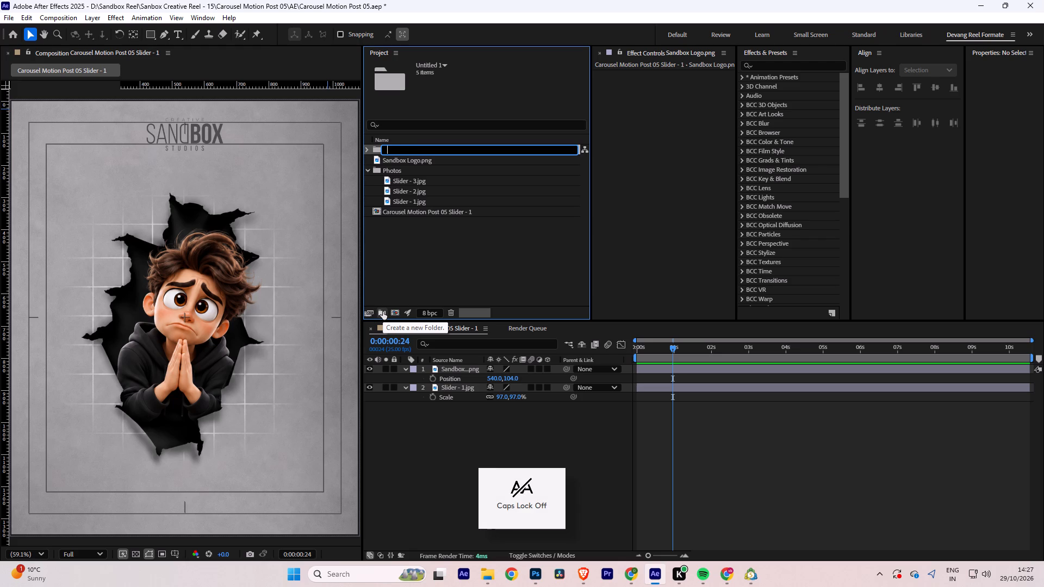
{"action": "type", "text": "Slider"}
{"action": "key", "text": "space"}
{"action": "type", "text": "- 1"}
{"action": "key", "text": "Return"}
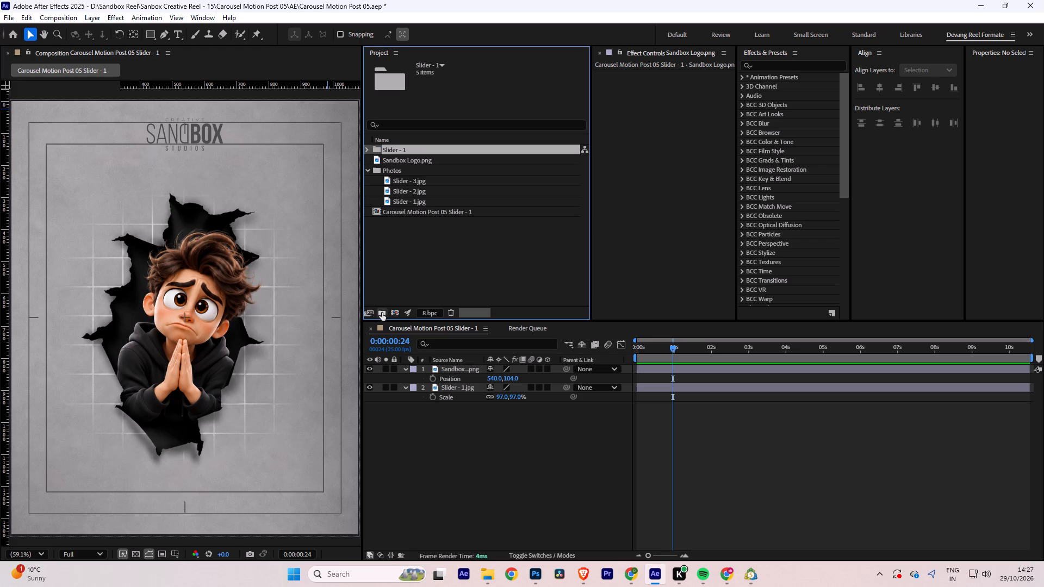
Create a project folder named "Slider data", move the Slider - 1 folder into it, and expand both folders.
{"action": "left_click", "coordinate": [424, 265]}
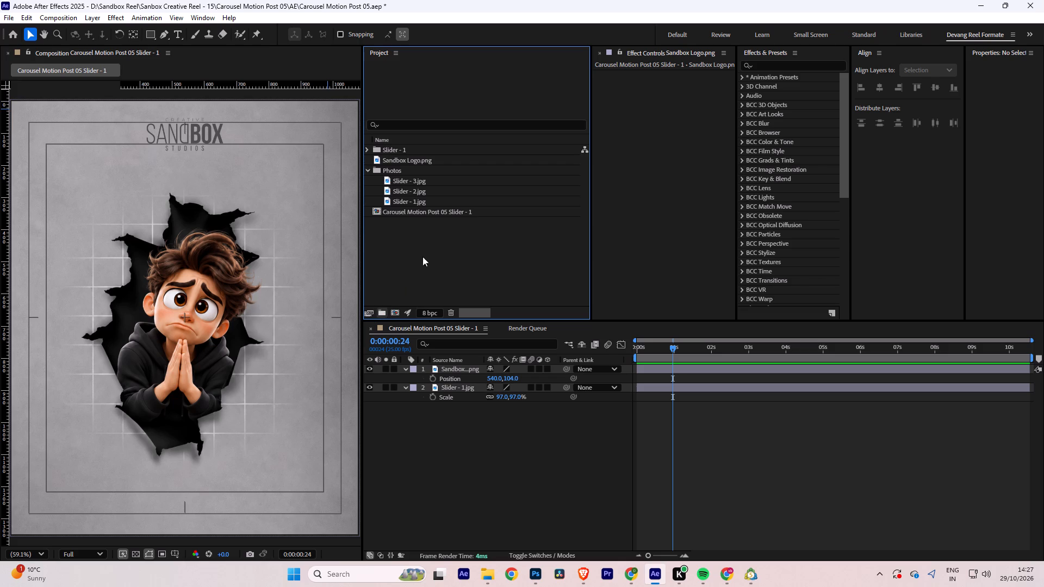
{"action": "left_click", "coordinate": [382, 312]}
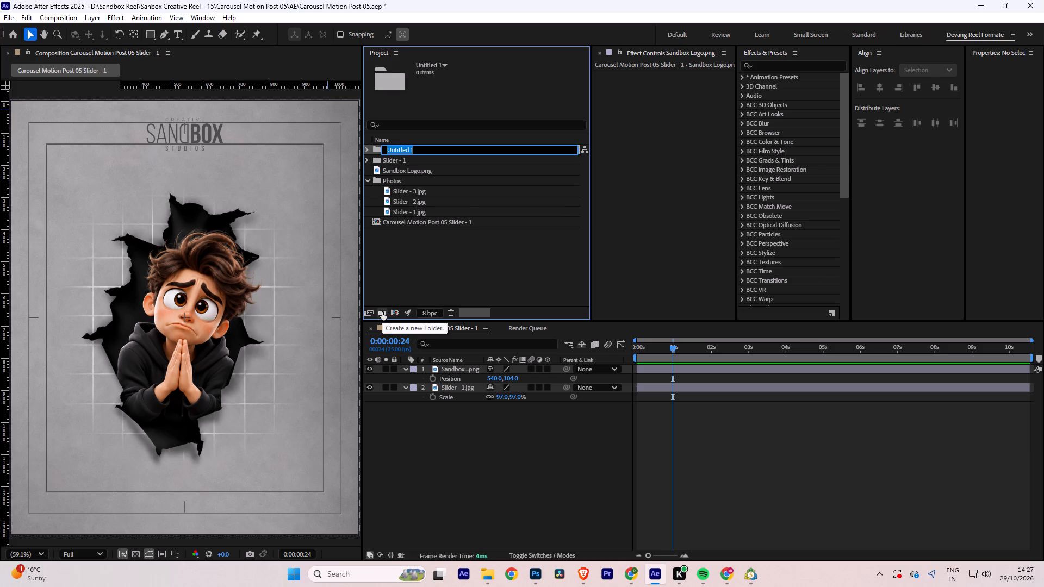
{"action": "type", "text": "Slider data"}
{"action": "key", "text": "Return"}
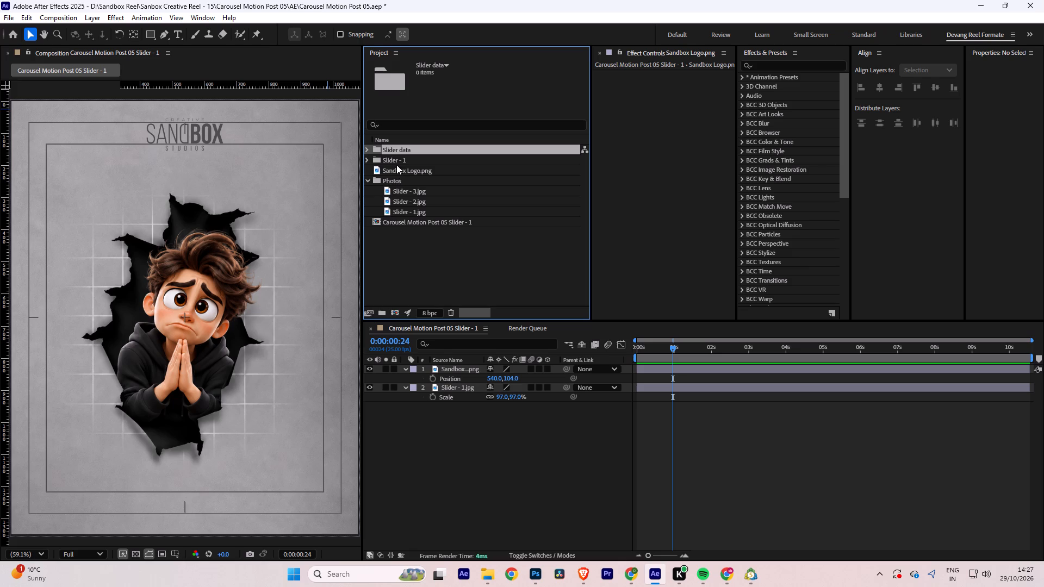
{"action": "left_click_drag", "start_coordinate": [395, 161], "coordinate": [398, 152]}
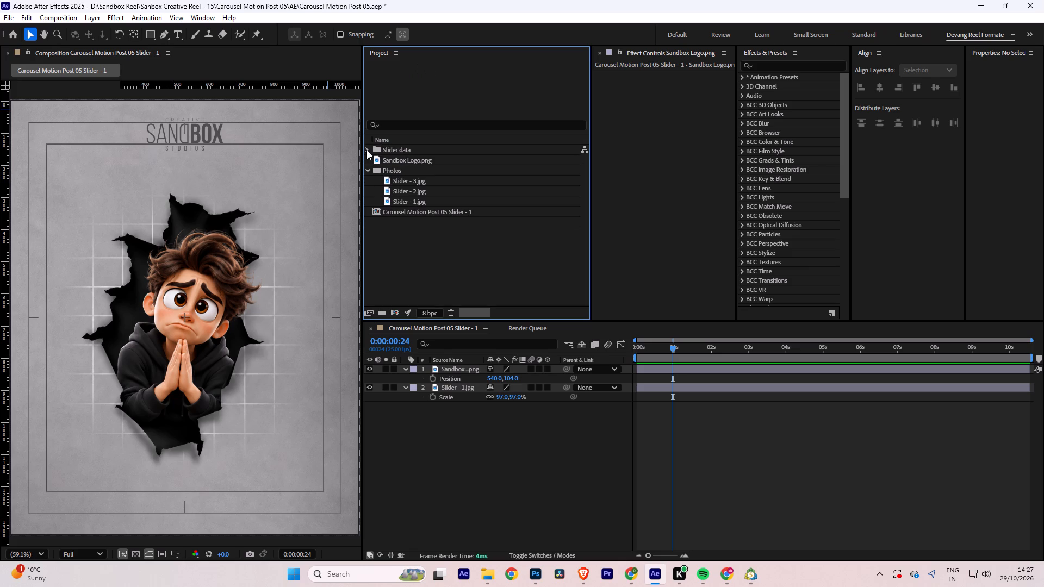
{"action": "left_click", "coordinate": [366, 150]}
{"action": "left_click", "coordinate": [408, 268]}
{"action": "left_click", "coordinate": [380, 158]}
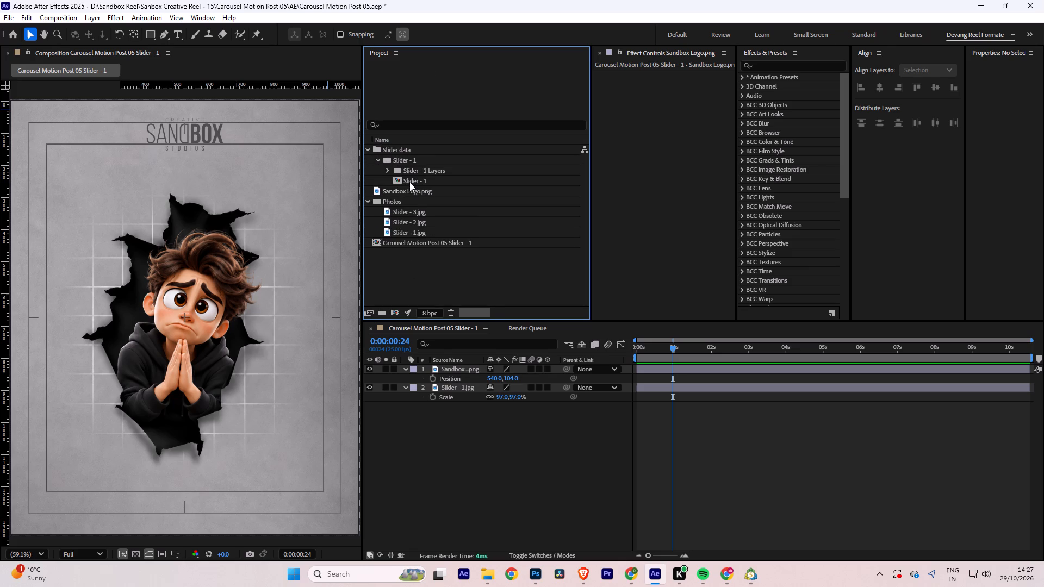
Switch to MetaTrader 5 and examine the GBPUSD, USDCNH, USDJPY and AUDUSD charts with their price scales compressed.
{"action": "left_click", "coordinate": [753, 575]}
{"action": "left_click", "coordinate": [539, 310]}
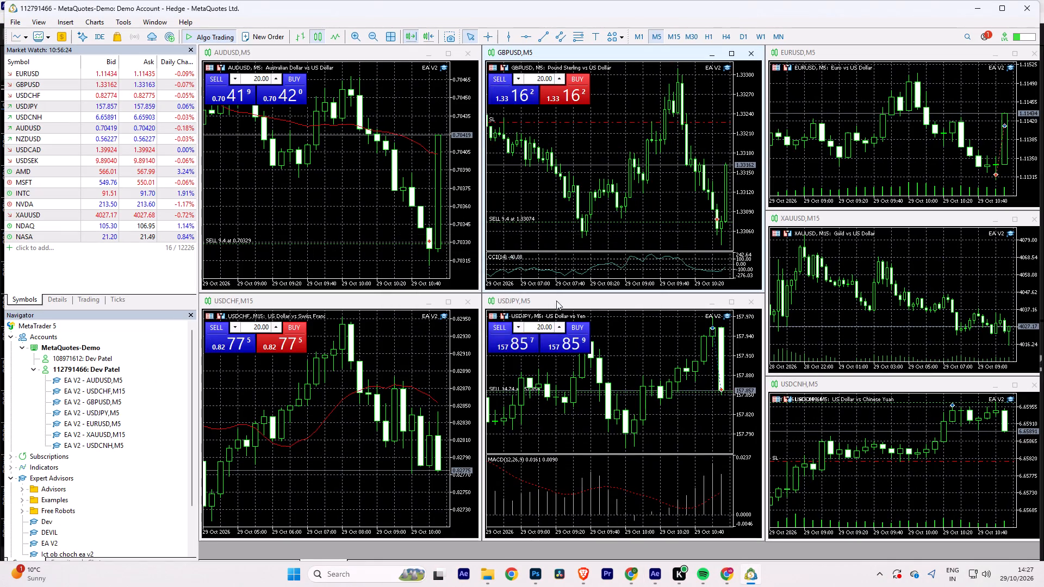
{"action": "left_click_drag", "start_coordinate": [743, 189], "coordinate": [741, 228]}
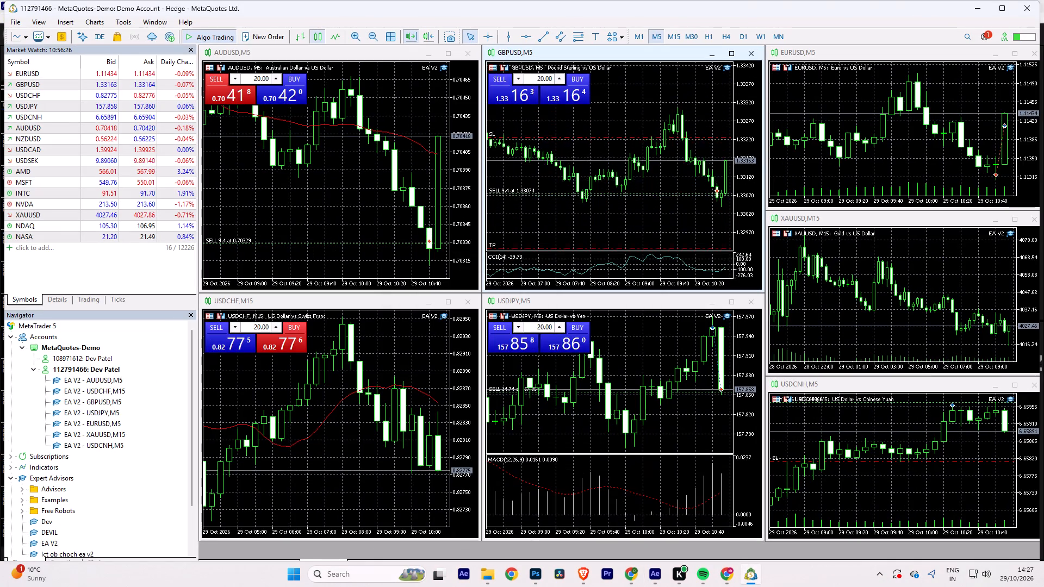
{"action": "left_click_drag", "start_coordinate": [741, 228], "coordinate": [739, 239]}
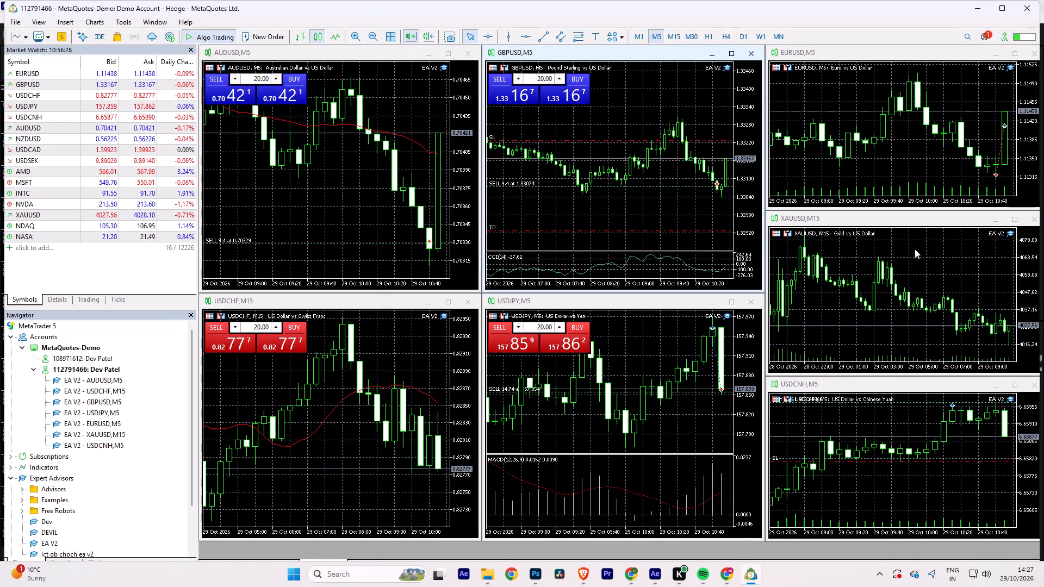
{"action": "left_click_drag", "start_coordinate": [1021, 477], "coordinate": [1023, 507]}
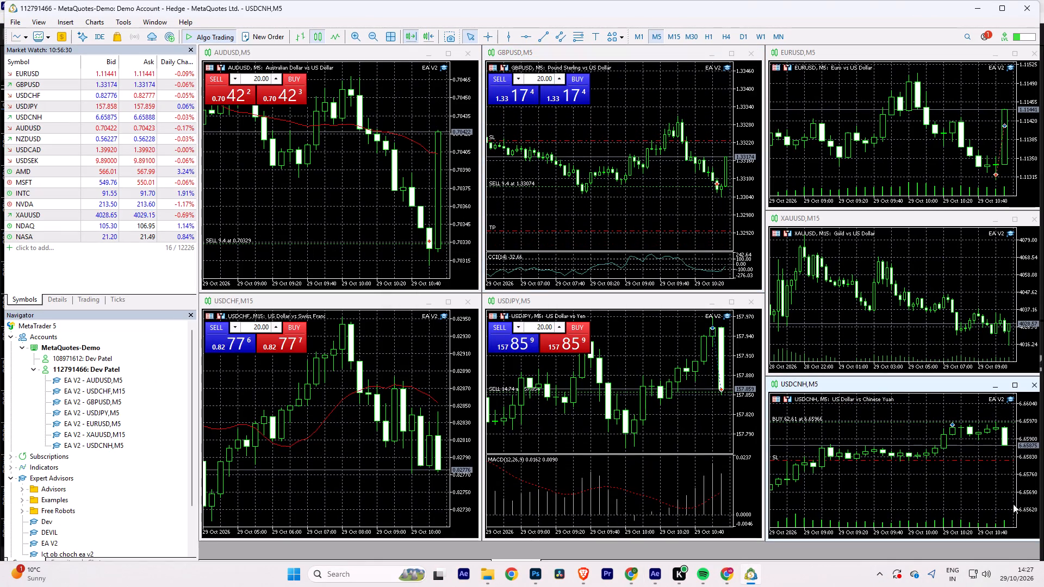
{"action": "left_click_drag", "start_coordinate": [739, 418], "coordinate": [736, 447]}
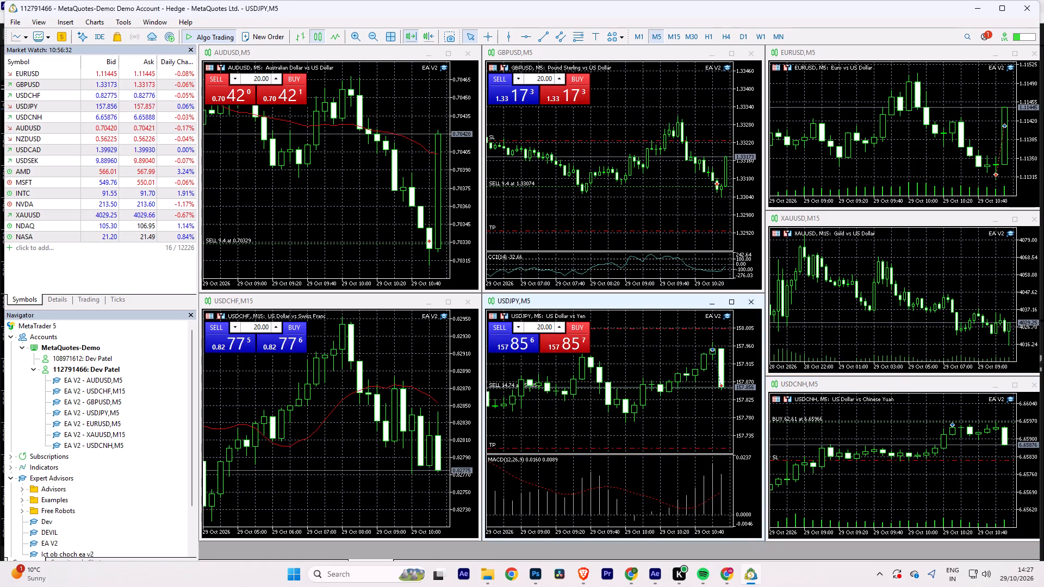
{"action": "left_click_drag", "start_coordinate": [736, 447], "coordinate": [737, 458]}
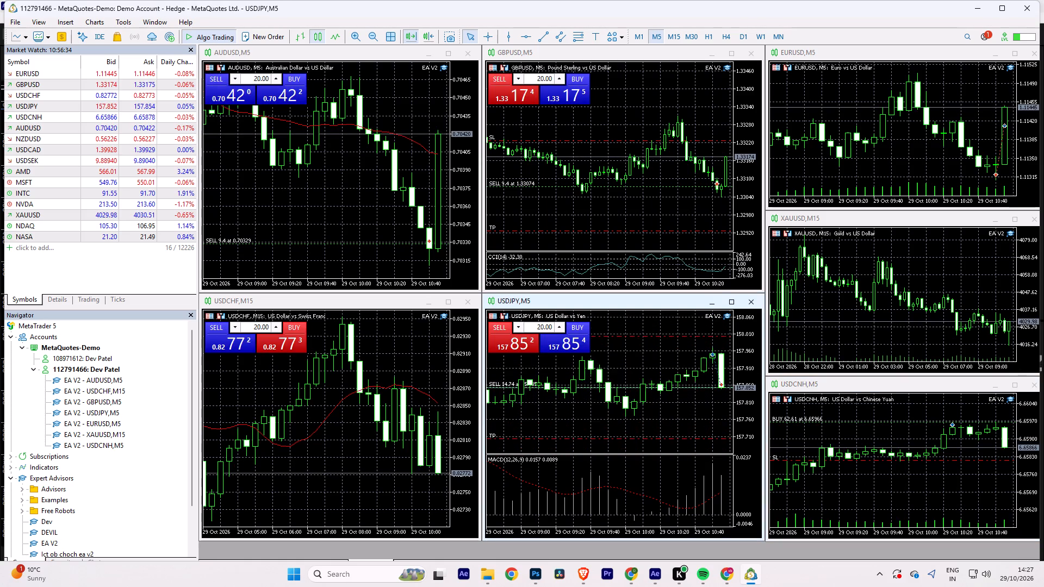
{"action": "left_click_drag", "start_coordinate": [737, 458], "coordinate": [736, 441]}
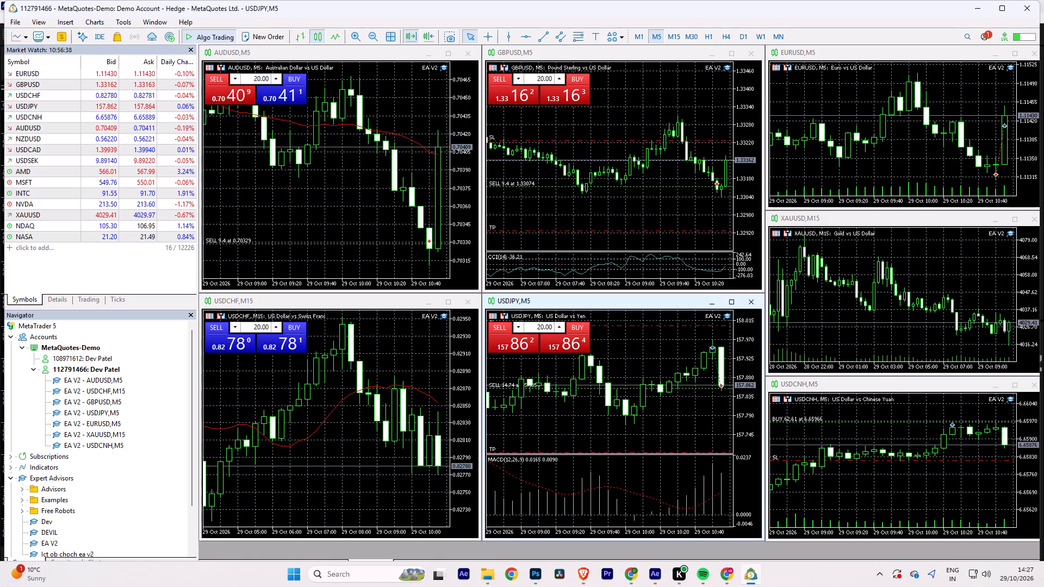
{"action": "left_click_drag", "start_coordinate": [462, 197], "coordinate": [452, 302]}
Switch to Chrome and examine the MNQZ6 position in Tradovate and the XAUUSD and NAS100 charts in TradingView.
{"action": "key", "text": "alt+Tab"}
{"action": "key", "text": "alt+Tab"}
{"action": "key", "text": "alt+Tab"}
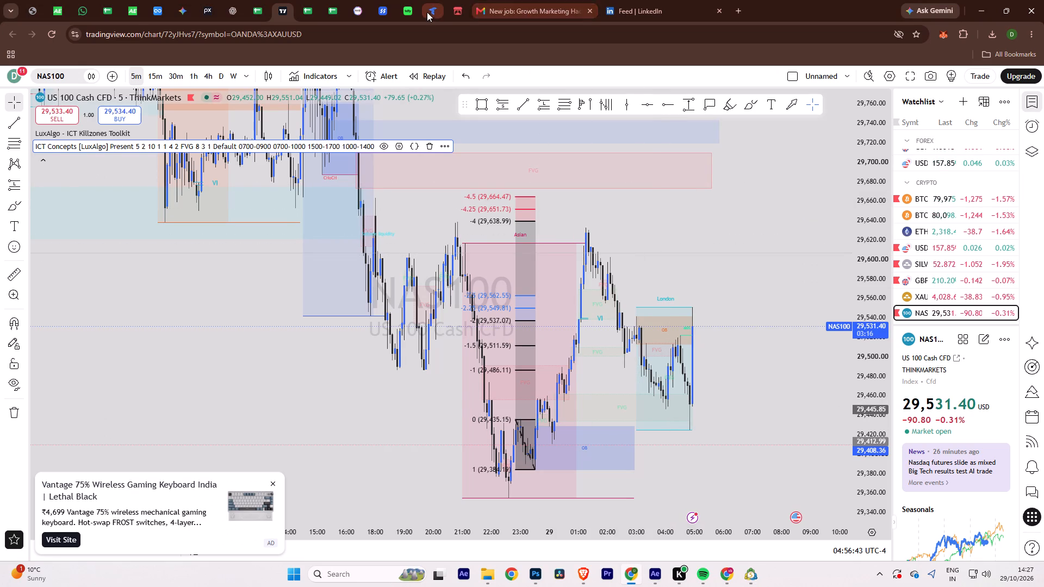
{"action": "left_click", "coordinate": [431, 11]}
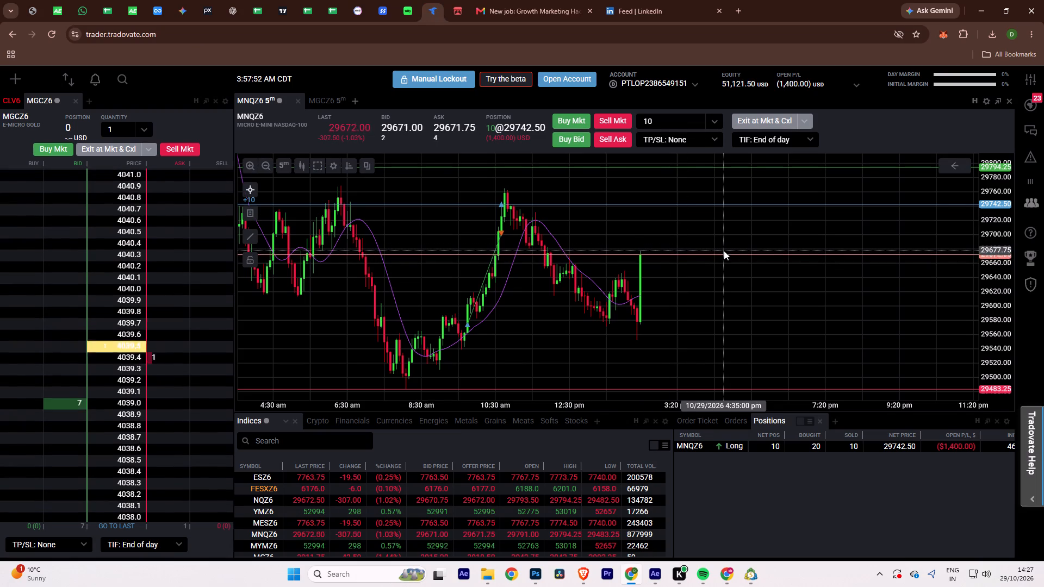
{"action": "left_click", "coordinate": [281, 13]}
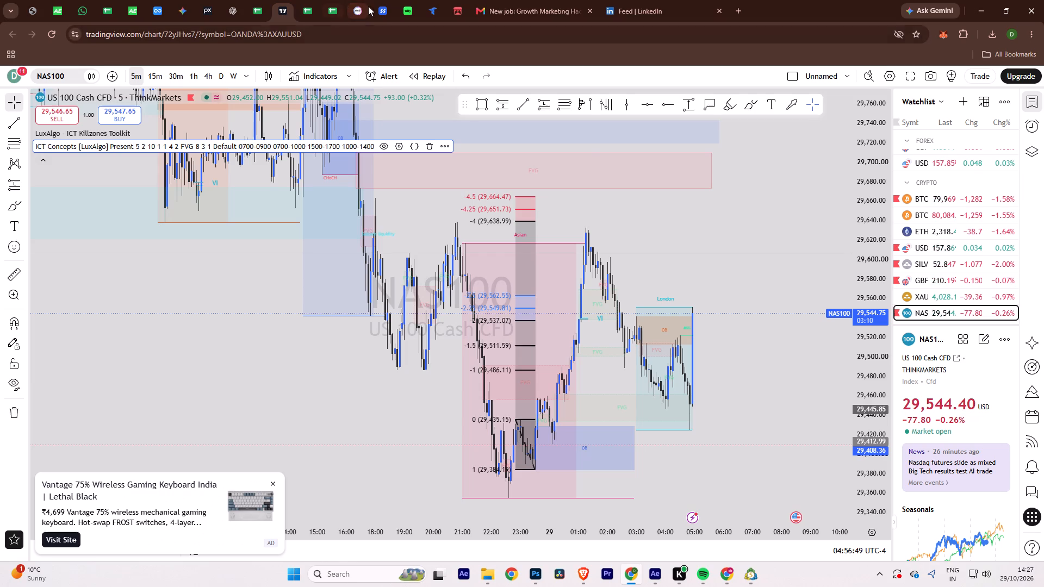
{"action": "left_click", "coordinate": [924, 299]}
{"action": "scroll", "coordinate": [759, 311], "scroll_direction": "up", "scroll_amount": 9}
{"action": "scroll", "coordinate": [693, 329], "scroll_direction": "down", "scroll_amount": 5}
{"action": "left_click", "coordinate": [909, 311]}
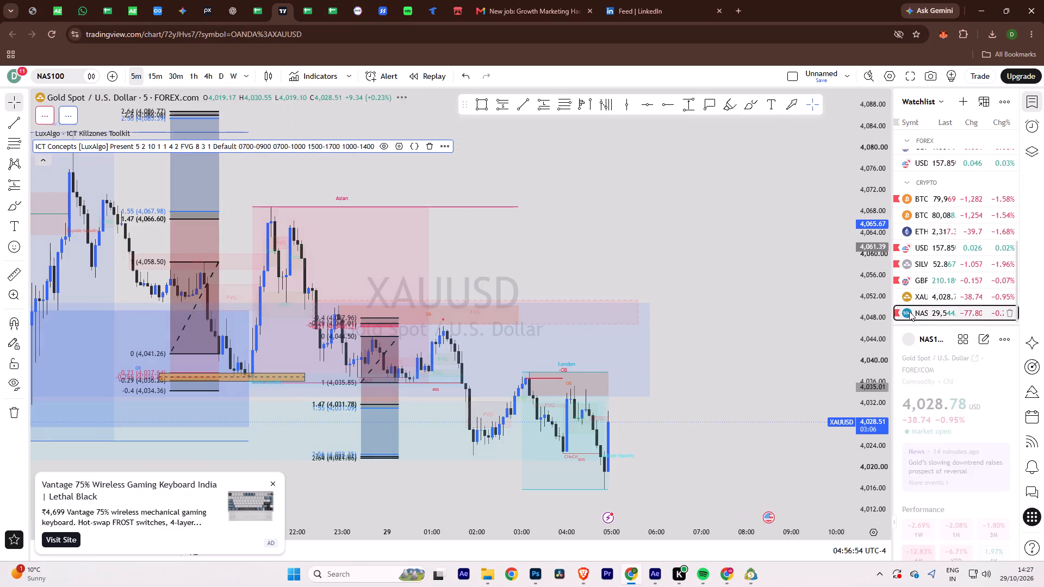
{"action": "left_click_drag", "start_coordinate": [862, 459], "coordinate": [823, 143]}
{"action": "left_click_drag", "start_coordinate": [730, 360], "coordinate": [732, 125]}
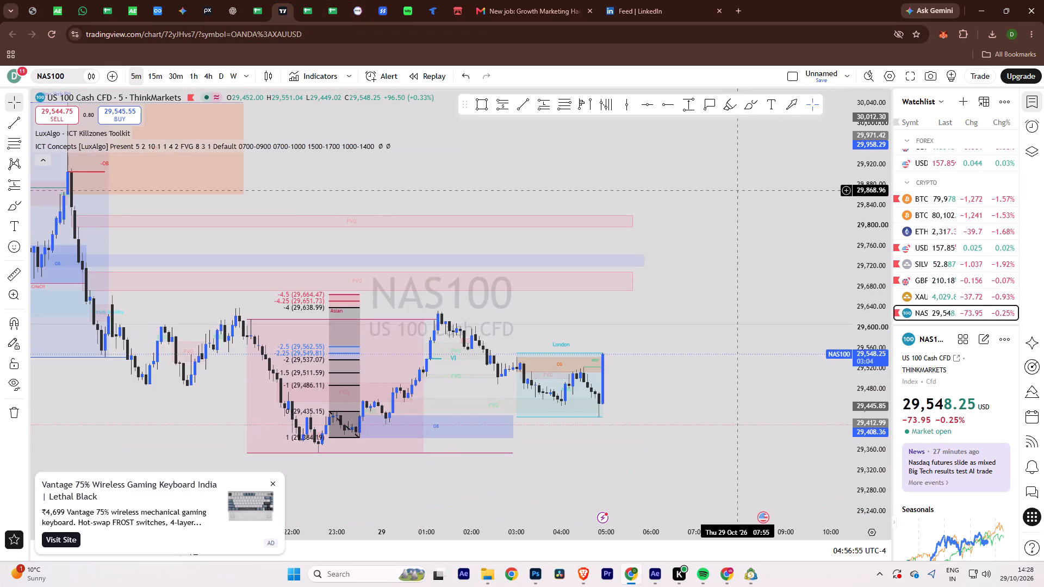
{"action": "left_click_drag", "start_coordinate": [877, 446], "coordinate": [837, 239]}
{"action": "left_click_drag", "start_coordinate": [751, 323], "coordinate": [732, 195]}
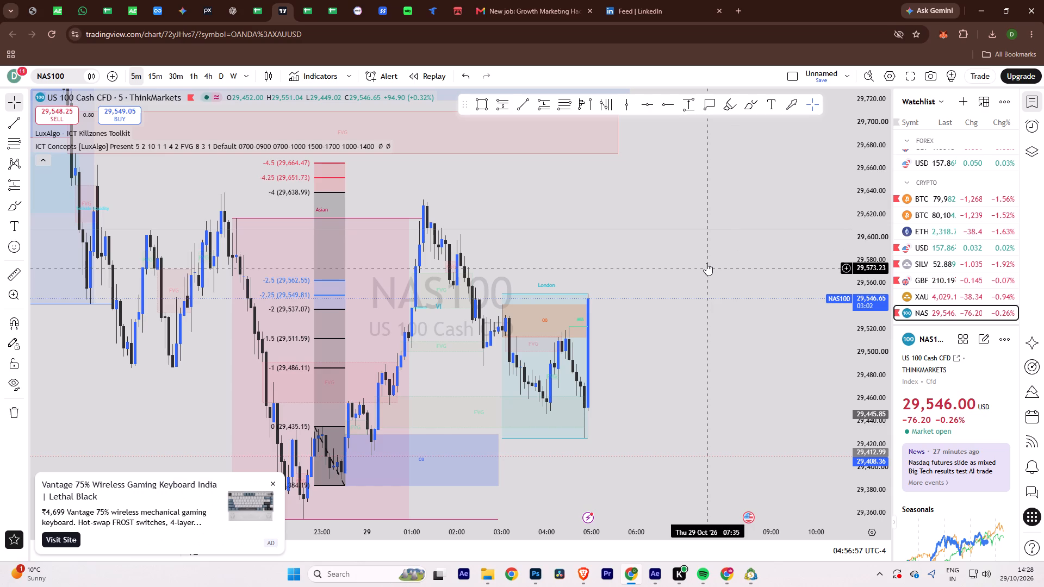
Examine the MNQZ6 chart in Tradovate against TradingView and open the Tradeify Premier Trading League head-to-head page.
{"action": "left_click", "coordinate": [435, 11]}
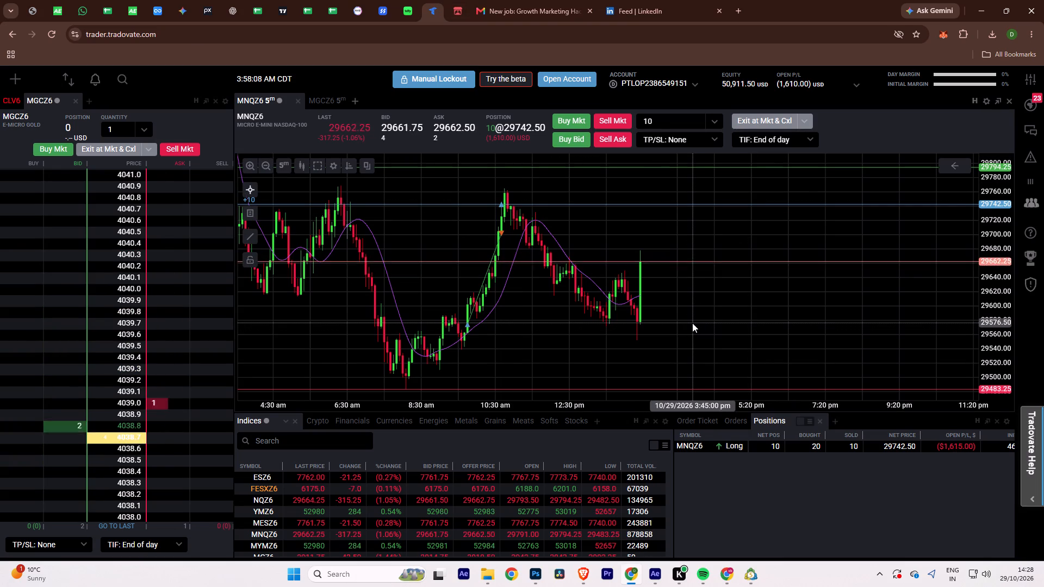
{"action": "left_click", "coordinate": [281, 11]}
{"action": "left_click", "coordinate": [436, 4]}
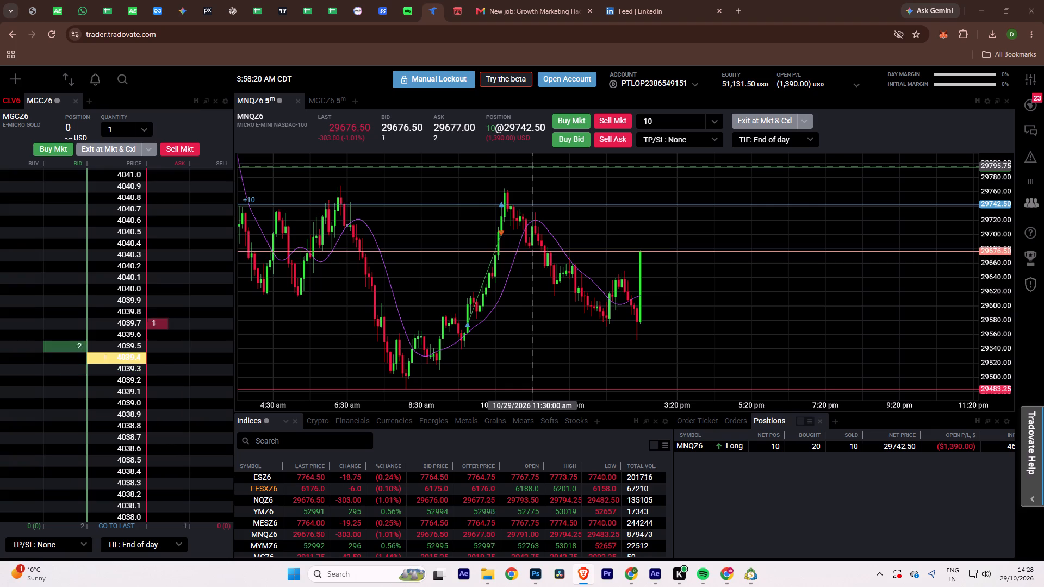
{"action": "scroll", "coordinate": [730, 284], "scroll_direction": "down", "scroll_amount": 6}
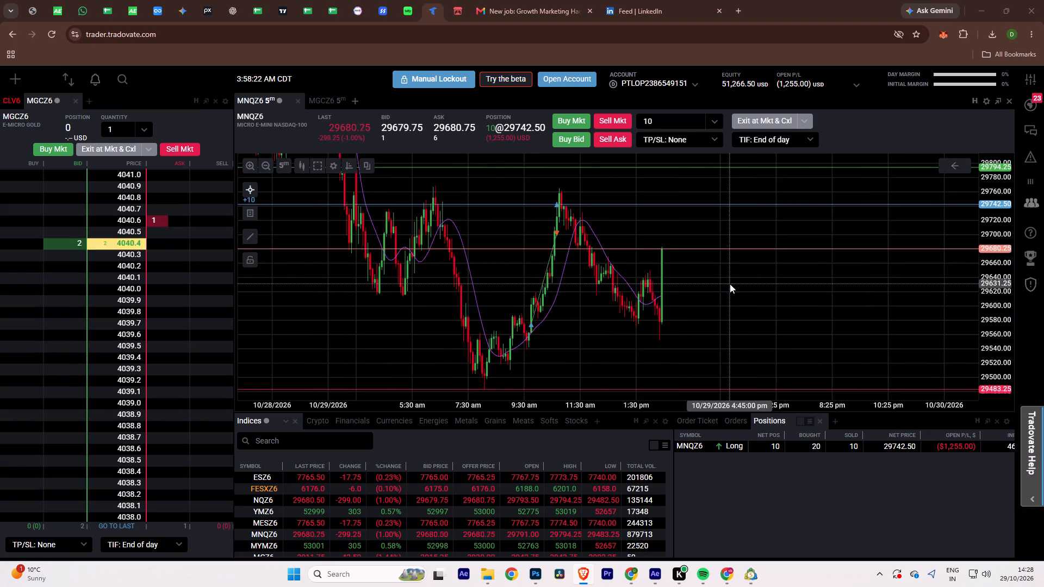
{"action": "scroll", "coordinate": [738, 276], "scroll_direction": "down", "scroll_amount": 4}
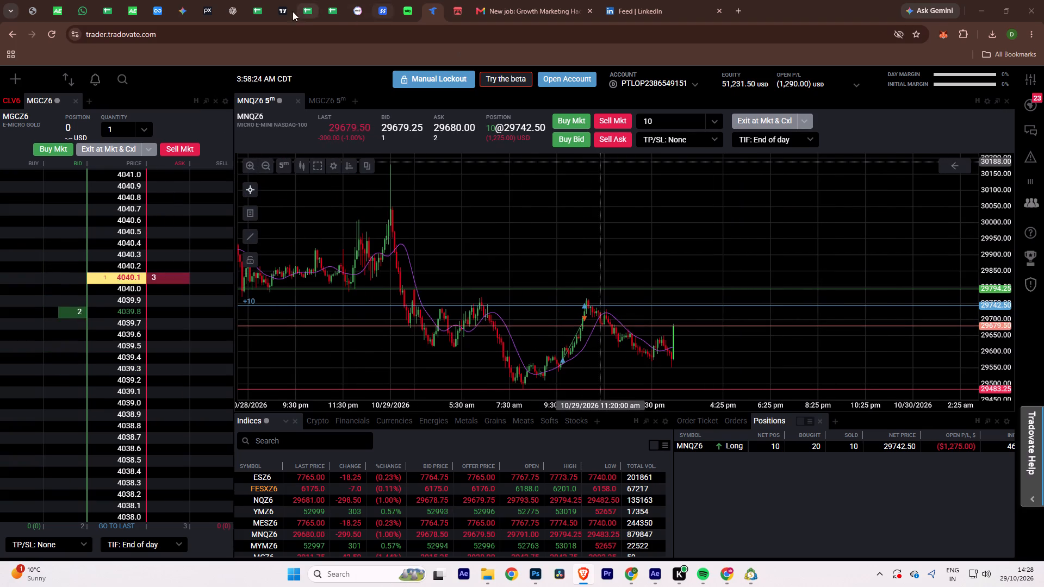
{"action": "scroll", "coordinate": [724, 291], "scroll_direction": "up", "scroll_amount": 6}
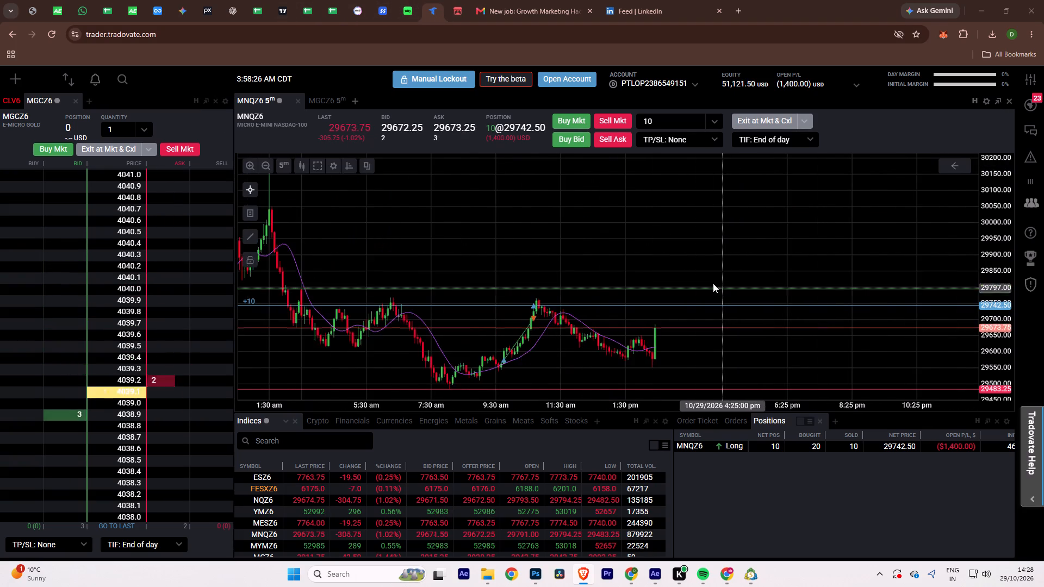
{"action": "scroll", "coordinate": [713, 283], "scroll_direction": "up", "scroll_amount": 4}
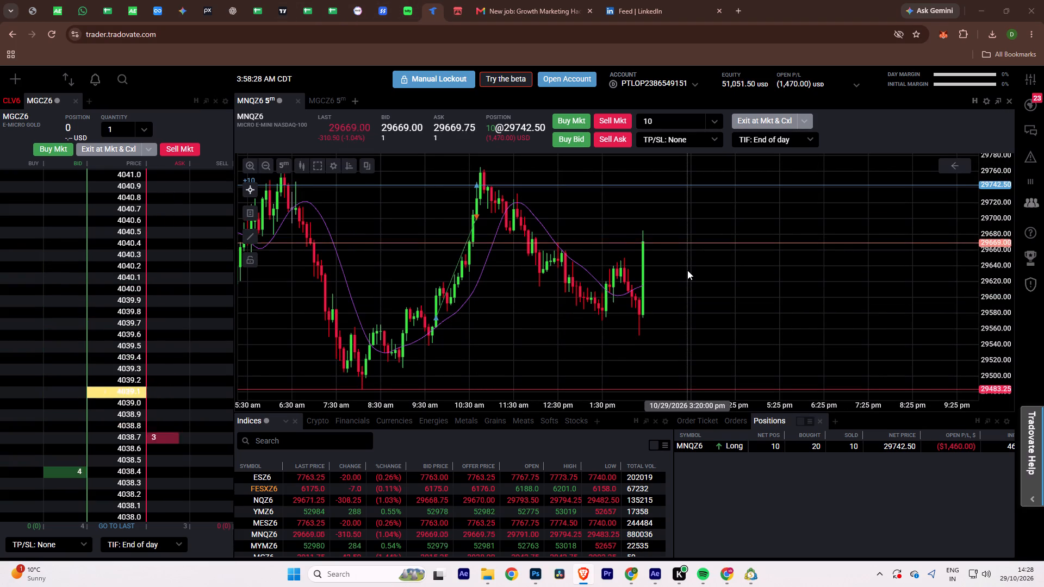
{"action": "left_click", "coordinate": [406, 15]}
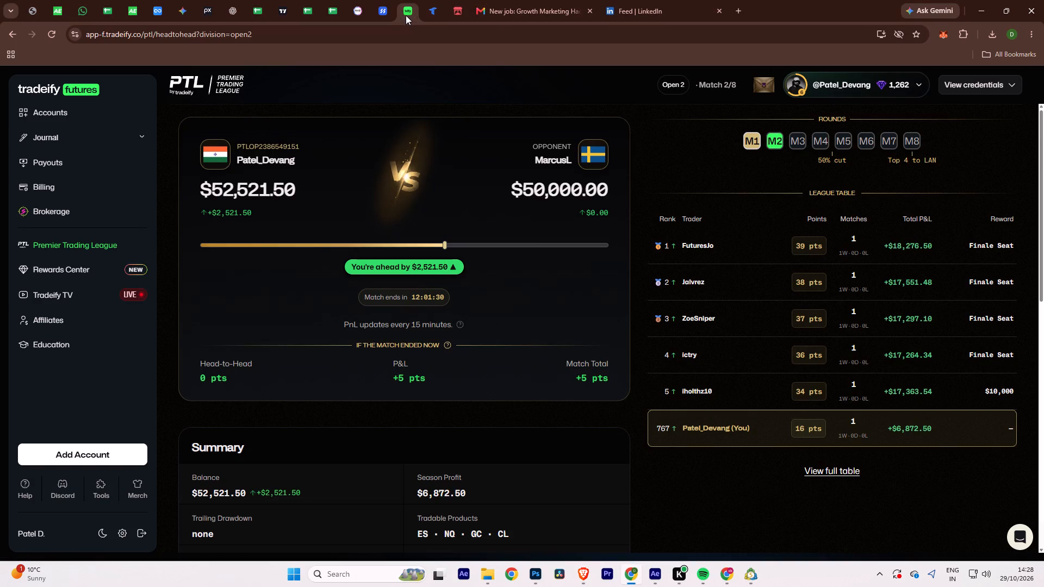
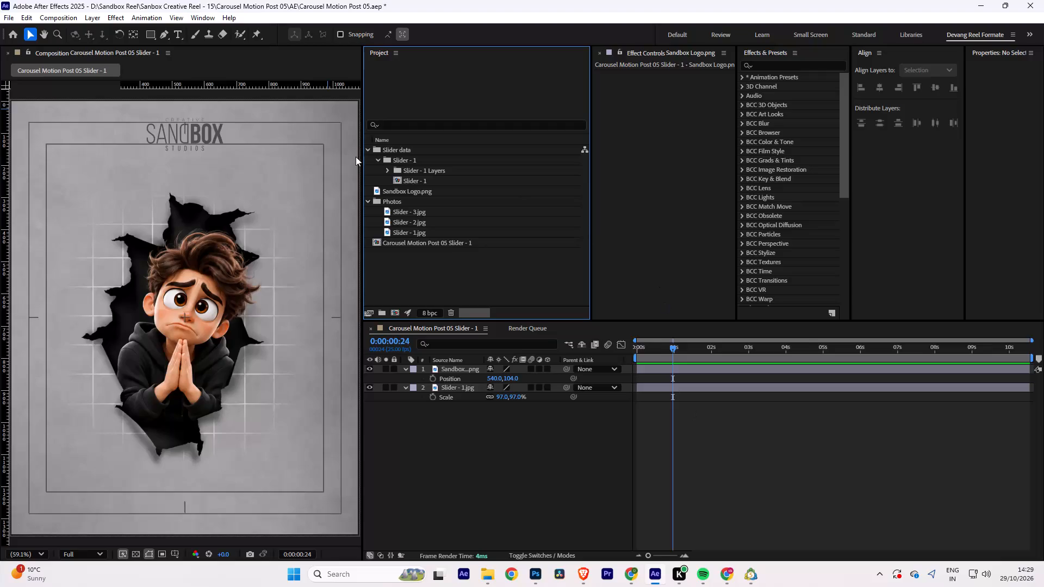
Add the imported Slider - 1 composition as the top layer of the Carousel Motion Post 05 Slider - 1 timeline.
{"action": "left_click_drag", "start_coordinate": [405, 178], "coordinate": [402, 257]}
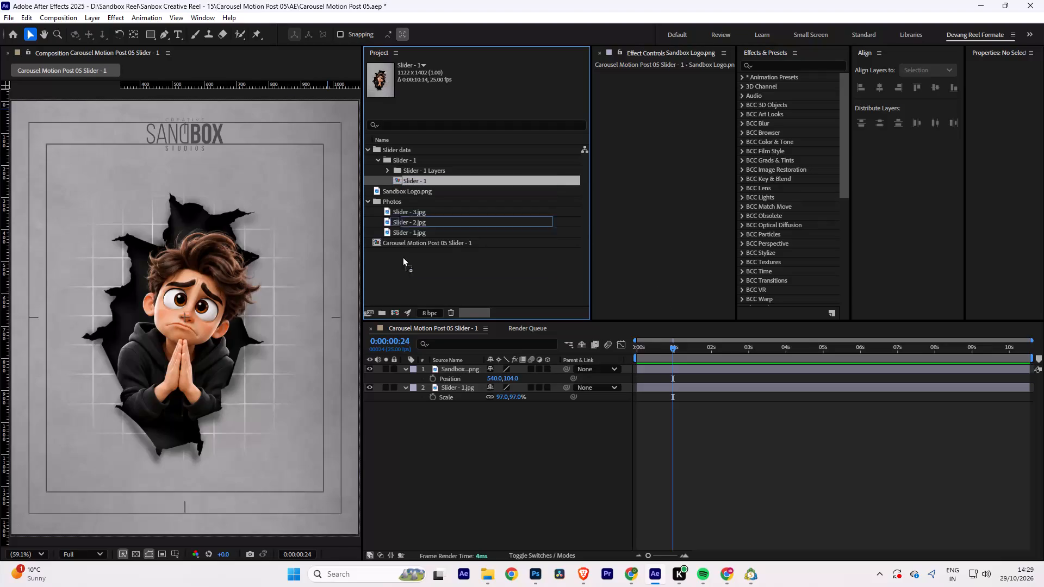
{"action": "left_click_drag", "start_coordinate": [402, 257], "coordinate": [409, 368]}
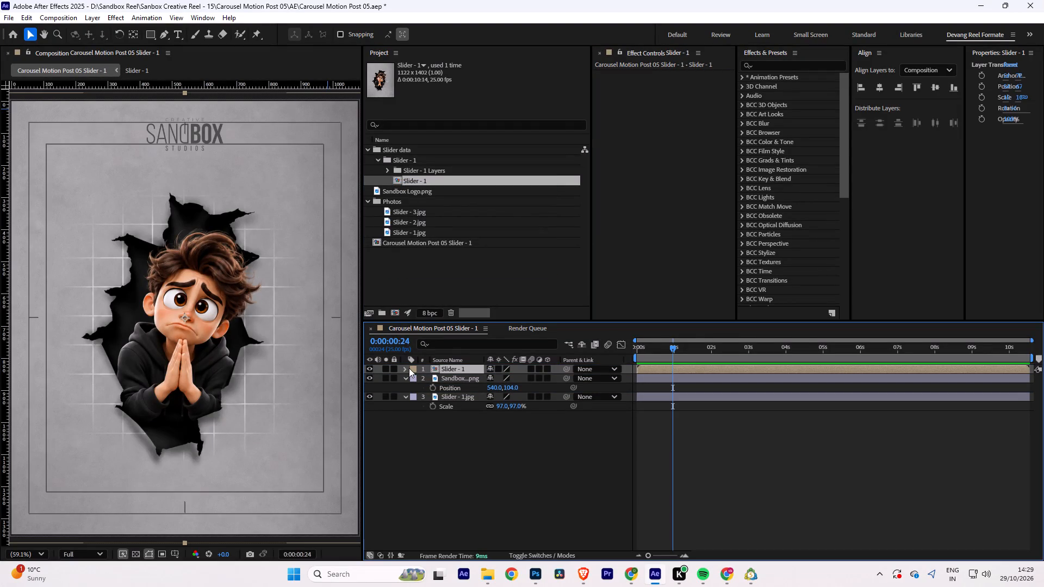
Open the nested Slider - 1 composition, show Layer 1 and Layer 2, hide the Background layer, and save the project.
{"action": "double_click", "coordinate": [456, 369]}
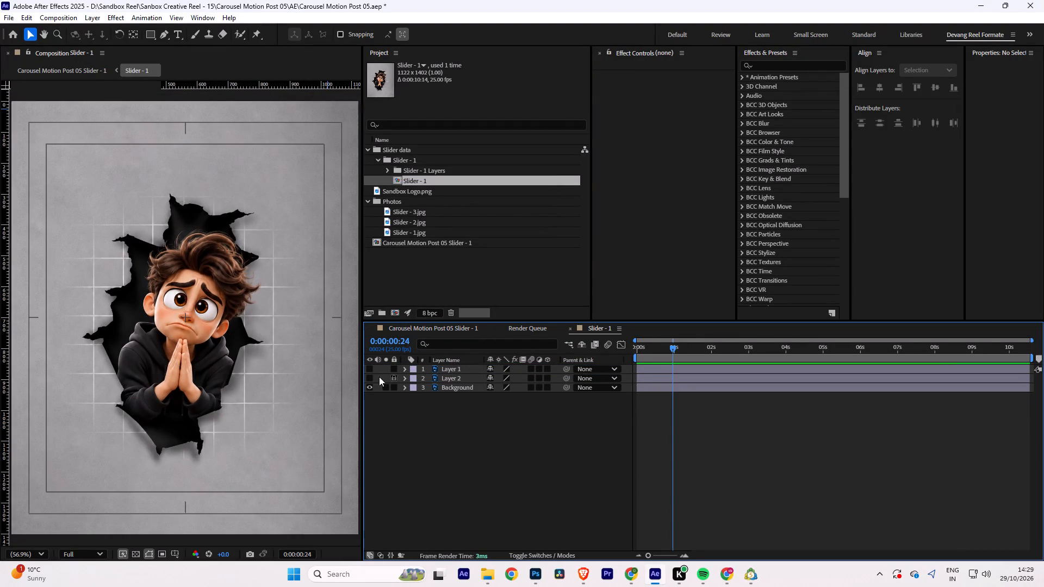
{"action": "left_click", "coordinate": [373, 378]}
{"action": "left_click", "coordinate": [371, 371]}
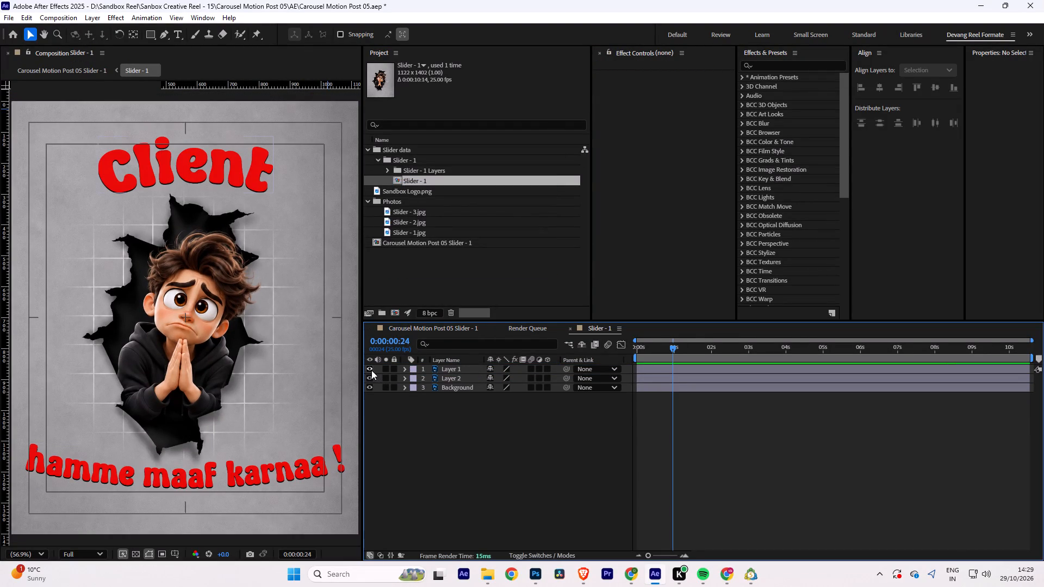
{"action": "left_click", "coordinate": [487, 478]}
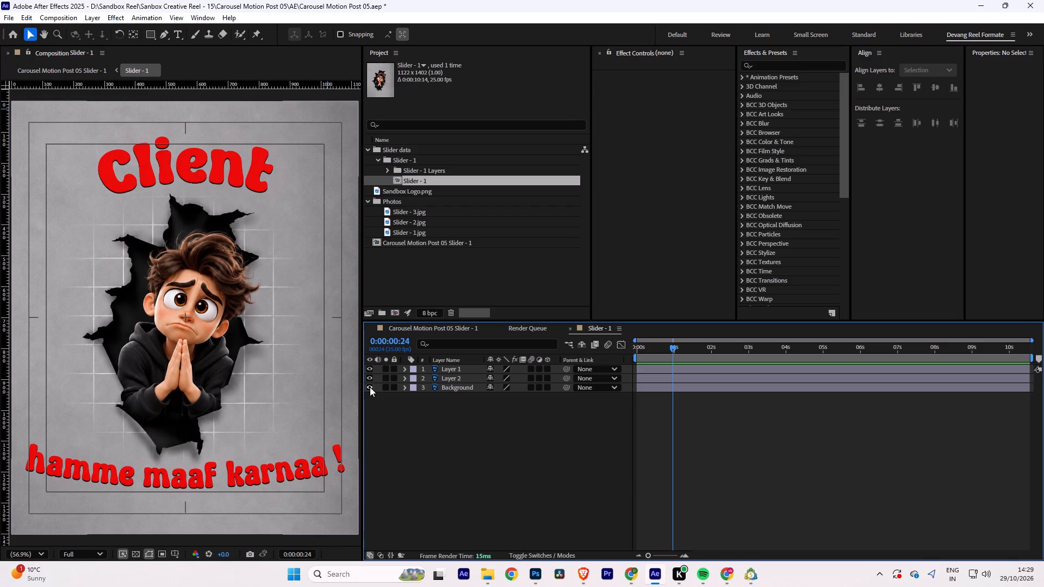
{"action": "left_click", "coordinate": [370, 387]}
{"action": "key", "text": "ctrl+s"}
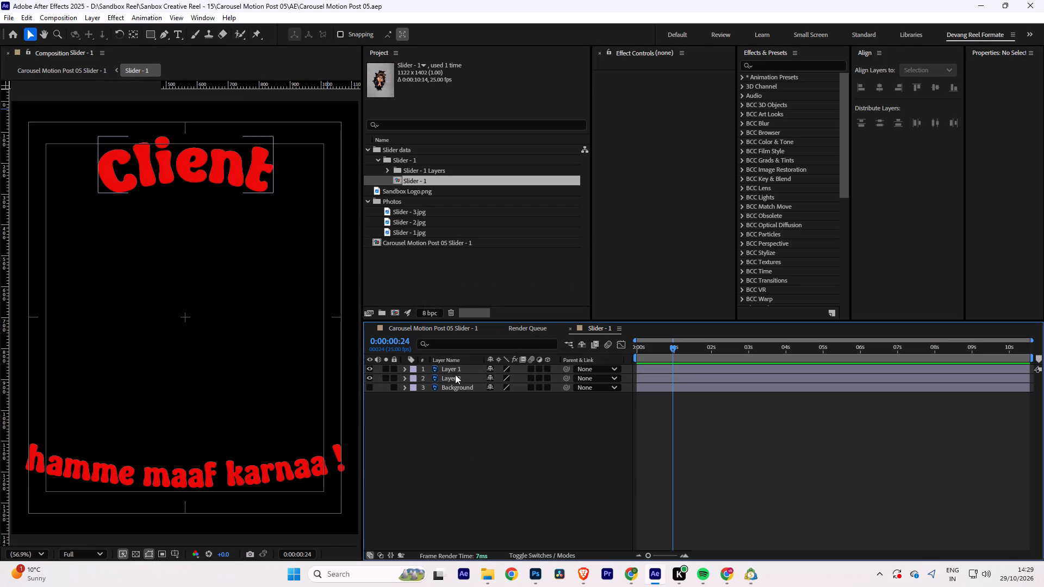
Copy Layer 1 and Layer 2 into the Carousel Motion Post 05 Slider - 1 composition and hide the nested Slider - 1 layer there.
{"action": "left_click", "coordinate": [455, 374]}
{"action": "left_click", "coordinate": [459, 369], "text": "shift"}
{"action": "key", "text": "ctrl+c"}
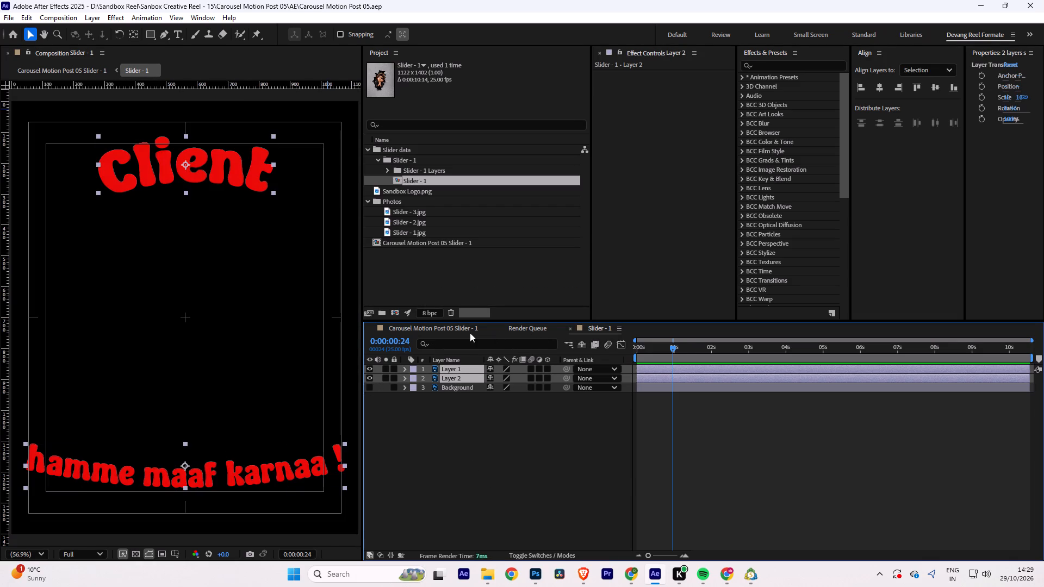
{"action": "left_click", "coordinate": [467, 329]}
{"action": "key", "text": "ctrl+v"}
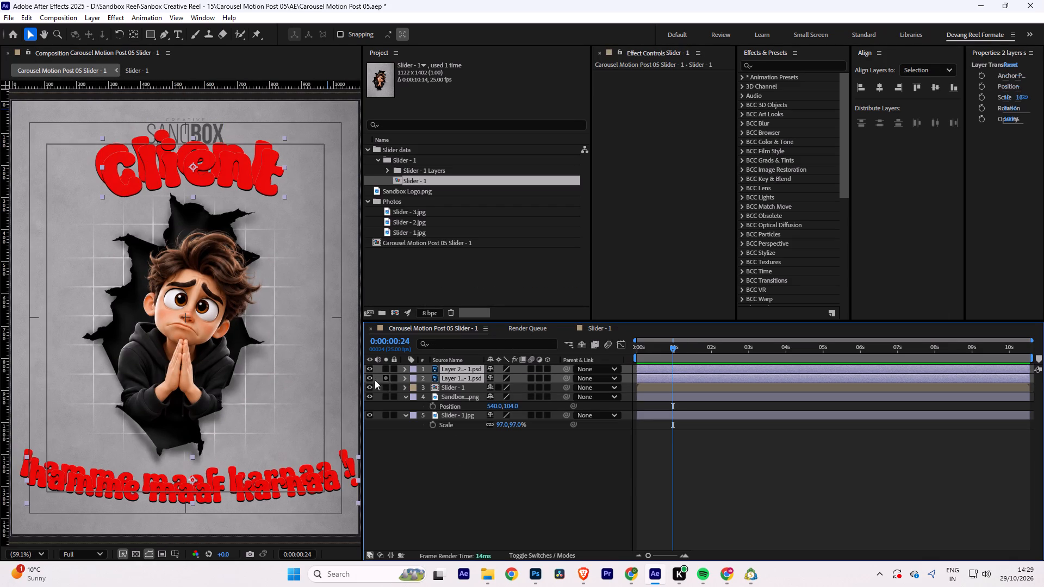
{"action": "left_click", "coordinate": [370, 384]}
{"action": "left_click", "coordinate": [448, 478]}
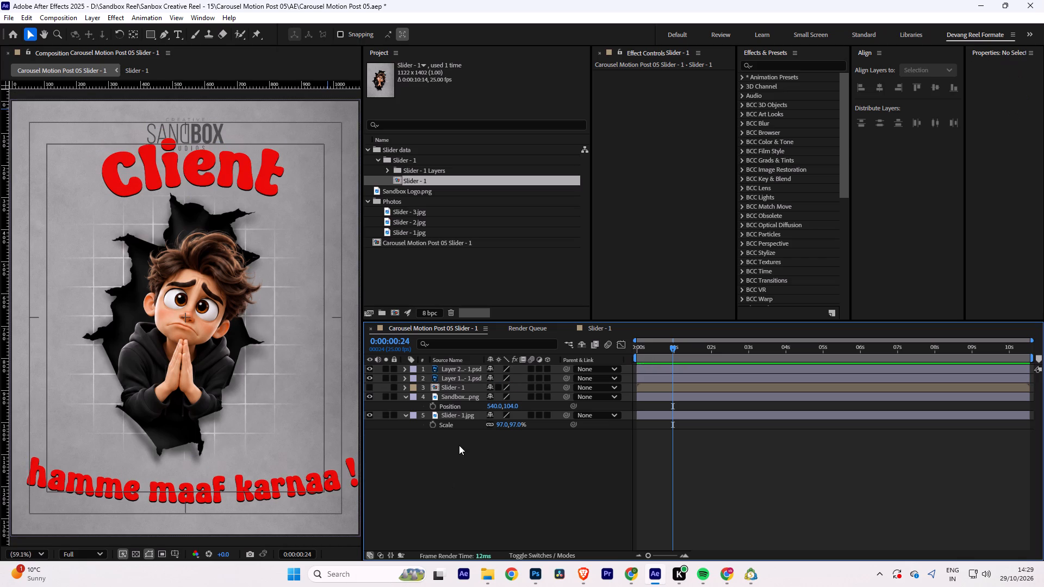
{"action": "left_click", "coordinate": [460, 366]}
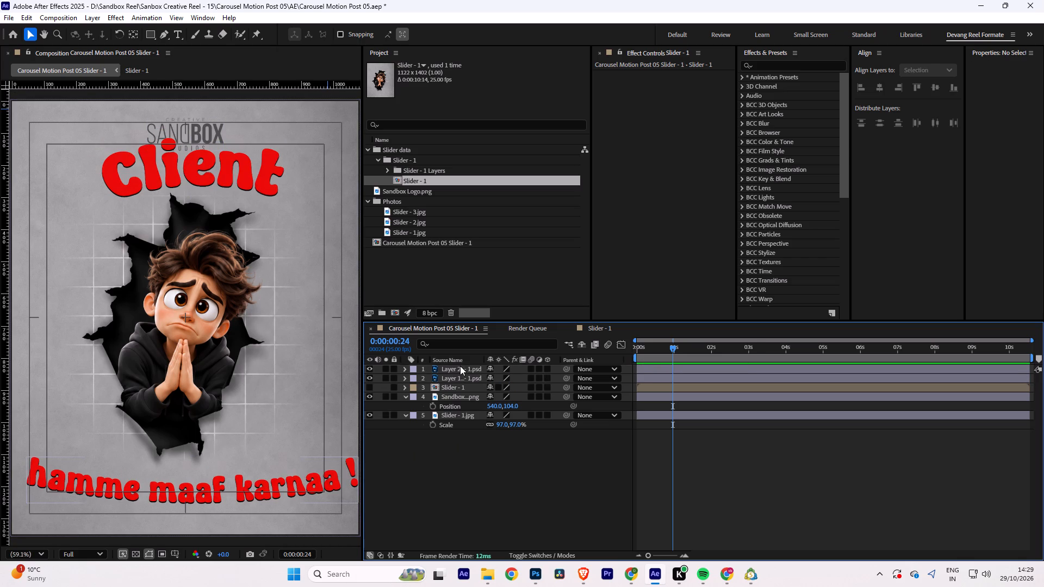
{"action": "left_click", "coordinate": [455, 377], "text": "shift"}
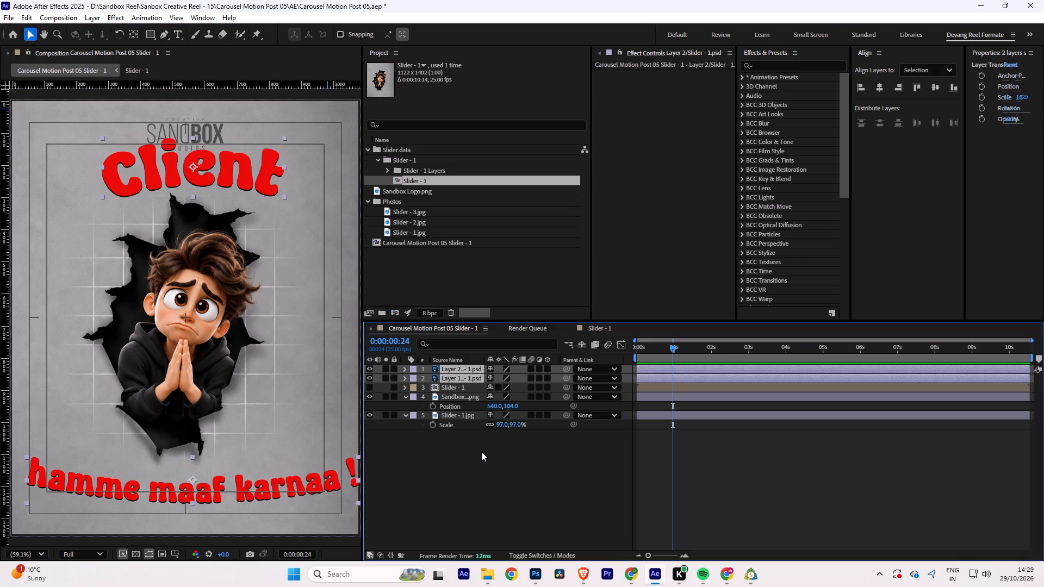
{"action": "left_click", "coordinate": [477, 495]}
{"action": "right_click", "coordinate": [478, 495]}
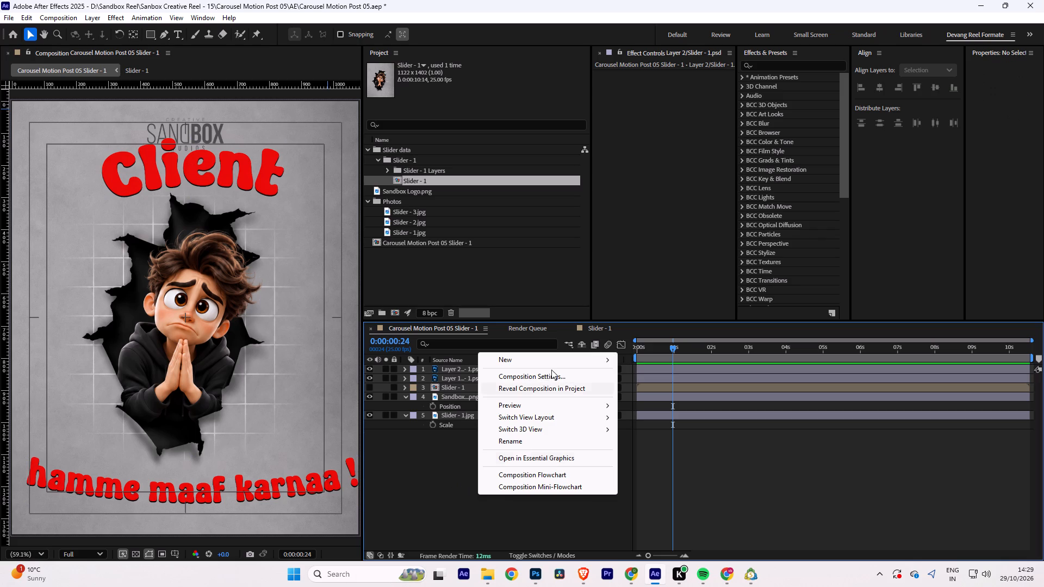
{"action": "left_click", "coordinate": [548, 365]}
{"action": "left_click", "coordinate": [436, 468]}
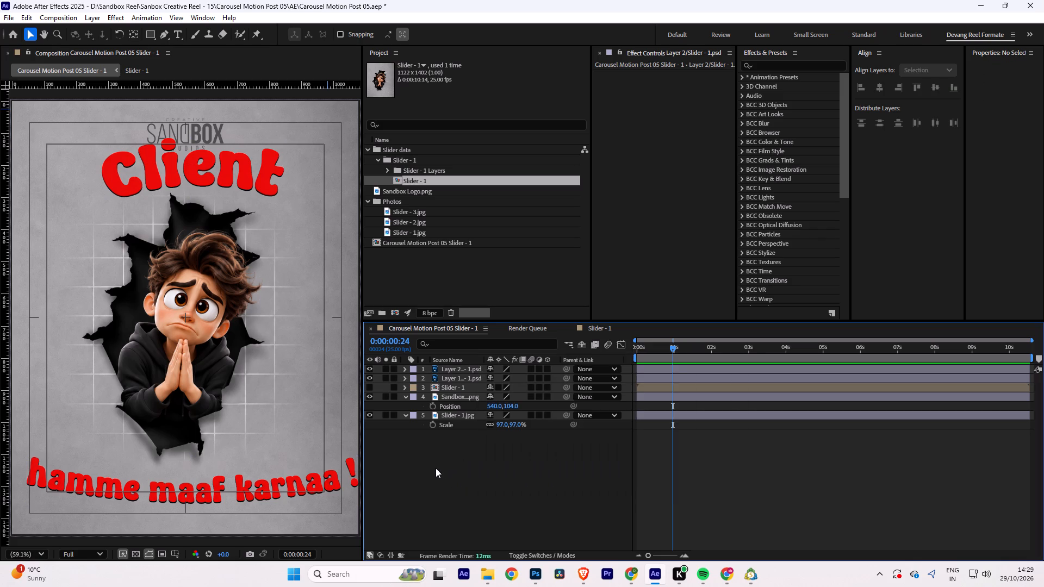
Move the current time to 0:00:00:00 and reveal the Scale property of both text layers.
{"action": "left_click_drag", "start_coordinate": [673, 347], "coordinate": [629, 358]}
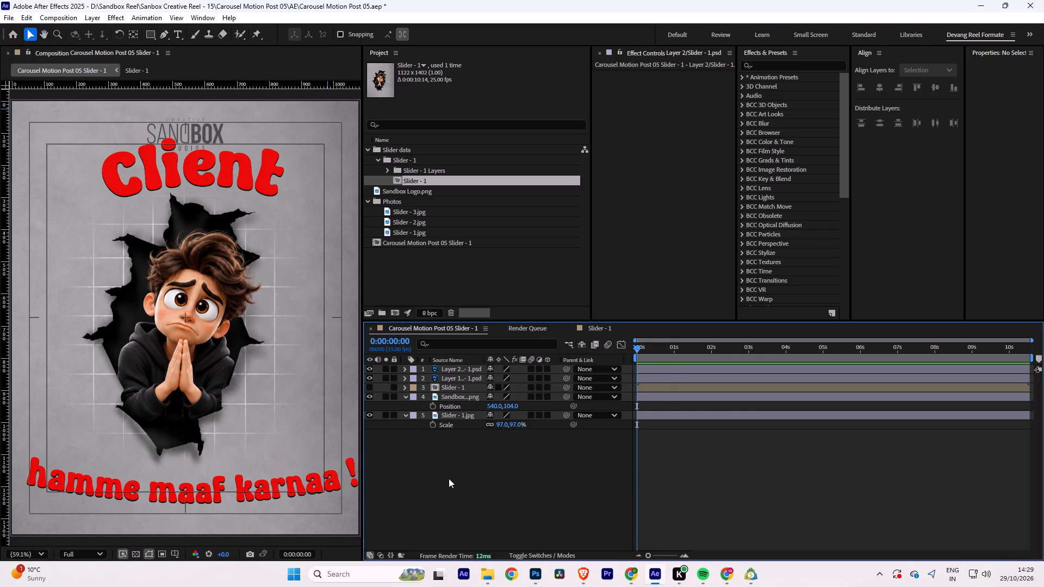
{"action": "left_click", "coordinate": [453, 370]}
{"action": "left_click", "coordinate": [445, 373], "text": "shift"}
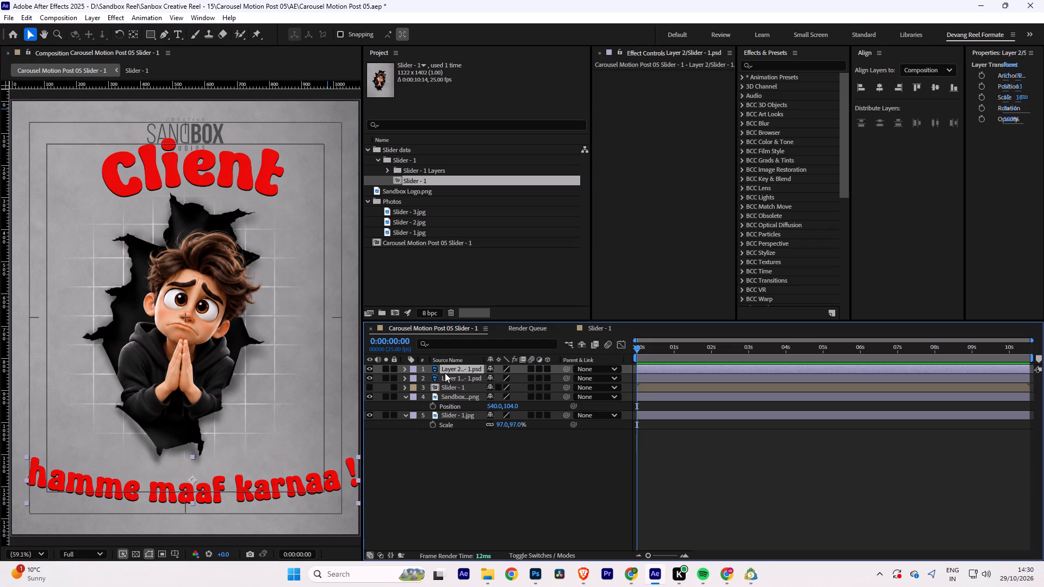
{"action": "left_click", "coordinate": [453, 378], "text": "shift"}
{"action": "key", "text": "s"}
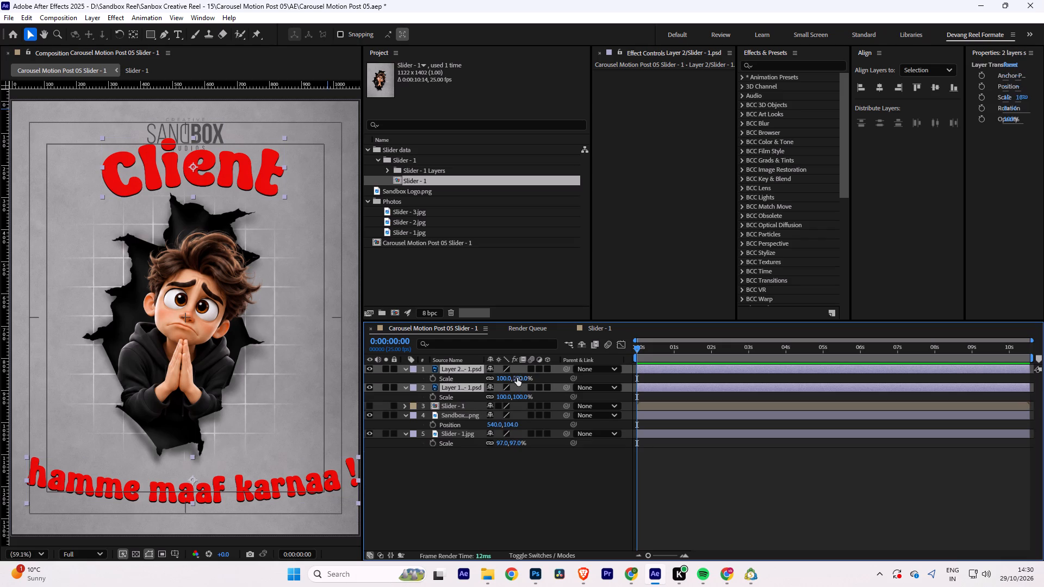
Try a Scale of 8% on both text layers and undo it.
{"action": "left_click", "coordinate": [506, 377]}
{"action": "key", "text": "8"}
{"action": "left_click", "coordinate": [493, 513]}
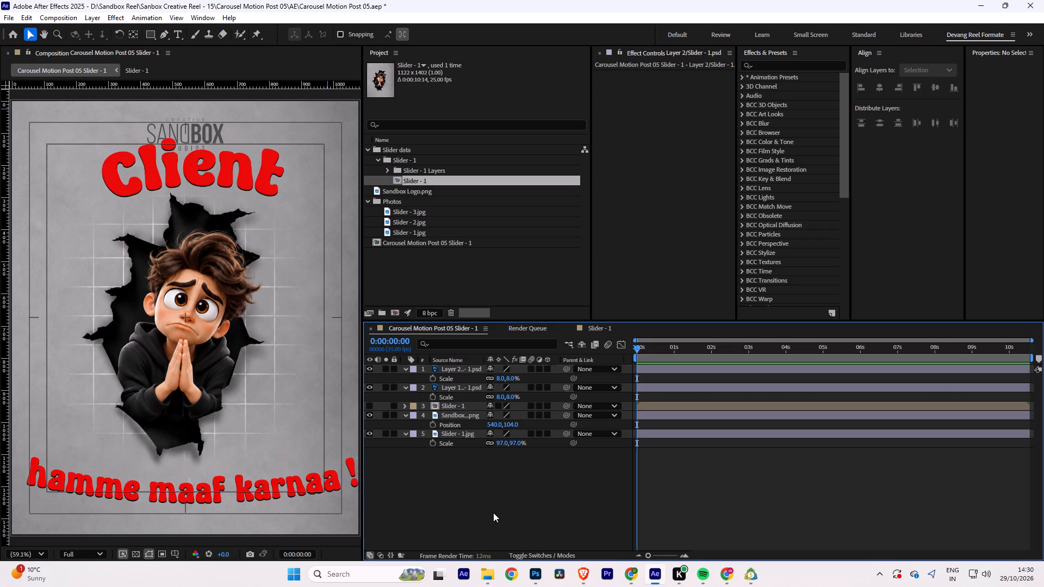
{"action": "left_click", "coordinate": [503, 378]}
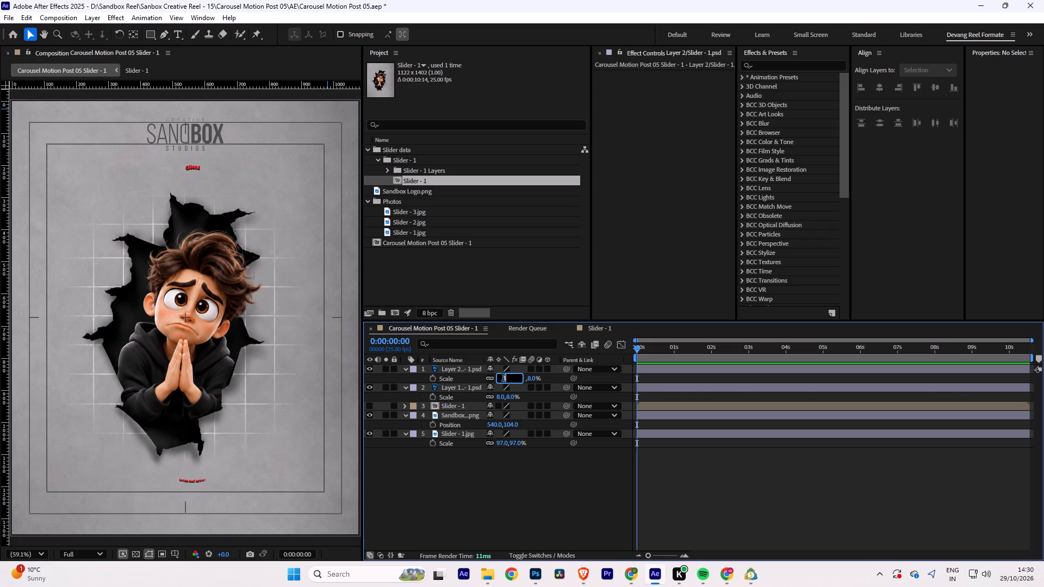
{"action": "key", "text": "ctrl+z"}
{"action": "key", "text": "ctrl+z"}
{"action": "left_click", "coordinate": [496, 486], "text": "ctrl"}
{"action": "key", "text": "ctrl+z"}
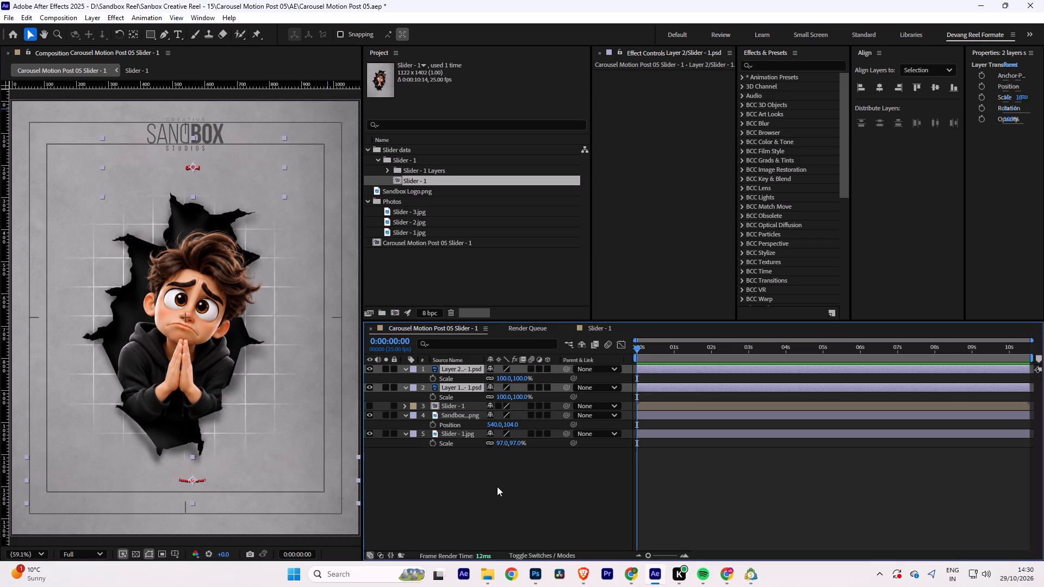
Move the anchor point of the "hamme maaf karnaa !" text layer down onto its lettering with the Pan Behind tool.
{"action": "left_click", "coordinate": [133, 35]}
{"action": "left_click_drag", "start_coordinate": [193, 479], "coordinate": [193, 488]}
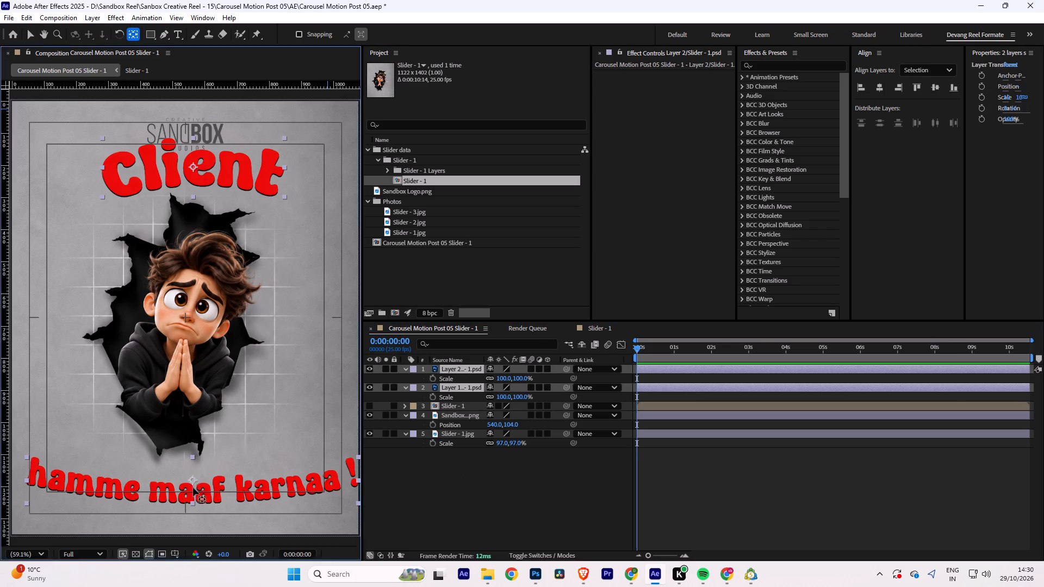
{"action": "left_click_drag", "start_coordinate": [193, 488], "coordinate": [192, 493]}
{"action": "left_click_drag", "start_coordinate": [192, 480], "coordinate": [191, 490]}
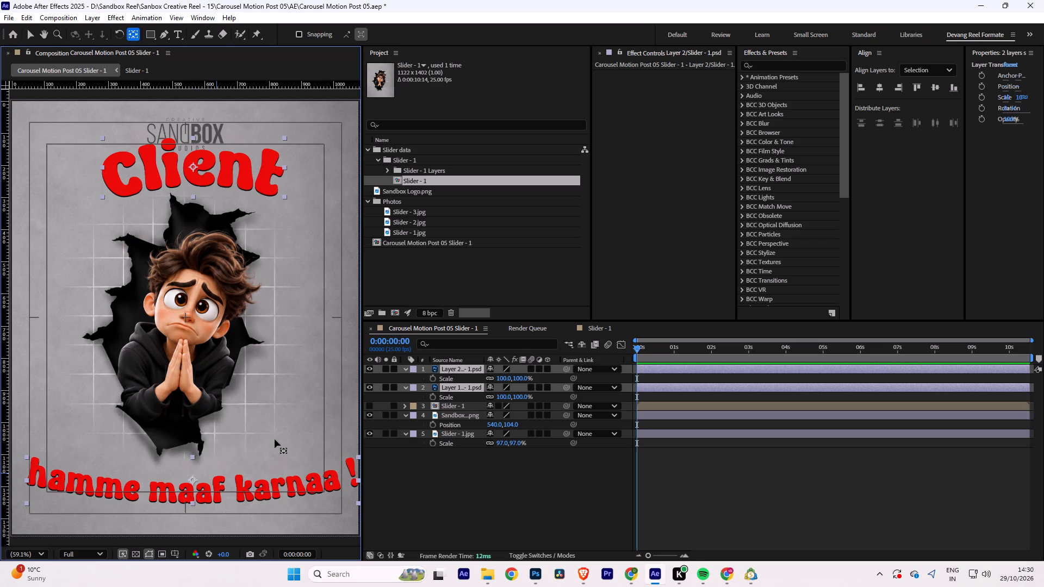
{"action": "left_click", "coordinate": [422, 501]}
{"action": "left_click", "coordinate": [218, 492]}
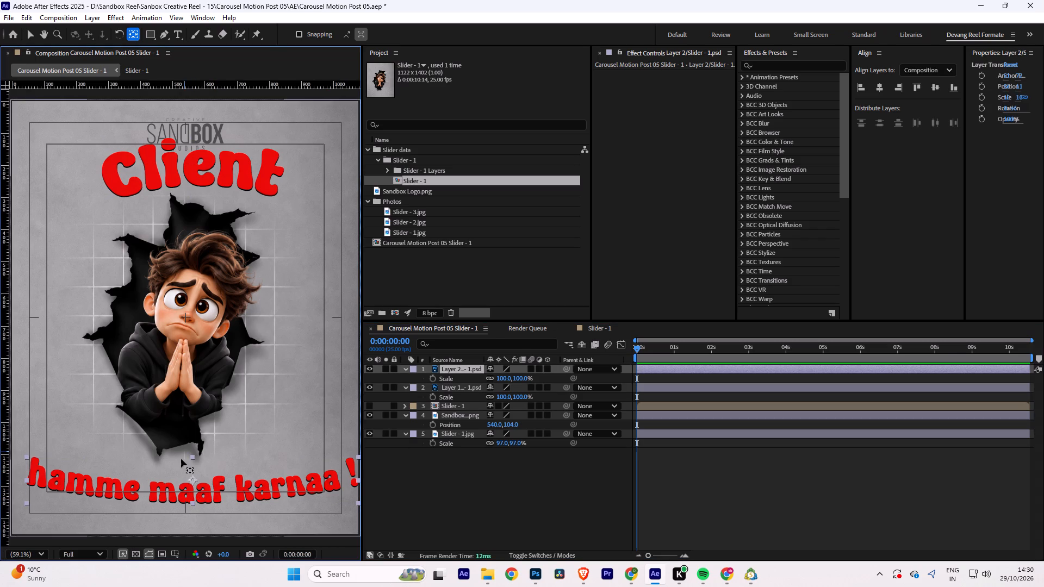
{"action": "left_click_drag", "start_coordinate": [192, 480], "coordinate": [192, 492]}
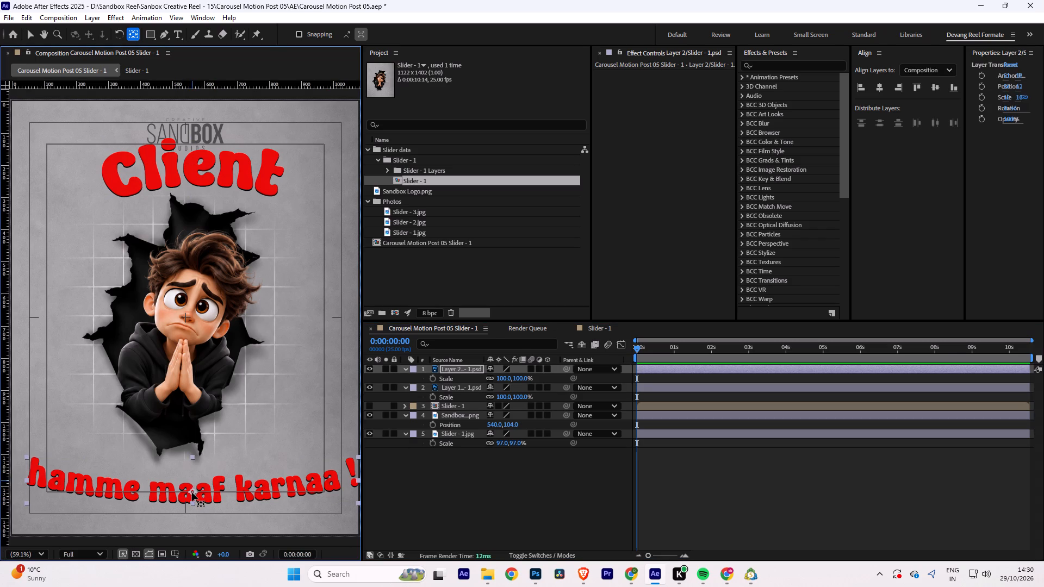
{"action": "left_click_drag", "start_coordinate": [192, 492], "coordinate": [192, 495]}
Scale both the "Client" and "hamme maaf karnaa !" text layers to 80%, then reduce them to 70%.
{"action": "left_click", "coordinate": [458, 391]}
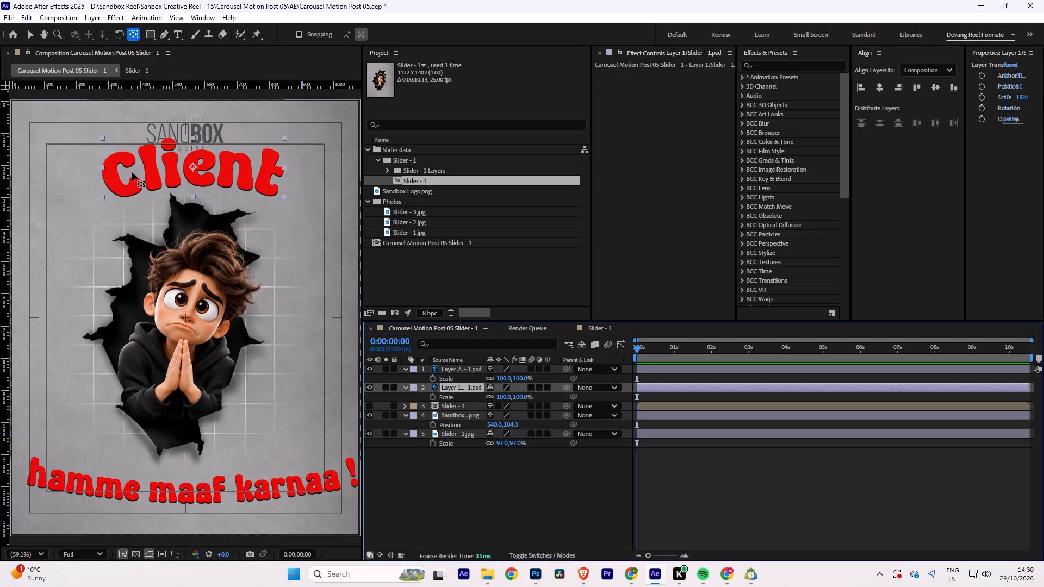
{"action": "left_click", "coordinate": [31, 35]}
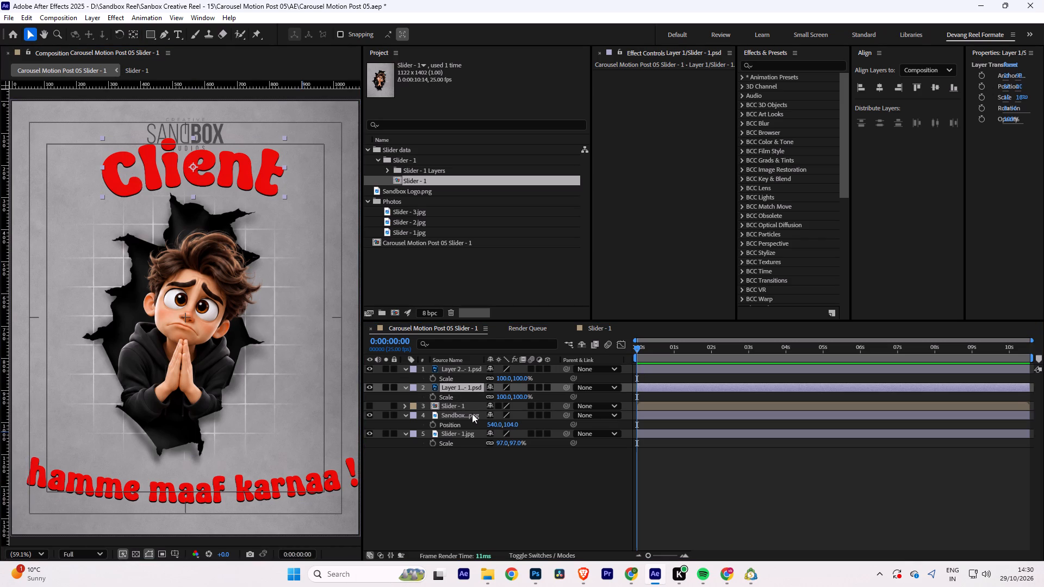
{"action": "left_click", "coordinate": [461, 370], "text": "shift"}
{"action": "left_click", "coordinate": [502, 382]}
{"action": "type", "text": "80"}
{"action": "key", "text": "Return"}
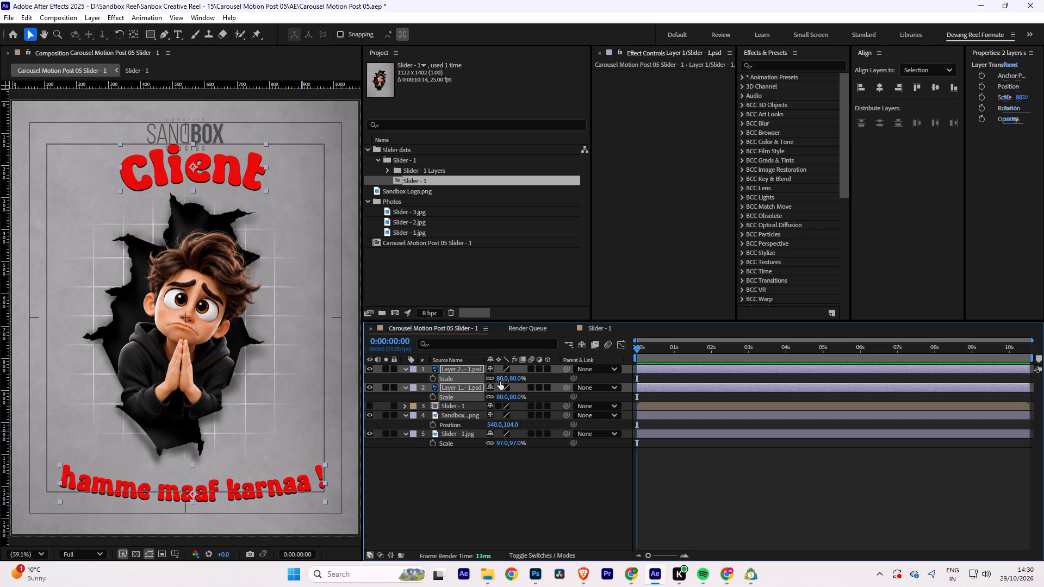
{"action": "left_click", "coordinate": [500, 382]}
{"action": "type", "text": "70"}
{"action": "key", "text": "Return"}
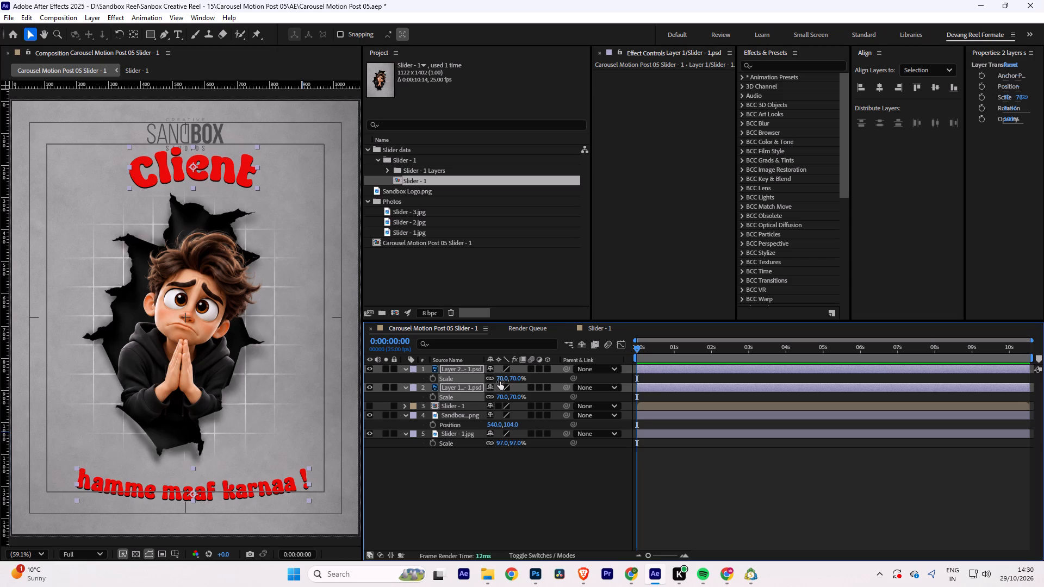
Set the Scale of the Slider - 1.jpg background layer to 100%.
{"action": "scroll", "coordinate": [267, 366], "scroll_direction": "down", "scroll_amount": 2, "text": "alt"}
{"action": "scroll", "coordinate": [259, 346], "scroll_direction": "up", "scroll_amount": 1, "text": "alt"}
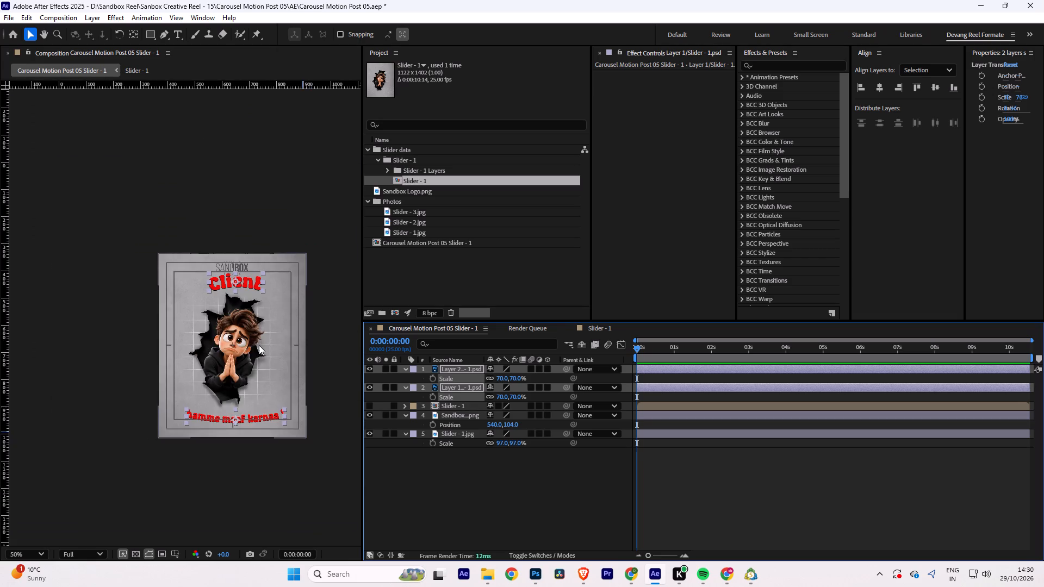
{"action": "left_click", "coordinate": [501, 443]}
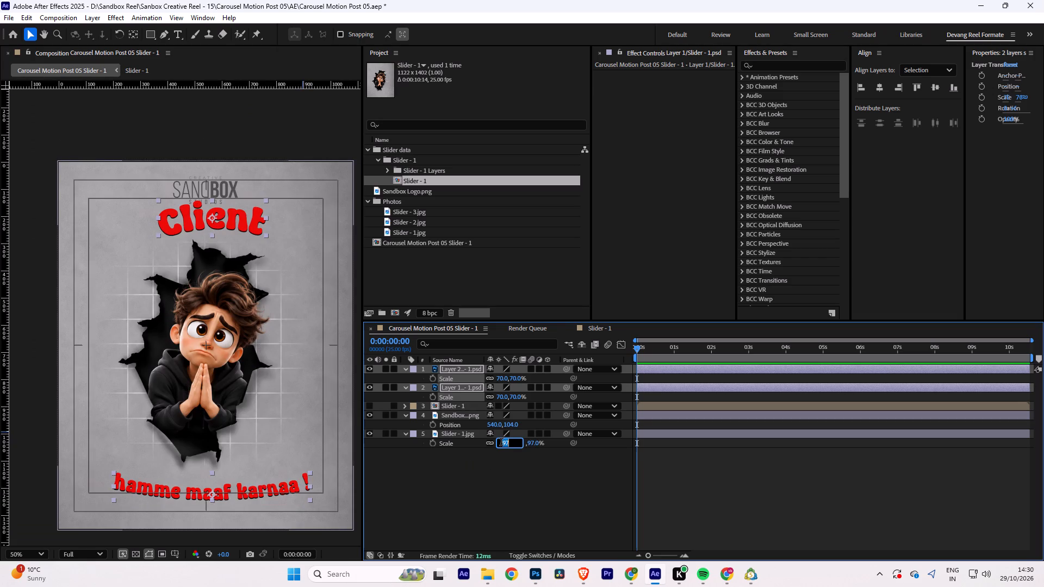
{"action": "type", "text": "100"}
{"action": "key", "text": "Return"}
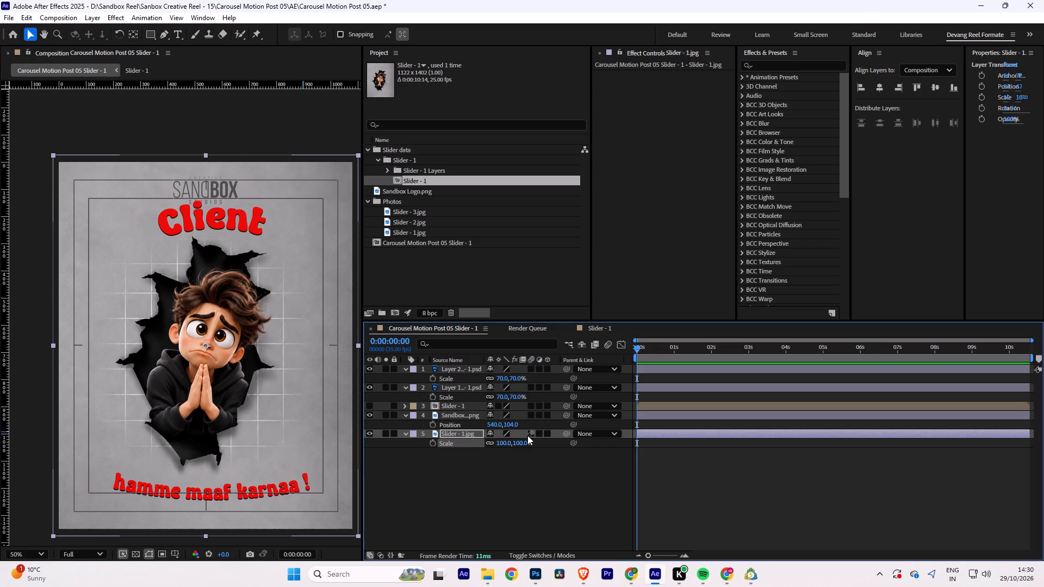
{"action": "left_click", "coordinate": [507, 467]}
Lower the Slider - 1.jpg background layer to Position 540, 699.
{"action": "left_click", "coordinate": [471, 434]}
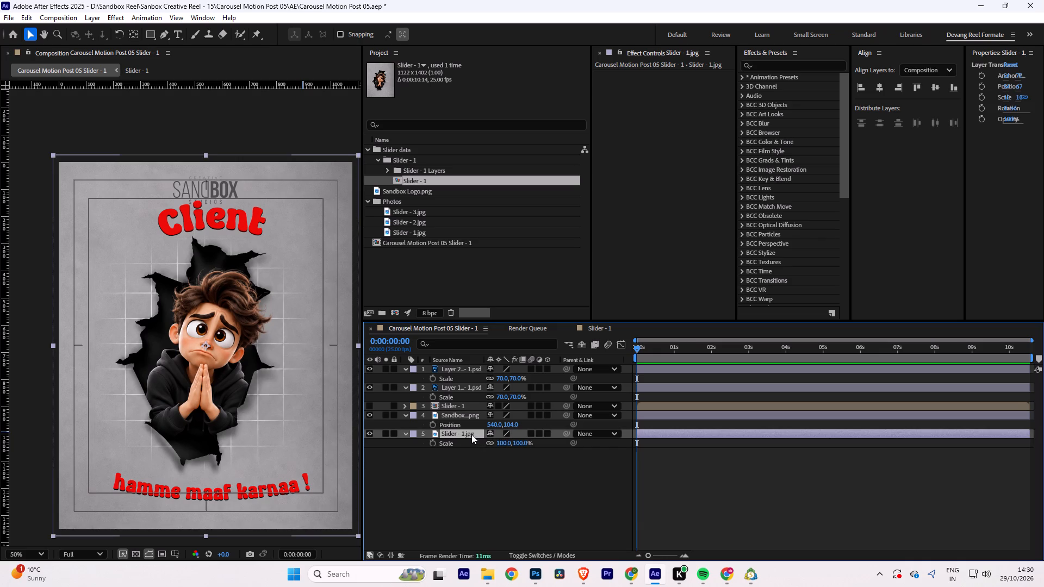
{"action": "key", "text": "p"}
{"action": "left_click_drag", "start_coordinate": [513, 441], "coordinate": [505, 446]}
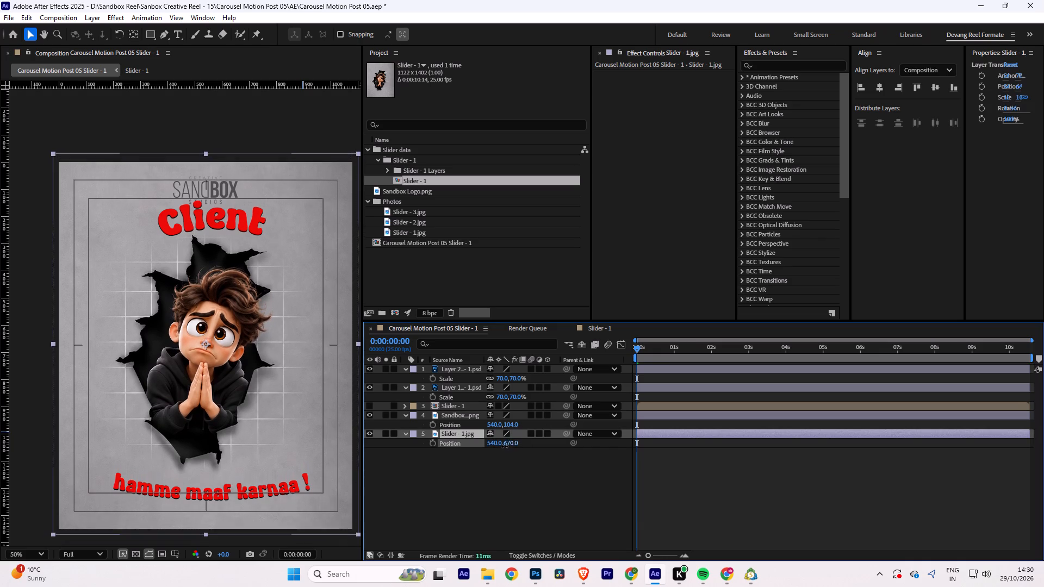
{"action": "left_click_drag", "start_coordinate": [505, 446], "coordinate": [530, 441]}
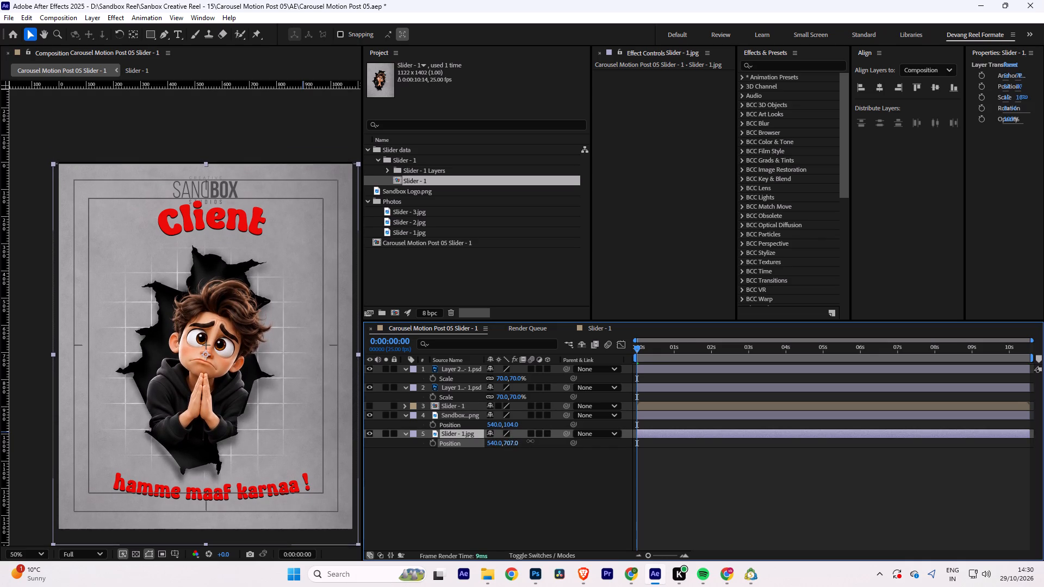
{"action": "left_click_drag", "start_coordinate": [530, 441], "coordinate": [523, 445]}
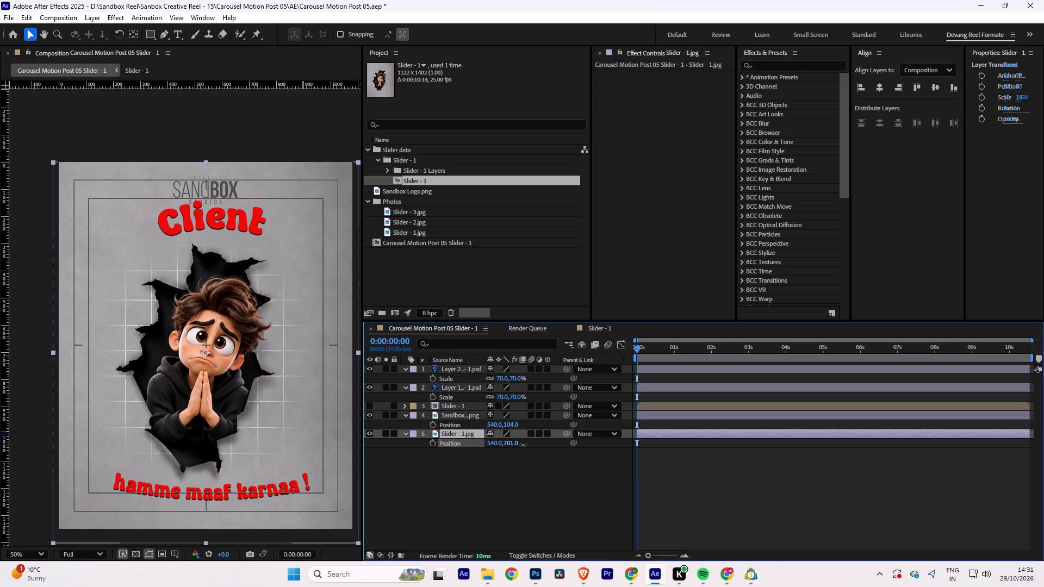
{"action": "left_click_drag", "start_coordinate": [523, 445], "coordinate": [522, 445]}
{"action": "left_click", "coordinate": [498, 480]}
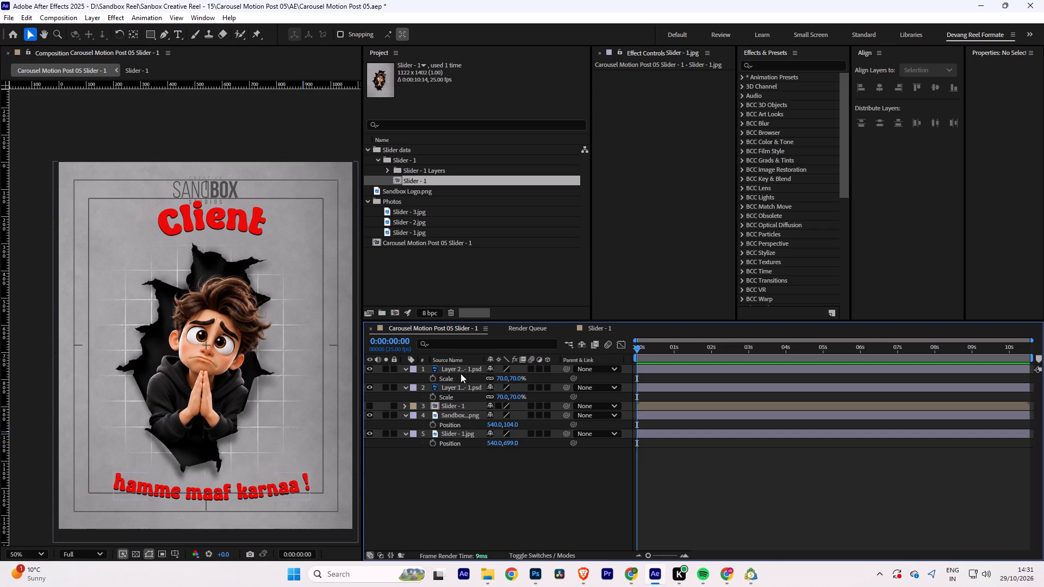
Nudge both the "Client" and "hamme maaf karnaa !" text layers down slightly together.
{"action": "left_click", "coordinate": [461, 369]}
{"action": "key", "text": "Tab"}
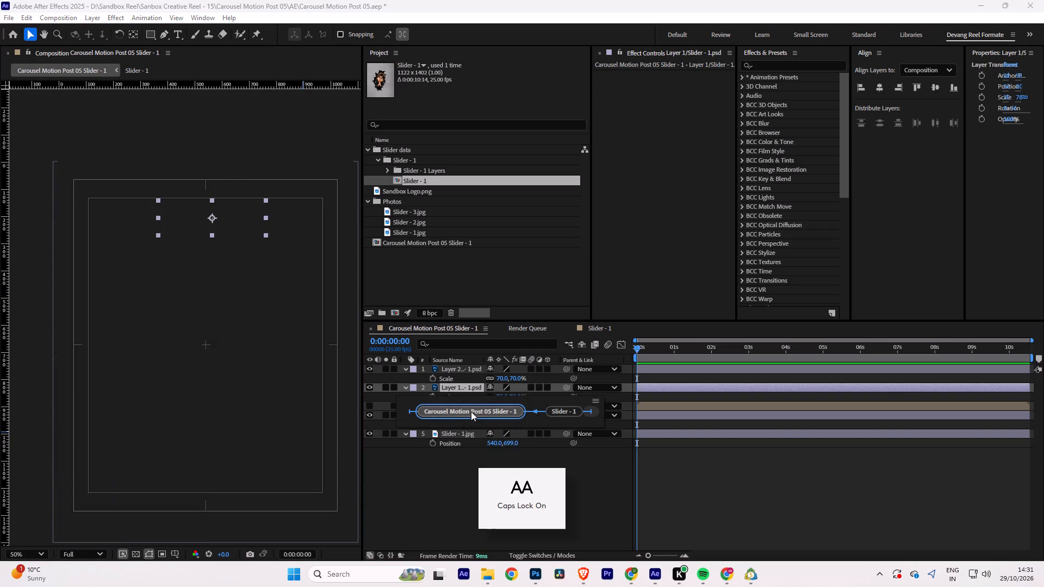
{"action": "key", "text": "Tab"}
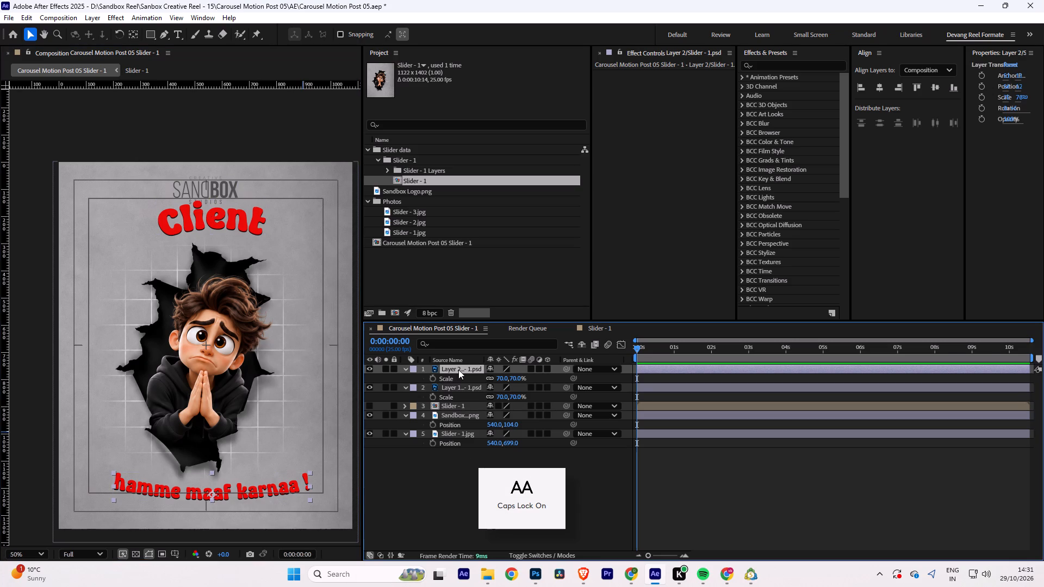
{"action": "left_click", "coordinate": [455, 386], "text": "shift"}
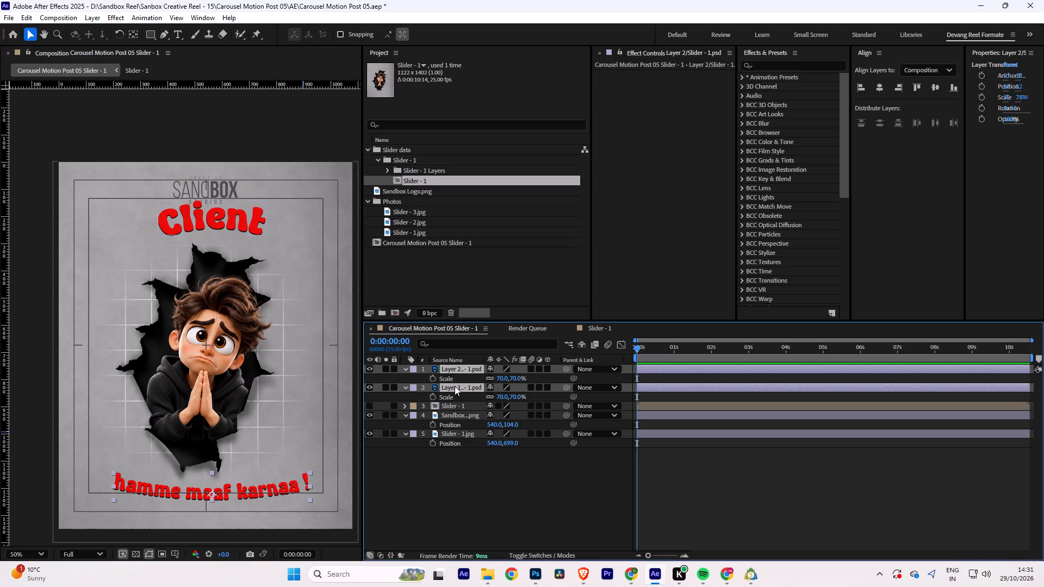
{"action": "key", "text": "Down"}
{"action": "key", "text": "Down"}
{"action": "key", "text": "Down"}
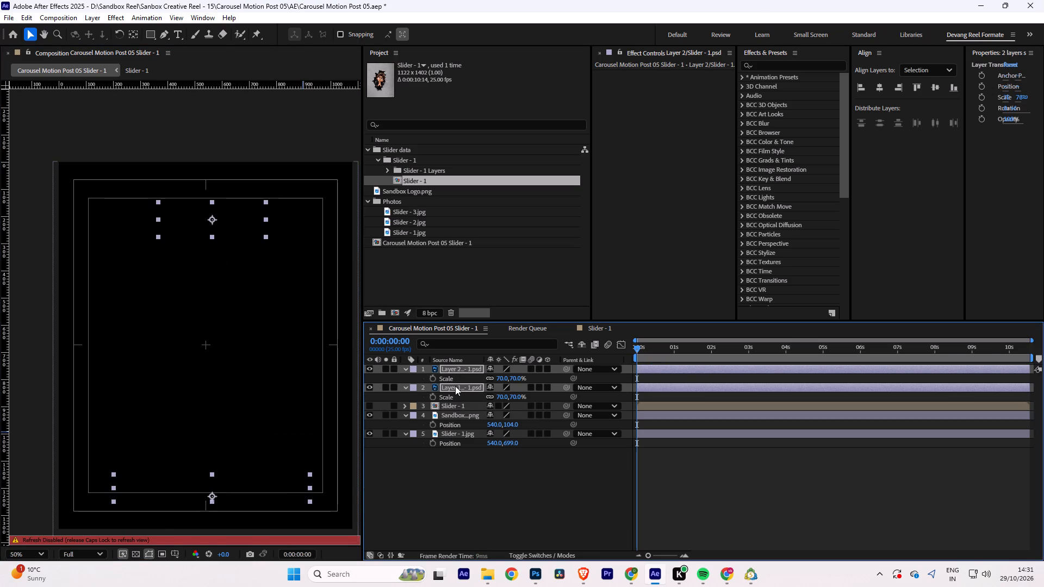
{"action": "key", "text": "Down"}
{"action": "key", "text": "Down"}
{"action": "key", "text": "Down"}
{"action": "key", "text": "Down"}
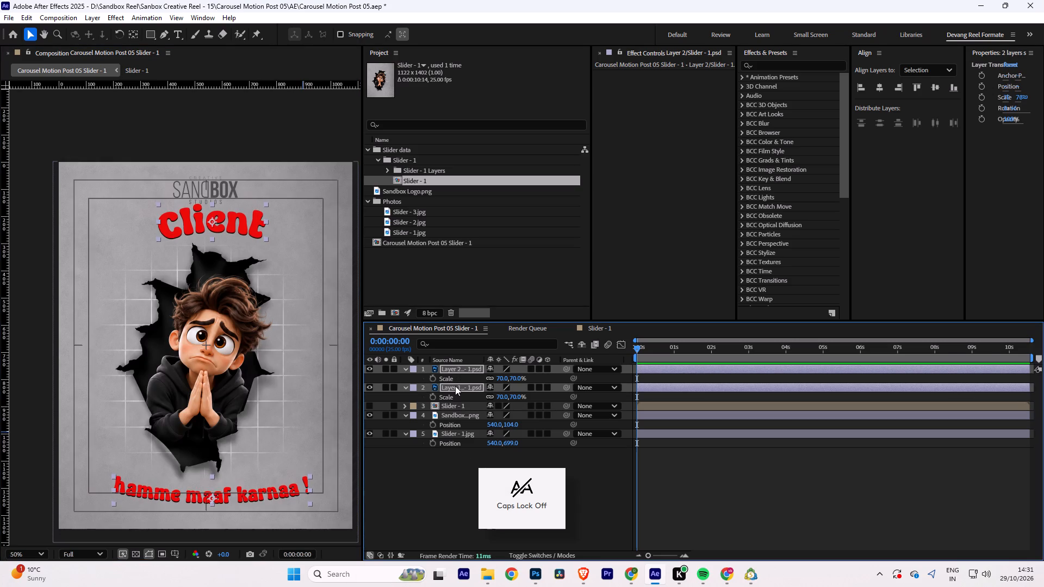
{"action": "key", "text": "Down"}
{"action": "key", "text": "Down"}
{"action": "key", "text": "Down"}
{"action": "key", "text": "Down"}
{"action": "key", "text": "Up"}
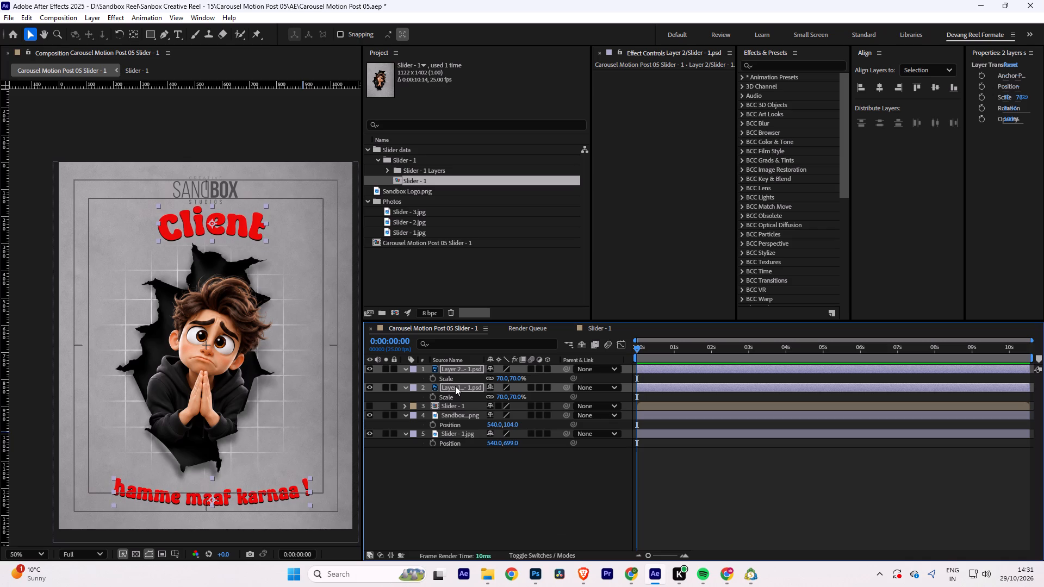
{"action": "key", "text": "Up"}
{"action": "left_click", "coordinate": [514, 505]}
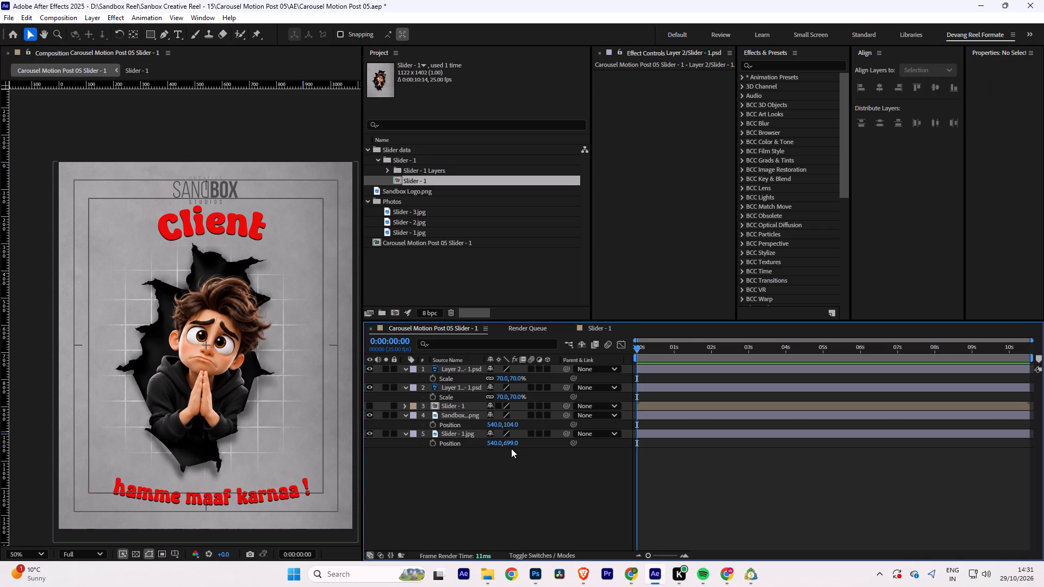
Centre the "hamme maaf karnaa !" and "Client" text layers horizontally in the composition, one at a time.
{"action": "left_click", "coordinate": [462, 390]}
{"action": "left_click", "coordinate": [463, 371]}
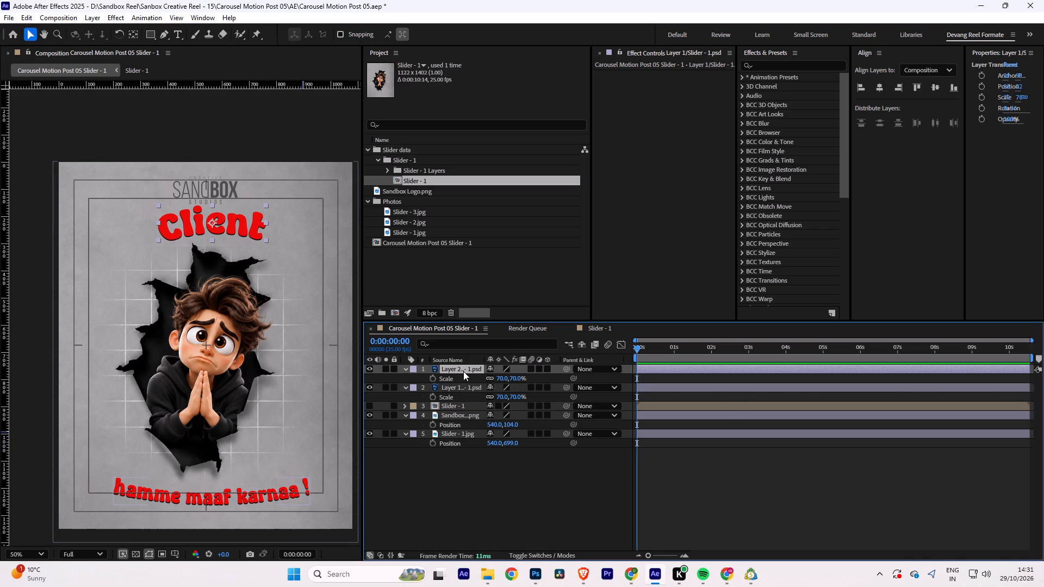
{"action": "key", "text": "Left"}
{"action": "key", "text": "Left"}
{"action": "key", "text": "Left"}
{"action": "key", "text": "Left"}
{"action": "key", "text": "Left"}
{"action": "key", "text": "Left"}
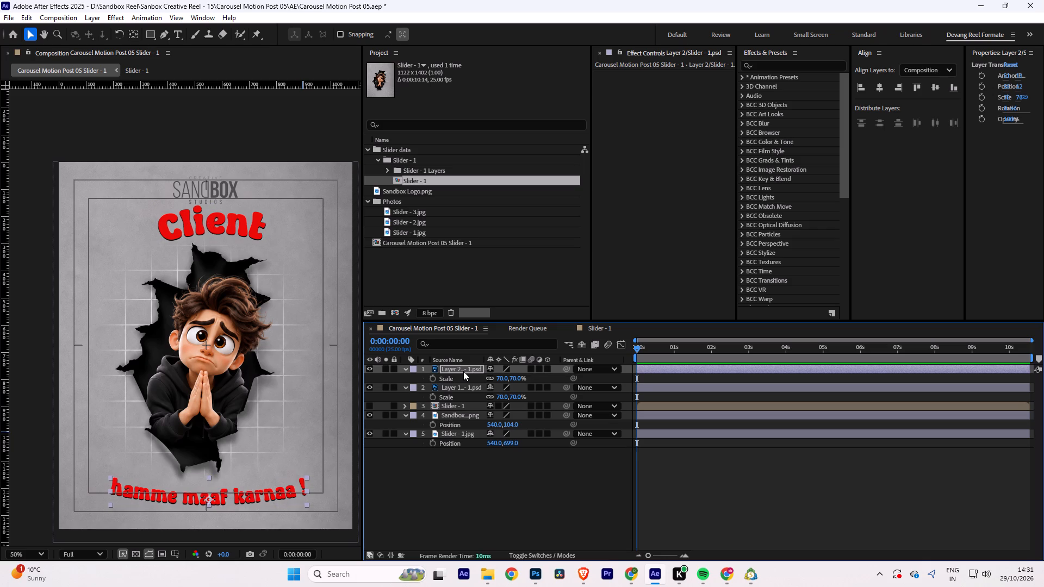
{"action": "key", "text": "Left"}
{"action": "key", "text": "Left"}
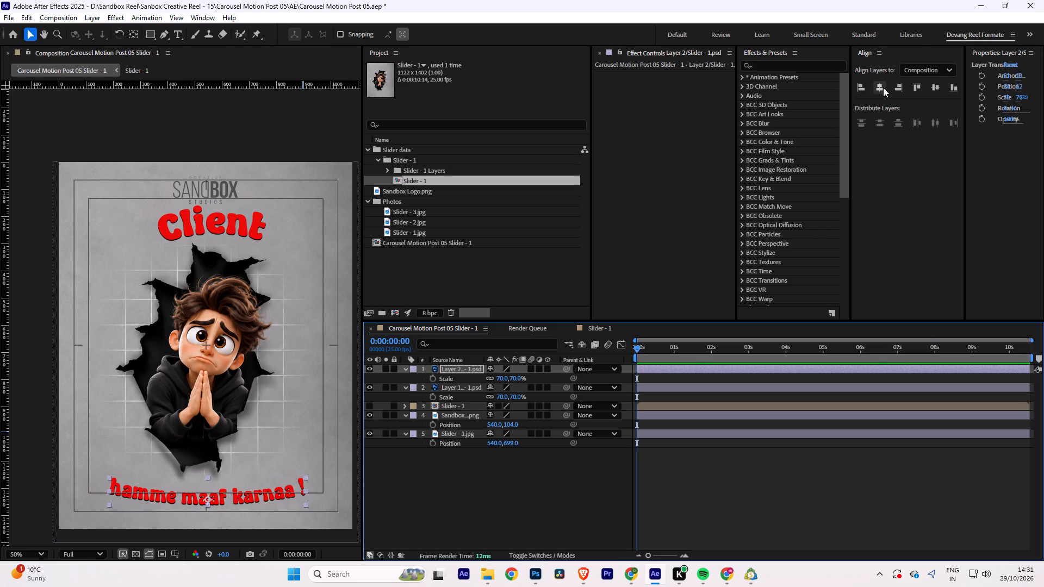
{"action": "left_click", "coordinate": [883, 88]}
{"action": "left_click", "coordinate": [472, 390]}
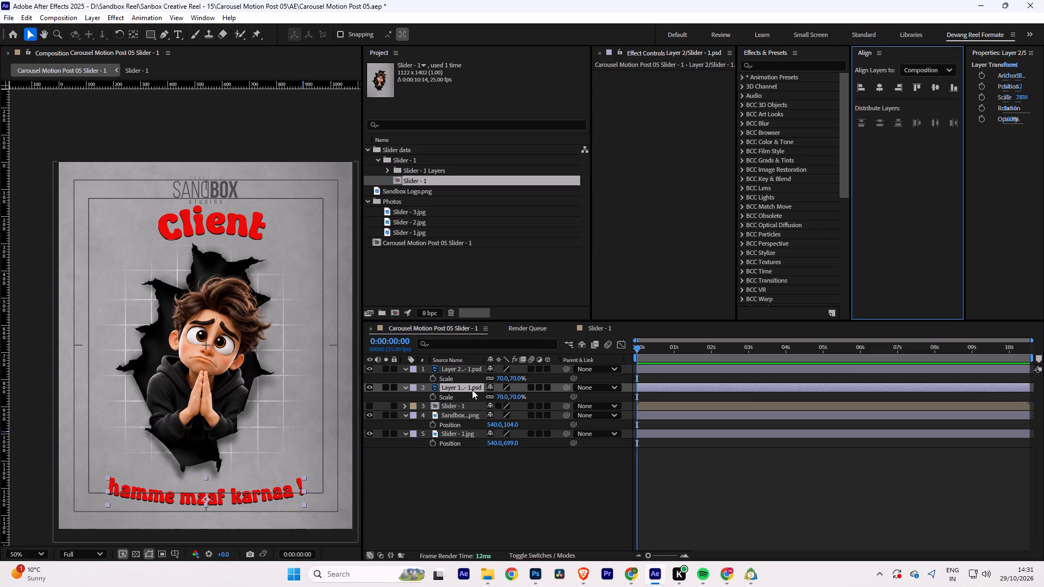
{"action": "left_click", "coordinate": [877, 82]}
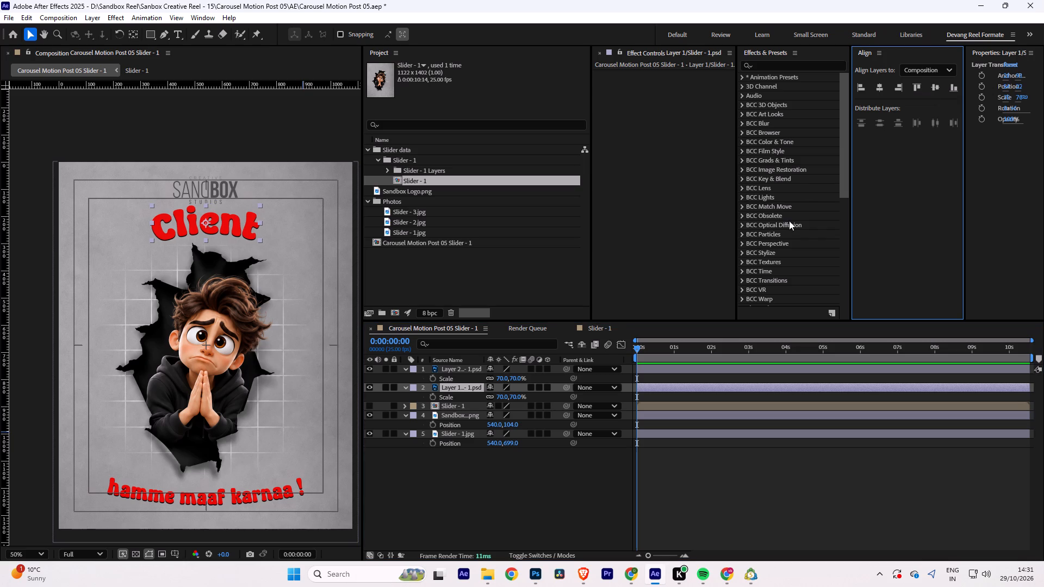
Save the project.
{"action": "key", "text": "ctrl+s"}
{"action": "left_click", "coordinate": [674, 504]}
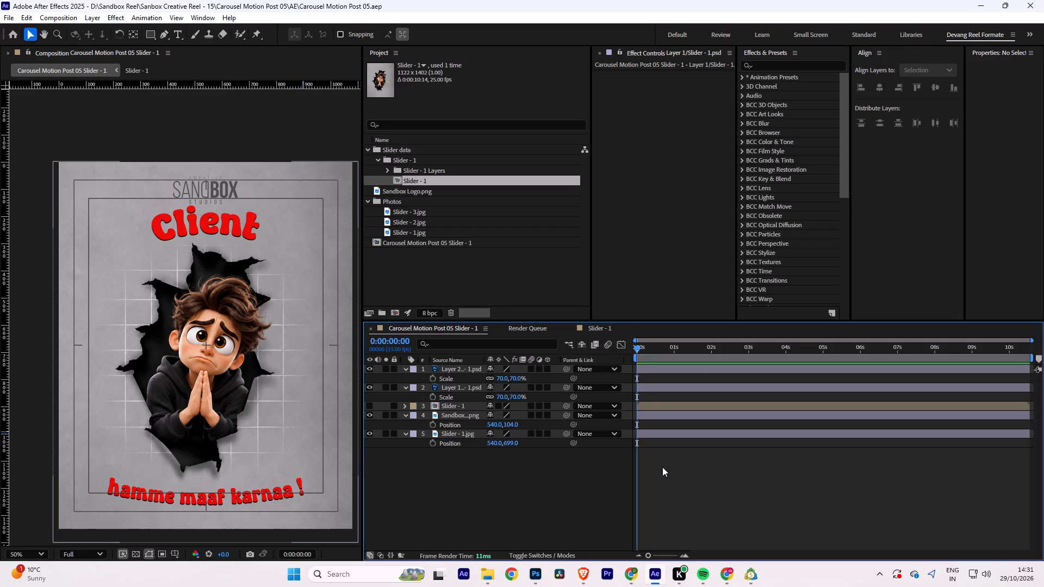
Set the current time to 0:00:00:20 on the timeline.
{"action": "scroll", "coordinate": [670, 480], "scroll_direction": "up", "scroll_amount": 1, "text": "alt"}
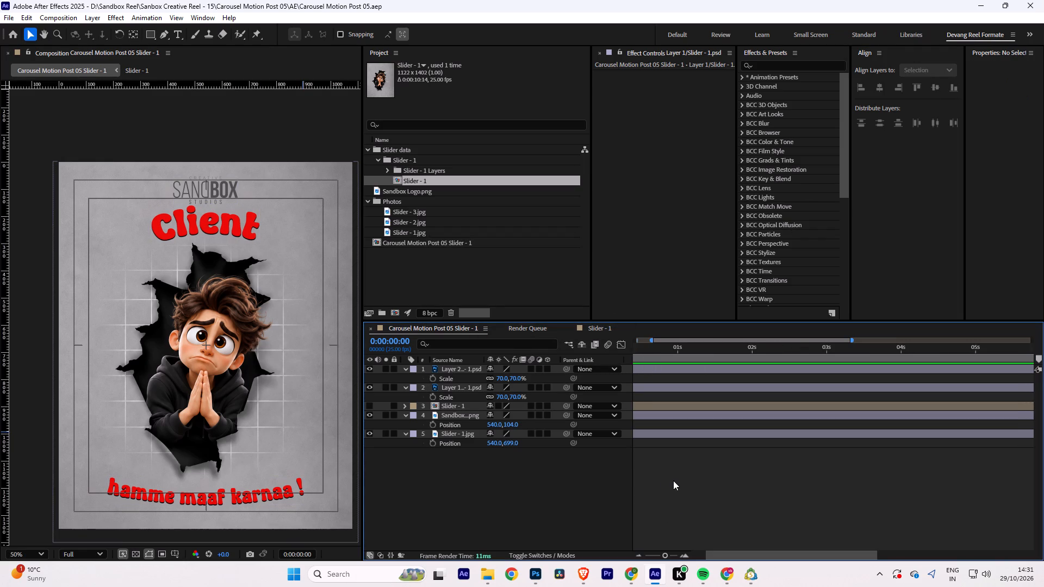
{"action": "scroll", "coordinate": [722, 476], "scroll_direction": "down", "scroll_amount": 3, "text": "alt"}
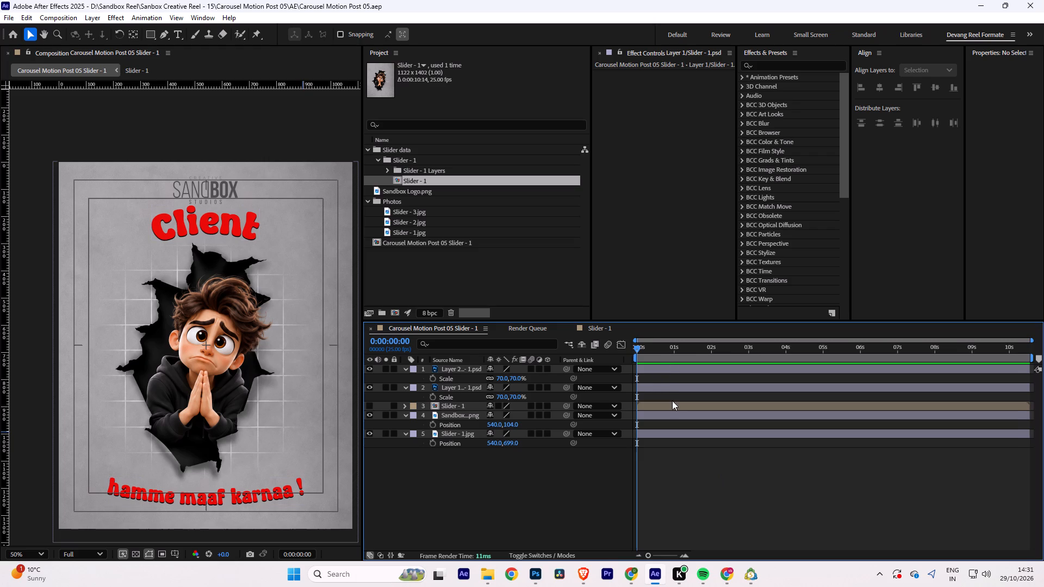
{"action": "scroll", "coordinate": [672, 401], "scroll_direction": "up", "scroll_amount": 1, "text": "alt"}
{"action": "key", "text": "space"}
{"action": "left_click_drag", "start_coordinate": [716, 509], "coordinate": [856, 499]}
{"action": "scroll", "coordinate": [647, 393], "scroll_direction": "up", "scroll_amount": 2, "text": "alt"}
{"action": "key", "text": "space"}
{"action": "key", "text": "space"}
{"action": "left_click_drag", "start_coordinate": [698, 480], "coordinate": [737, 489]}
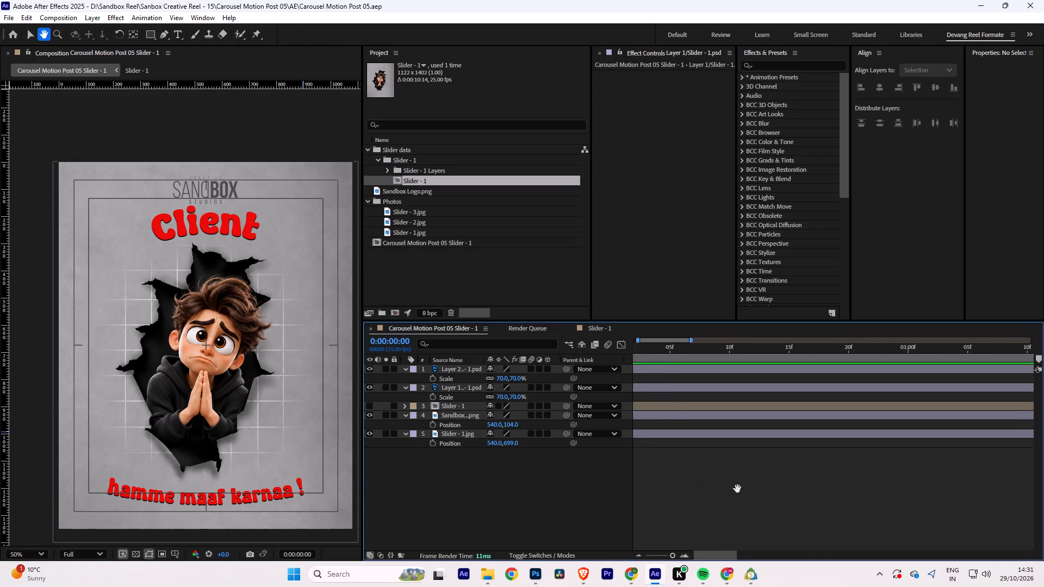
{"action": "left_click_drag", "start_coordinate": [737, 489], "coordinate": [774, 495]}
{"action": "left_click_drag", "start_coordinate": [636, 345], "coordinate": [872, 342]}
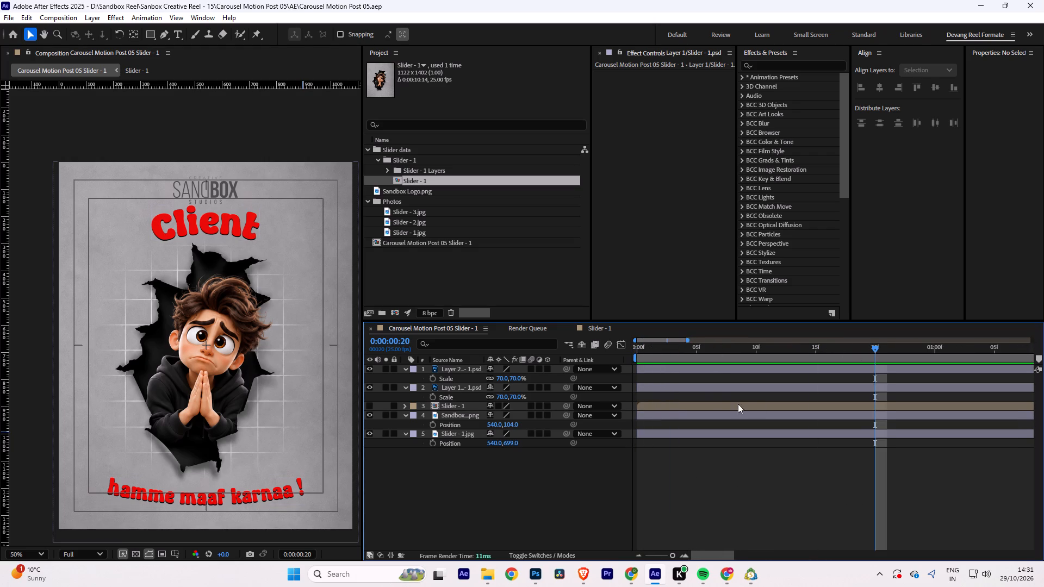
Reveal the Position of the "hamme maaf karnaa !" layer and place the "Client" layer above it in the layer stack.
{"action": "left_click", "coordinate": [717, 367]}
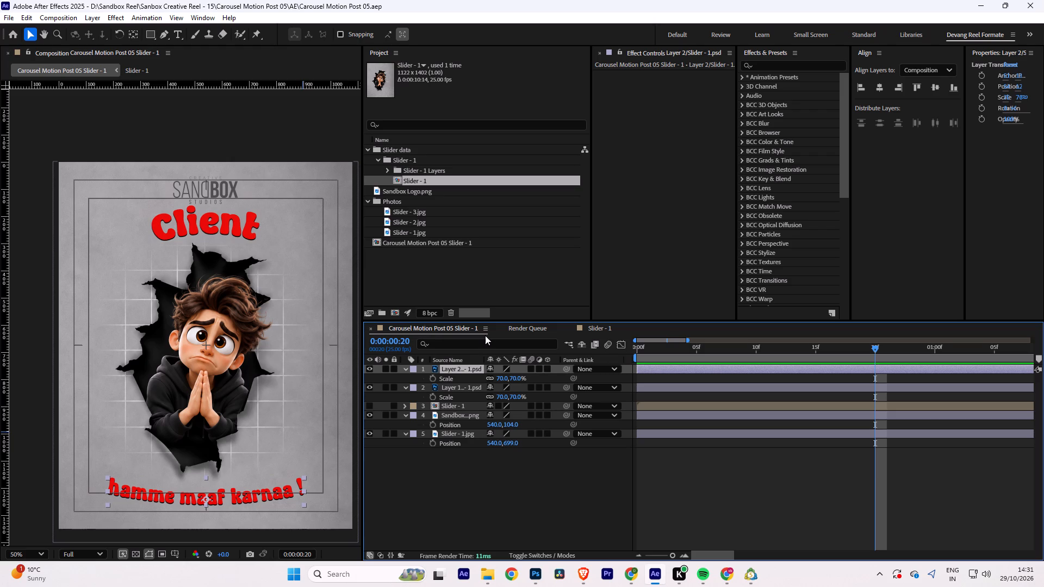
{"action": "key", "text": "p"}
{"action": "left_click", "coordinate": [459, 389]}
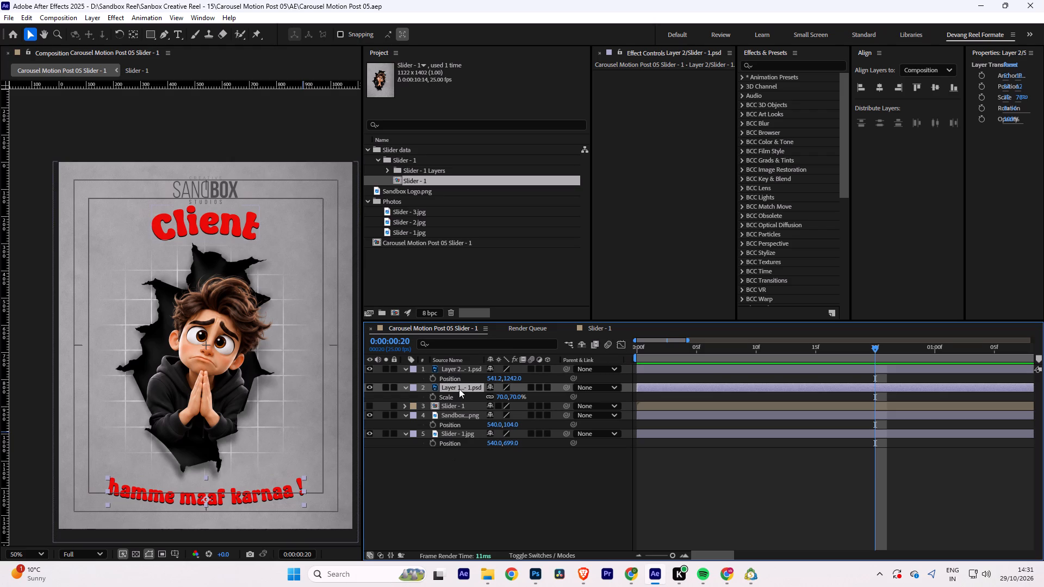
{"action": "left_click_drag", "start_coordinate": [459, 389], "coordinate": [456, 367]}
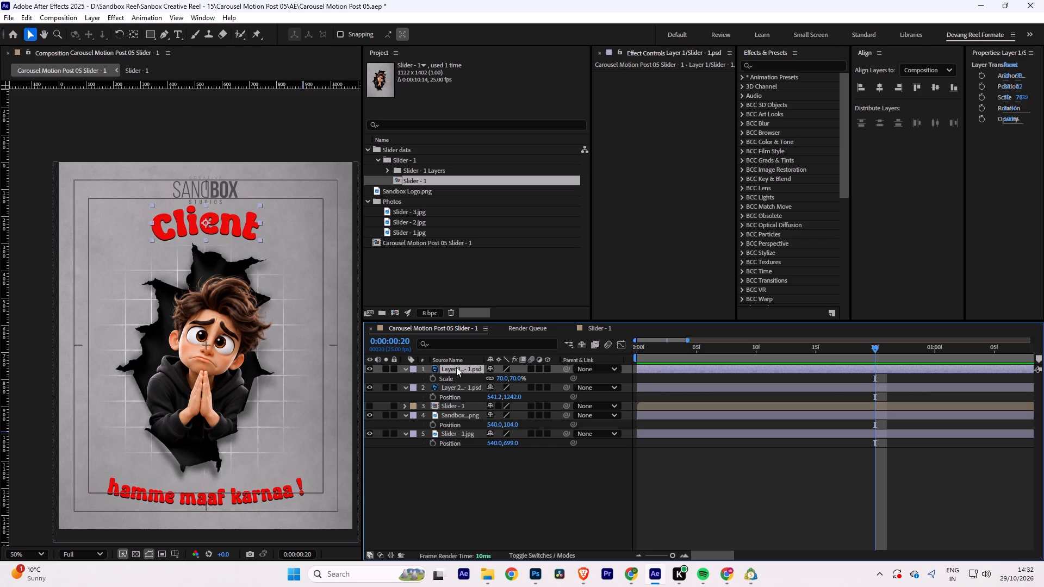
{"action": "left_click", "coordinate": [456, 471]}
Move the "Client" layer's anchor point to the left edge of its lettering, at about 348, 257.5, with the Pan Behind tool.
{"action": "left_click", "coordinate": [462, 366]}
{"action": "key", "text": "p"}
{"action": "left_click", "coordinate": [130, 35]}
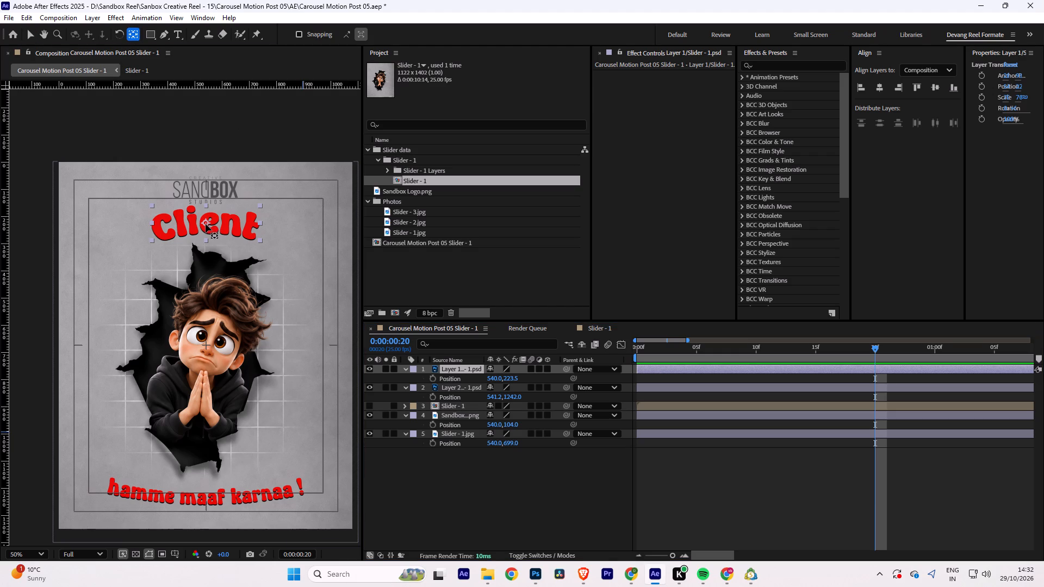
{"action": "left_click_drag", "start_coordinate": [206, 224], "coordinate": [153, 233]}
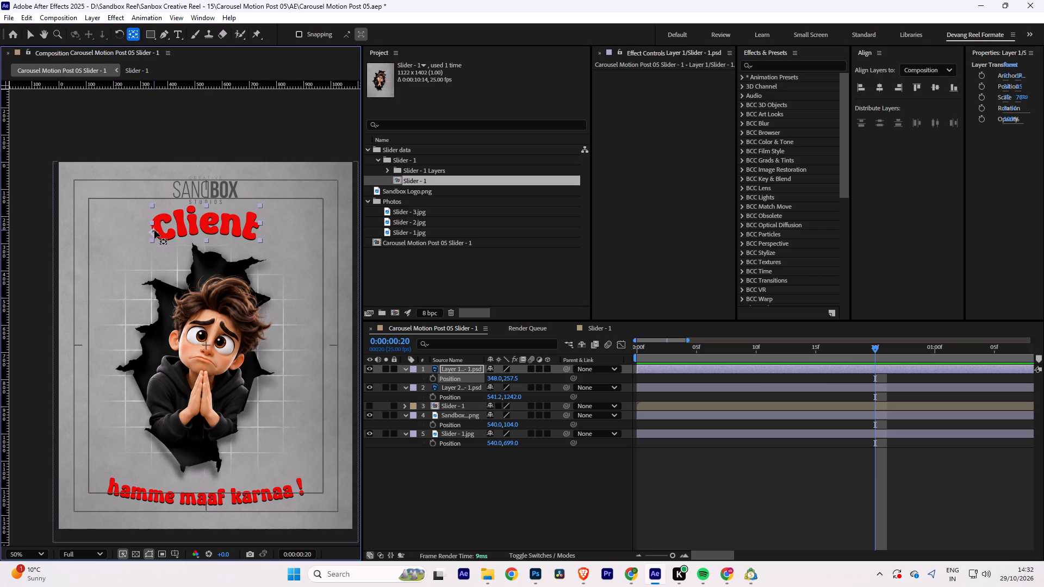
Animate the "Client" layer's Scale from 0% at 0:00:00:00 to 70% at 0:00:00:20 with keyframes.
{"action": "key", "text": "s"}
{"action": "left_click", "coordinate": [433, 379]}
{"action": "left_click_drag", "start_coordinate": [872, 347], "coordinate": [627, 352]}
{"action": "left_click_drag", "start_coordinate": [504, 376], "coordinate": [512, 372]}
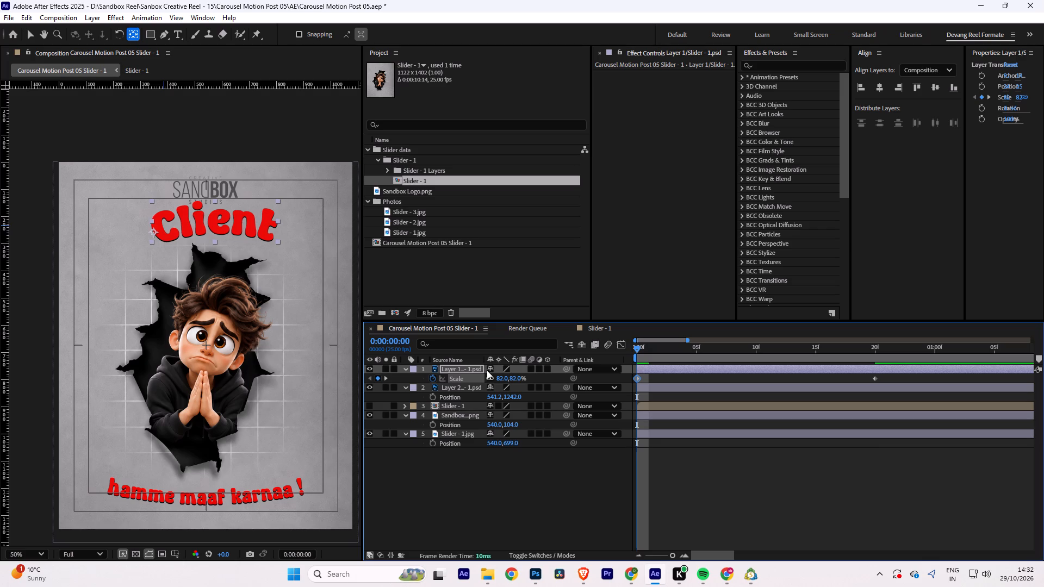
{"action": "left_click", "coordinate": [499, 382]}
{"action": "key", "text": "0"}
{"action": "key", "text": "Return"}
Preview the "Client" text's scale animation.
{"action": "key", "text": "space"}
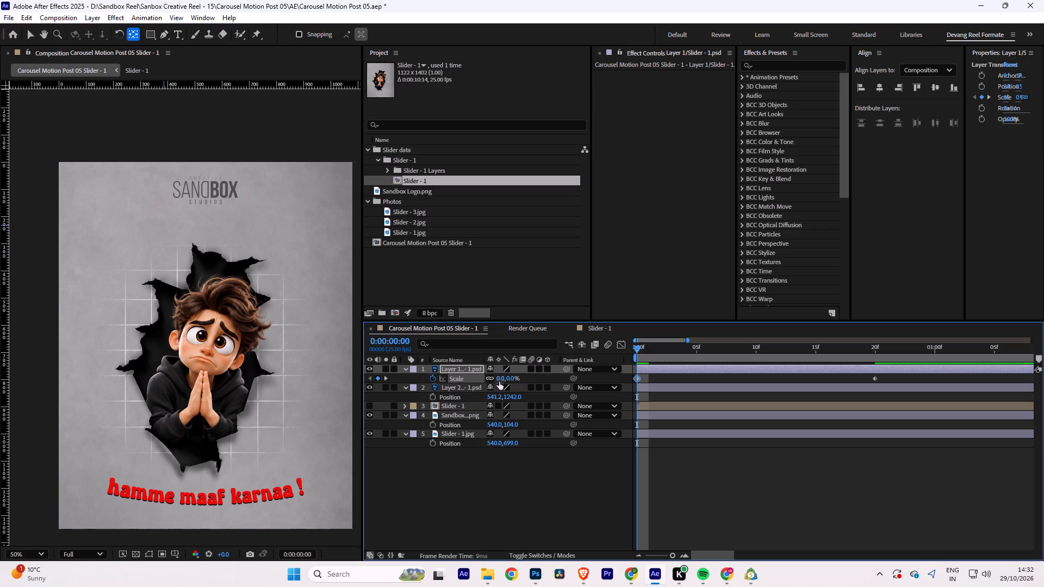
{"action": "key", "text": "space"}
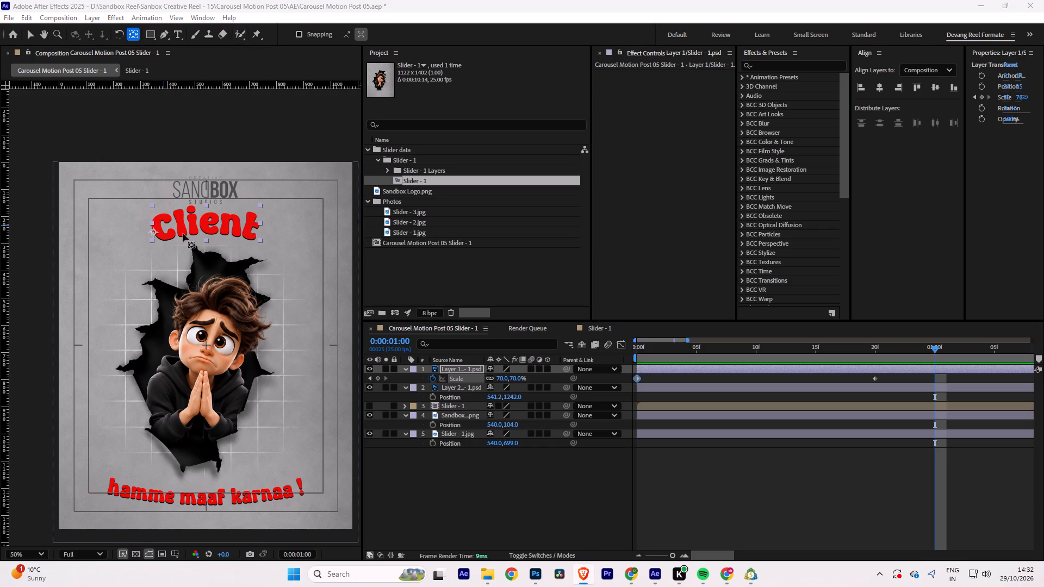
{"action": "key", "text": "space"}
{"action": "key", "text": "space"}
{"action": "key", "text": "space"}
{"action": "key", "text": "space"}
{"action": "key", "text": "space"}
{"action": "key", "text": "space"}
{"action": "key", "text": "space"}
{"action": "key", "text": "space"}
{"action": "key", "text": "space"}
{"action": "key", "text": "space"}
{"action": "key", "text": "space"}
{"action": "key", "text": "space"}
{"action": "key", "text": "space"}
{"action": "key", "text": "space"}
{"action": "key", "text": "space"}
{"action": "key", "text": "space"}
Add a horizontal ruler guide across the vertical middle of the composition.
{"action": "right_click", "coordinate": [196, 277]}
{"action": "left_click", "coordinate": [146, 85]}
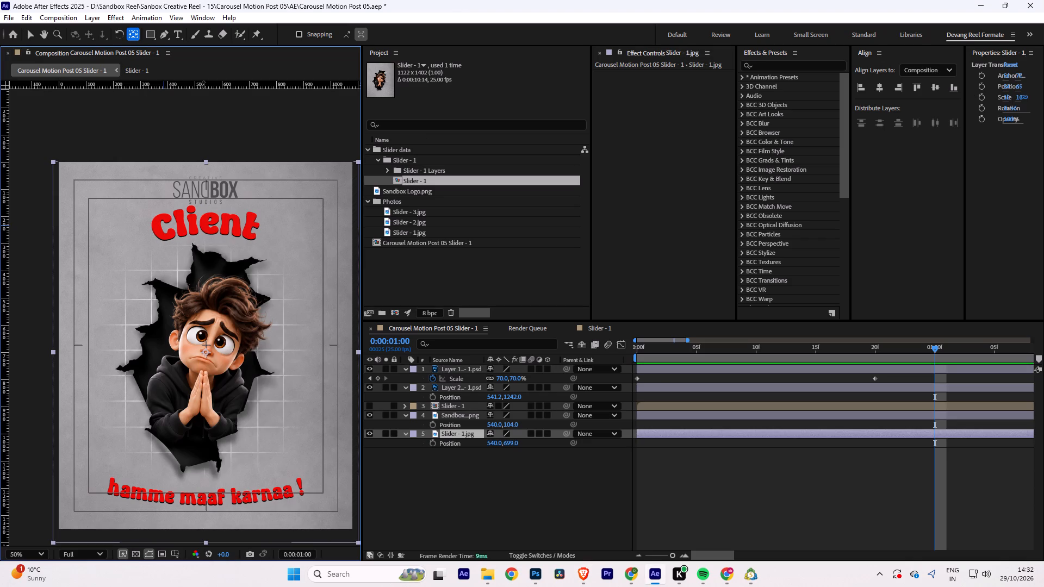
{"action": "left_click_drag", "start_coordinate": [203, 84], "coordinate": [188, 345]}
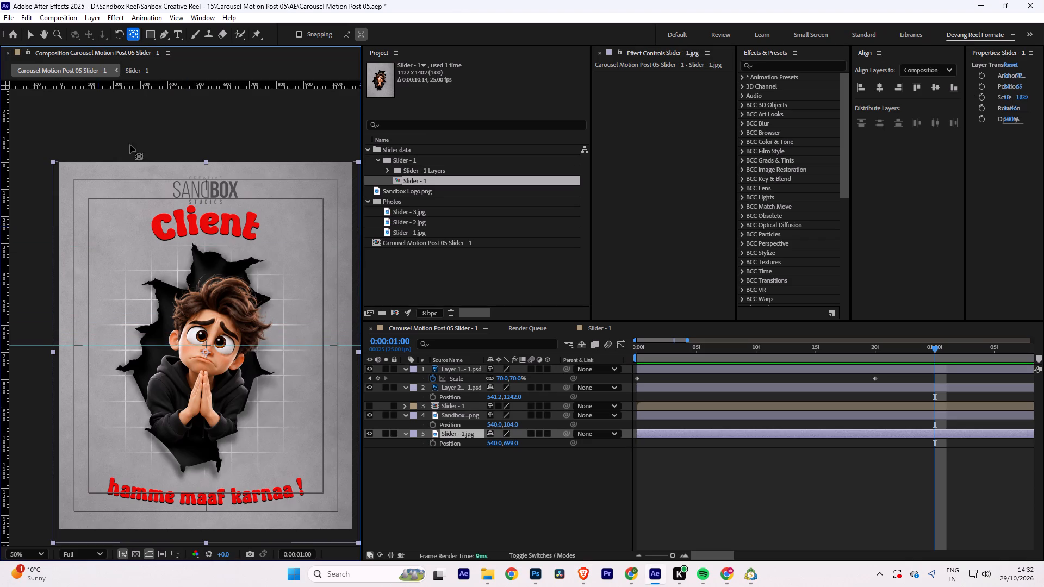
Add a vertical ruler guide through the horizontal middle of the composition.
{"action": "left_click_drag", "start_coordinate": [4, 264], "coordinate": [200, 260]}
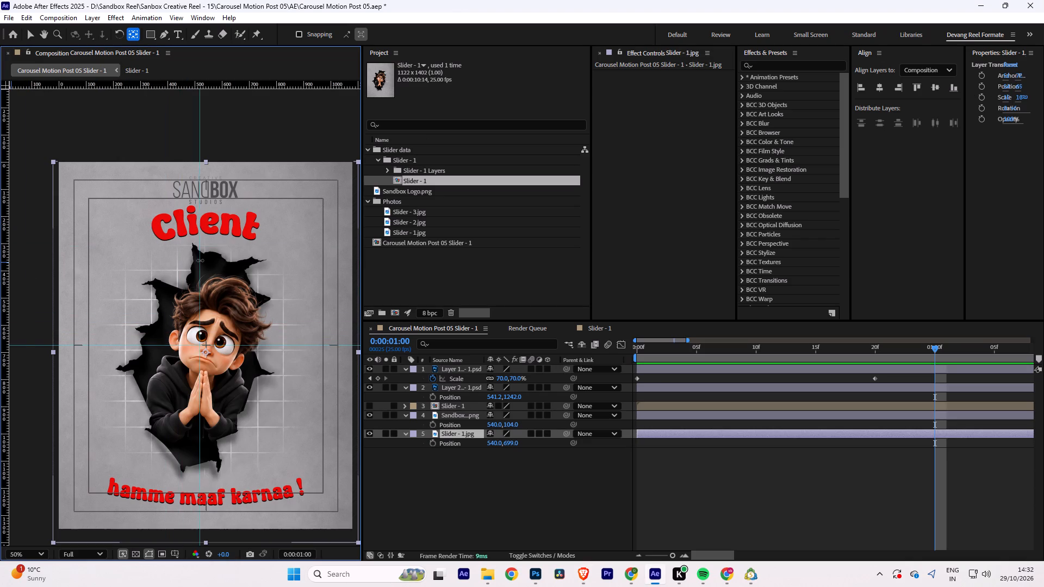
{"action": "left_click_drag", "start_coordinate": [200, 260], "coordinate": [206, 260]}
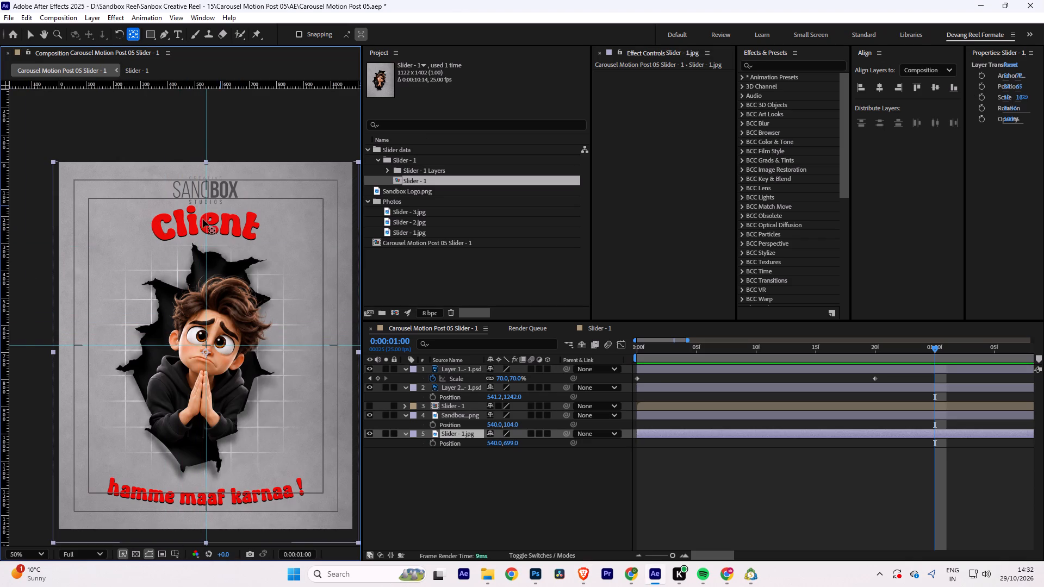
{"action": "left_click", "coordinate": [196, 111]}
Move the "Client" layer's anchor point to the crossing of the two guides at the composition's centre.
{"action": "left_click", "coordinate": [167, 224]}
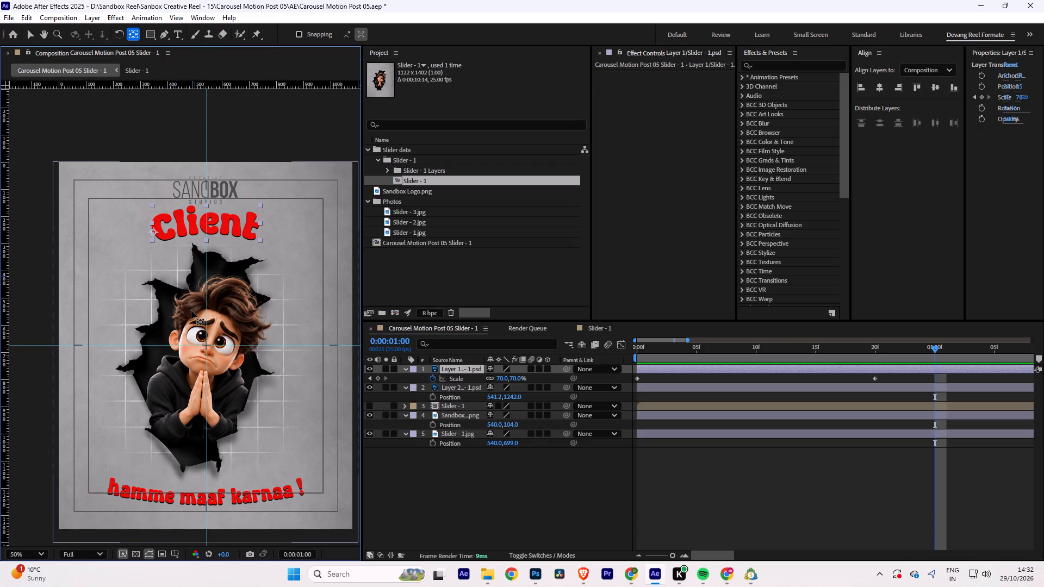
{"action": "left_click_drag", "start_coordinate": [154, 231], "coordinate": [206, 341]}
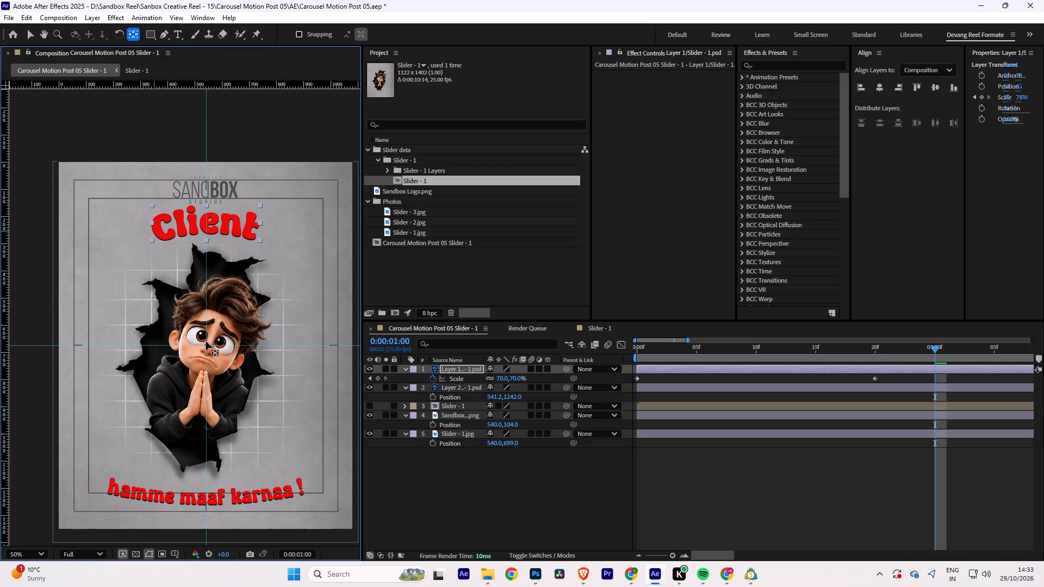
{"action": "left_click_drag", "start_coordinate": [206, 341], "coordinate": [209, 345]}
Move the "hamme maaf karnaa !" layer's anchor point to the crossing of the guides, at about 542, 674.
{"action": "left_click", "coordinate": [246, 492]}
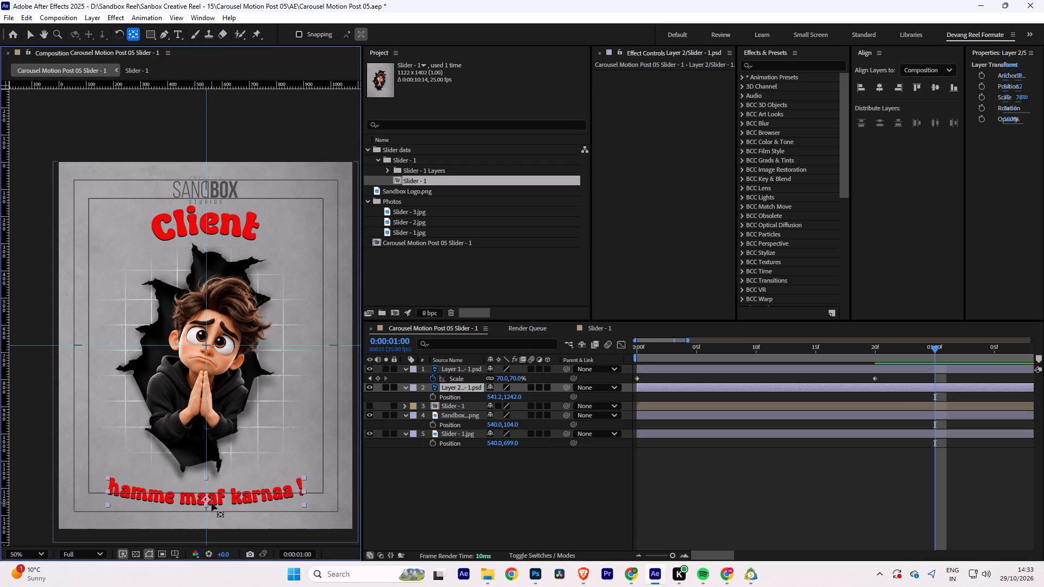
{"action": "left_click_drag", "start_coordinate": [207, 499], "coordinate": [198, 375]}
{"action": "key", "text": "ctrl+z"}
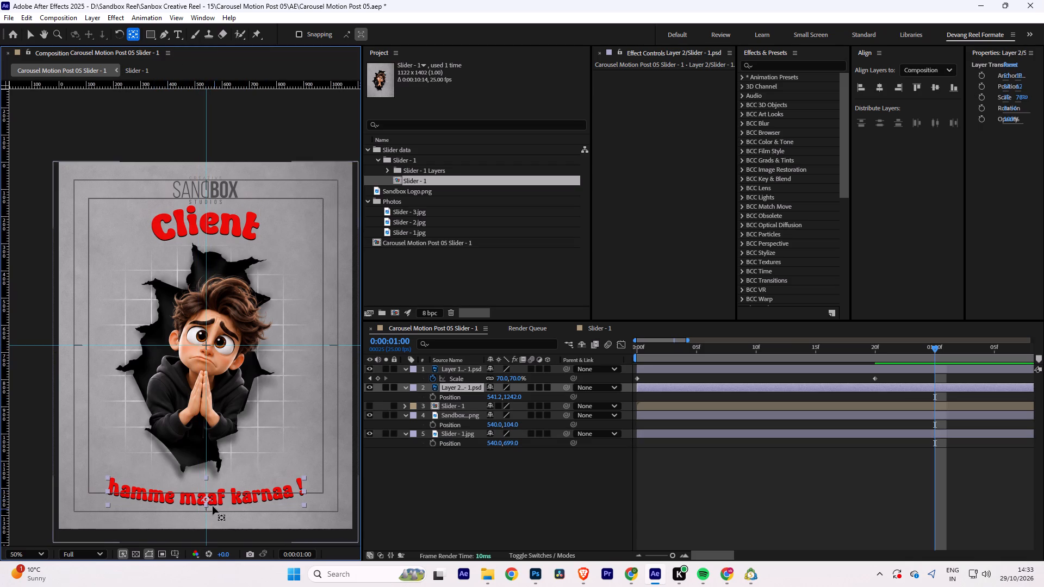
{"action": "left_click_drag", "start_coordinate": [209, 500], "coordinate": [206, 347]}
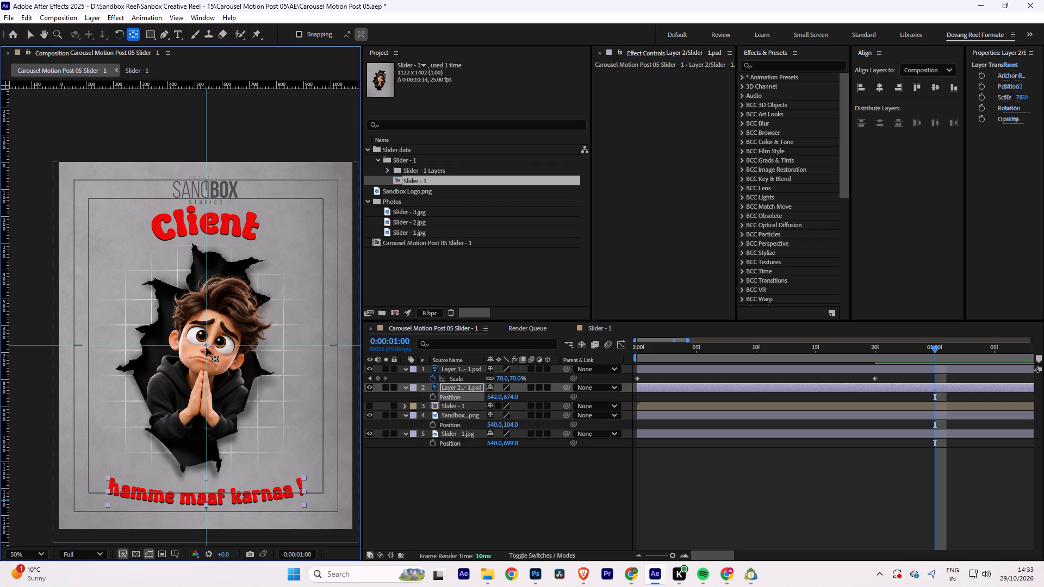
Scrub through the "Client" layer's scale animation to check it with the centred anchor point.
{"action": "left_click", "coordinate": [222, 216]}
{"action": "left_click_drag", "start_coordinate": [739, 355], "coordinate": [687, 352]}
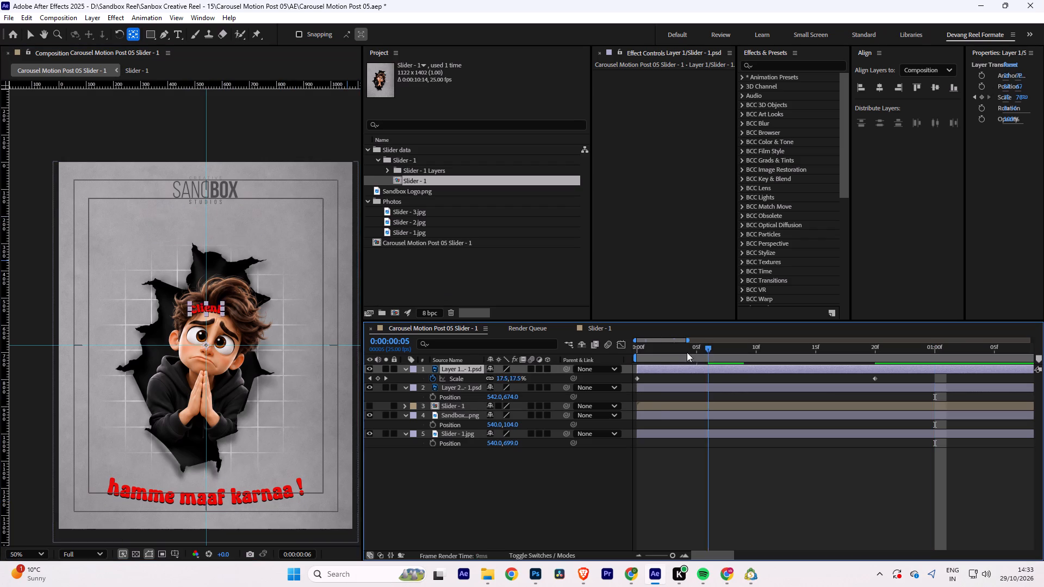
{"action": "left_click_drag", "start_coordinate": [687, 352], "coordinate": [575, 352]}
{"action": "left_click_drag", "start_coordinate": [648, 347], "coordinate": [815, 347]}
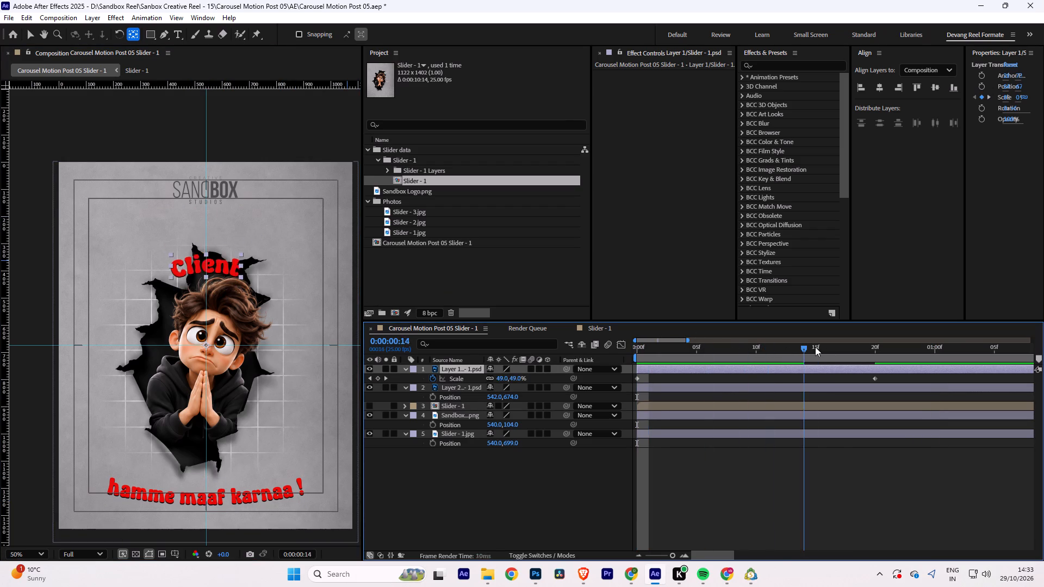
{"action": "left_click_drag", "start_coordinate": [815, 347], "coordinate": [873, 345]}
Delete both Scale keyframes from the "Client" layer.
{"action": "left_click_drag", "start_coordinate": [886, 378], "coordinate": [565, 387]}
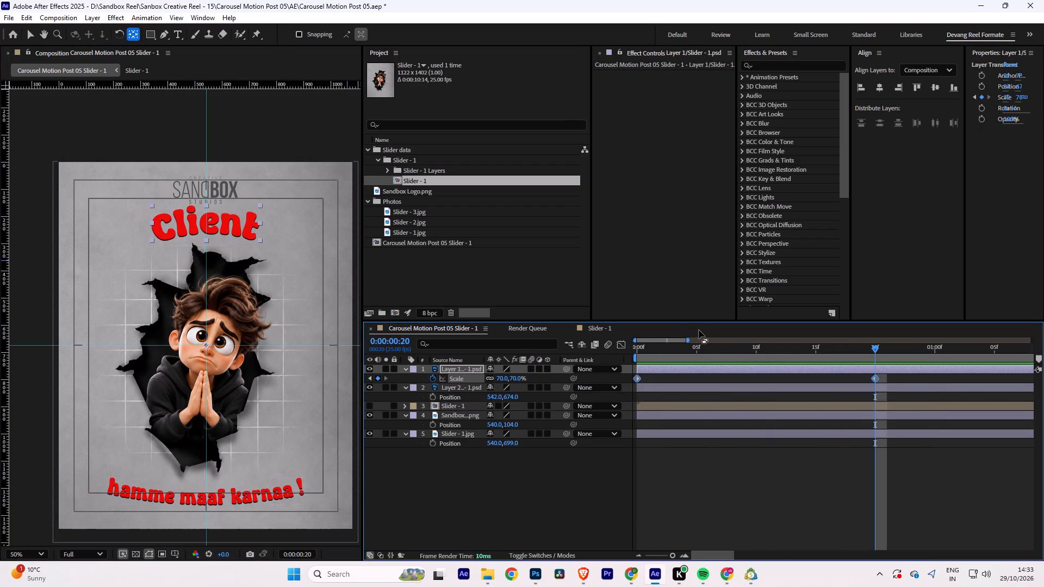
{"action": "key", "text": "Delete"}
Animate the "Client" layer's Rotation from -90° at 0:00:00:00 to 0° at 0:00:01:00 with keyframes.
{"action": "left_click_drag", "start_coordinate": [667, 355], "coordinate": [587, 351]}
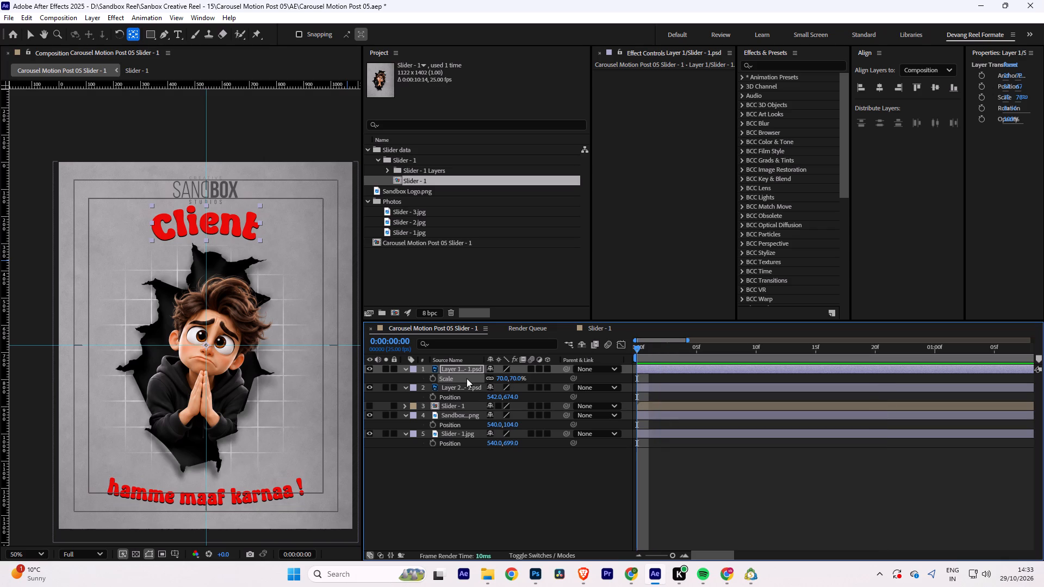
{"action": "key", "text": "r"}
{"action": "left_click", "coordinate": [434, 380]}
{"action": "left_click_drag", "start_coordinate": [817, 349], "coordinate": [859, 352]}
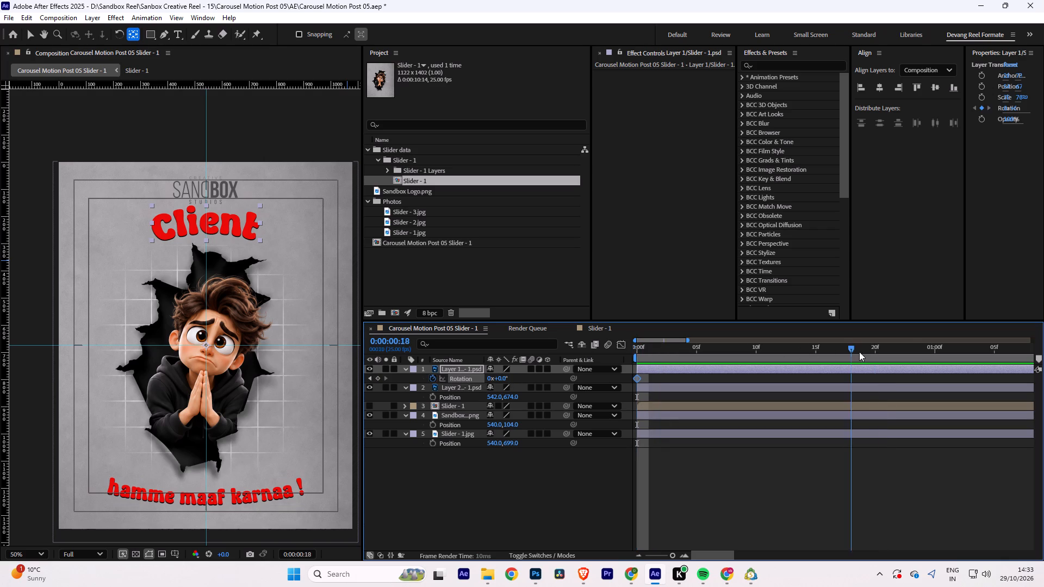
{"action": "left_click_drag", "start_coordinate": [859, 352], "coordinate": [931, 359]}
{"action": "left_click", "coordinate": [376, 377]}
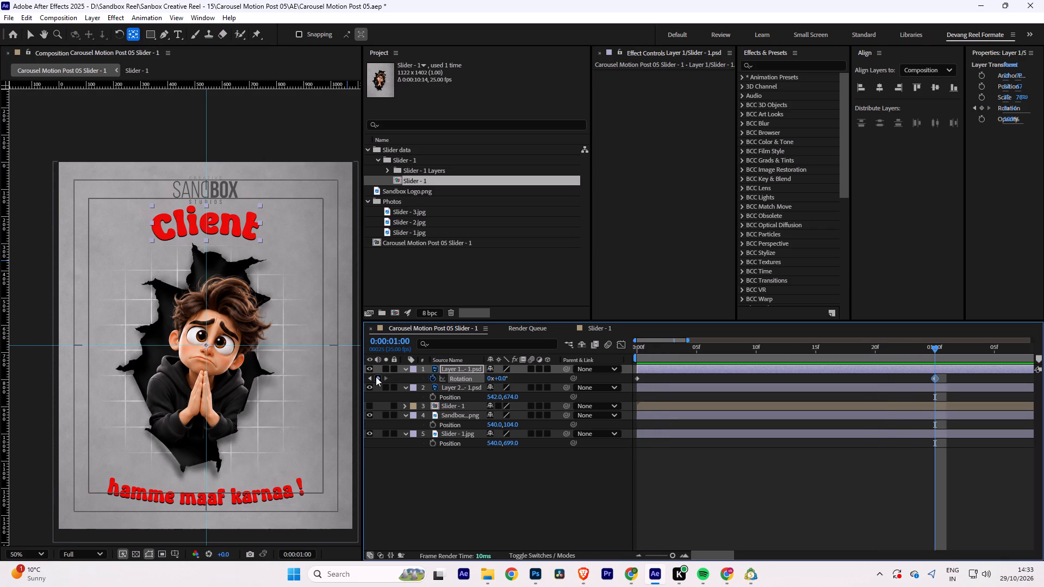
{"action": "left_click", "coordinate": [371, 377]}
{"action": "left_click_drag", "start_coordinate": [505, 378], "coordinate": [482, 377]}
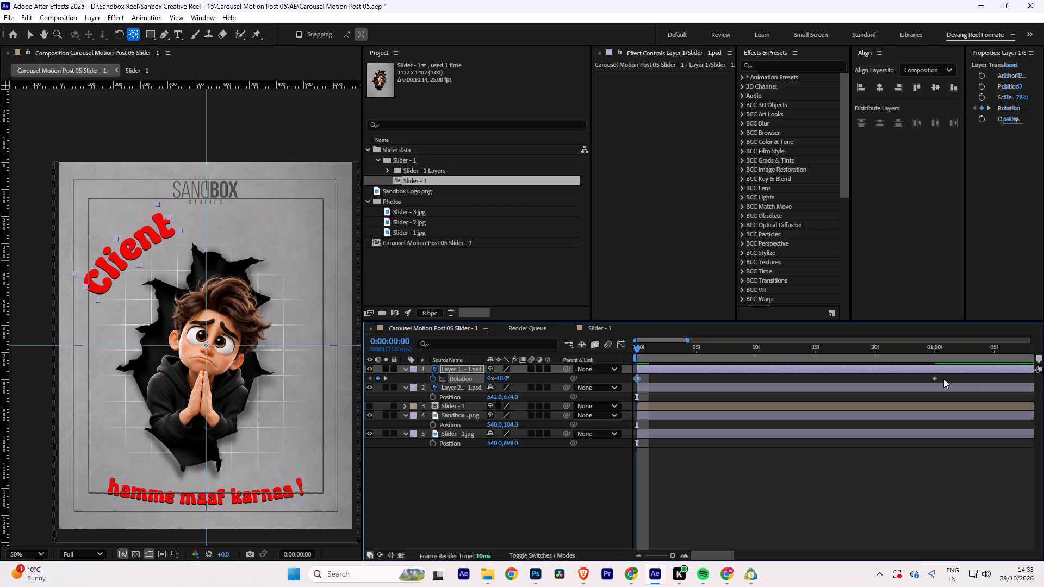
{"action": "left_click_drag", "start_coordinate": [505, 379], "coordinate": [480, 381]}
{"action": "left_click", "coordinate": [500, 380]}
{"action": "type", "text": "-90"}
{"action": "key", "text": "Return"}
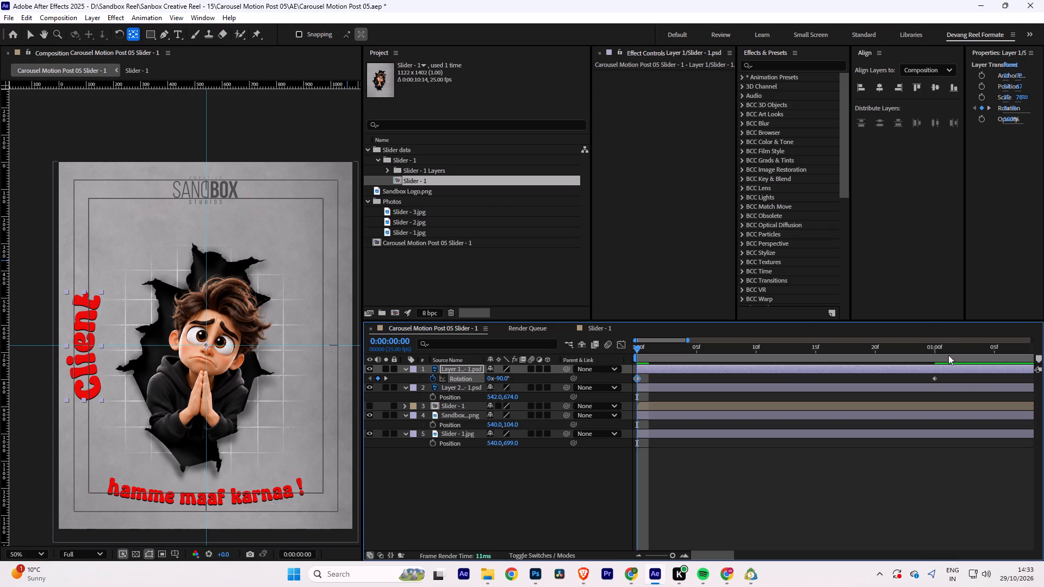
Easy-ease the "Client" Rotation keyframes and shape their speed graph to peak early and slow gradually into the end.
{"action": "left_click_drag", "start_coordinate": [958, 377], "coordinate": [613, 405]}
{"action": "left_click", "coordinate": [622, 343]}
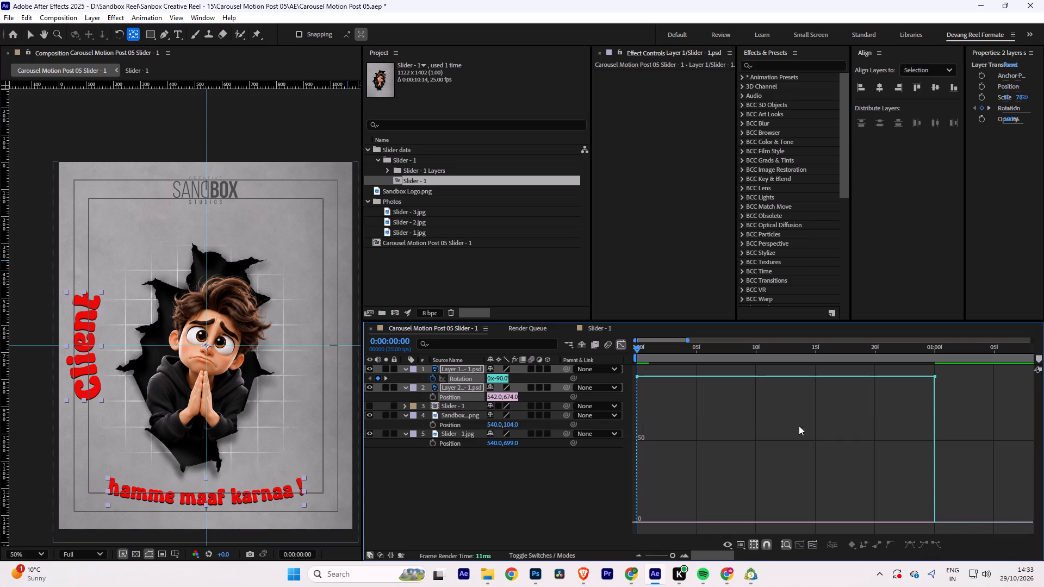
{"action": "left_click_drag", "start_coordinate": [1007, 433], "coordinate": [437, 369]}
{"action": "left_click", "coordinate": [908, 546]}
{"action": "left_click_drag", "start_coordinate": [958, 472], "coordinate": [909, 524]}
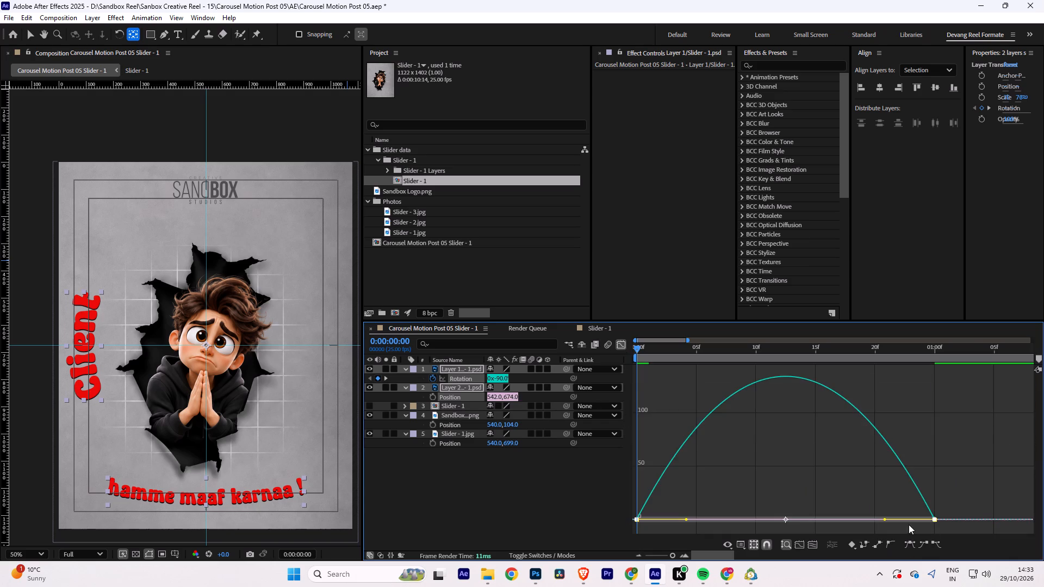
{"action": "left_click_drag", "start_coordinate": [909, 524], "coordinate": [857, 551]}
{"action": "left_click_drag", "start_coordinate": [885, 521], "coordinate": [664, 524]}
{"action": "left_click", "coordinate": [620, 346]}
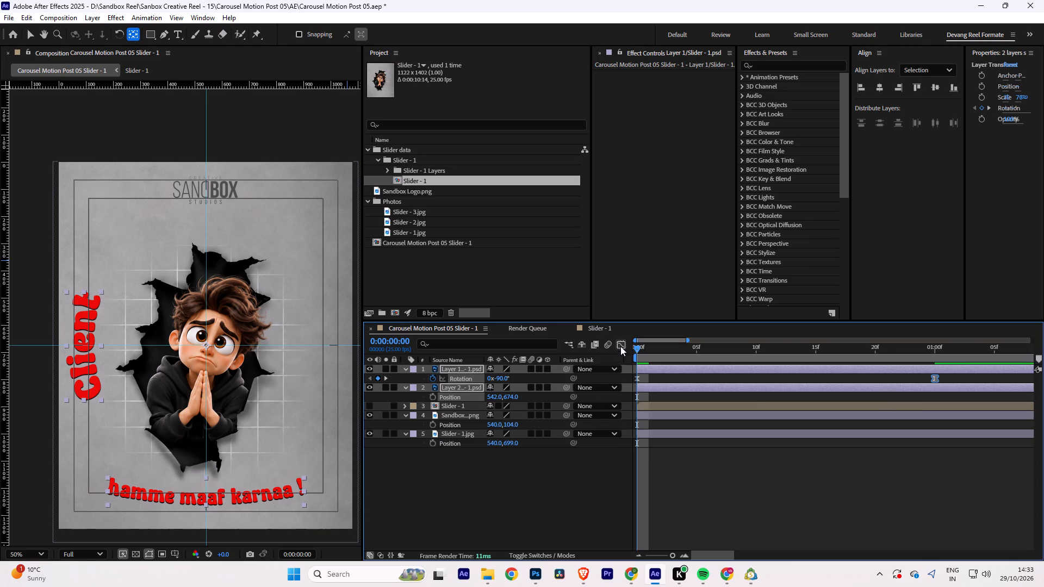
Move the "Client" layer's ending Rotation keyframe to 0:00:00:10.
{"action": "left_click_drag", "start_coordinate": [782, 347], "coordinate": [755, 353]}
{"action": "left_click", "coordinate": [869, 447]}
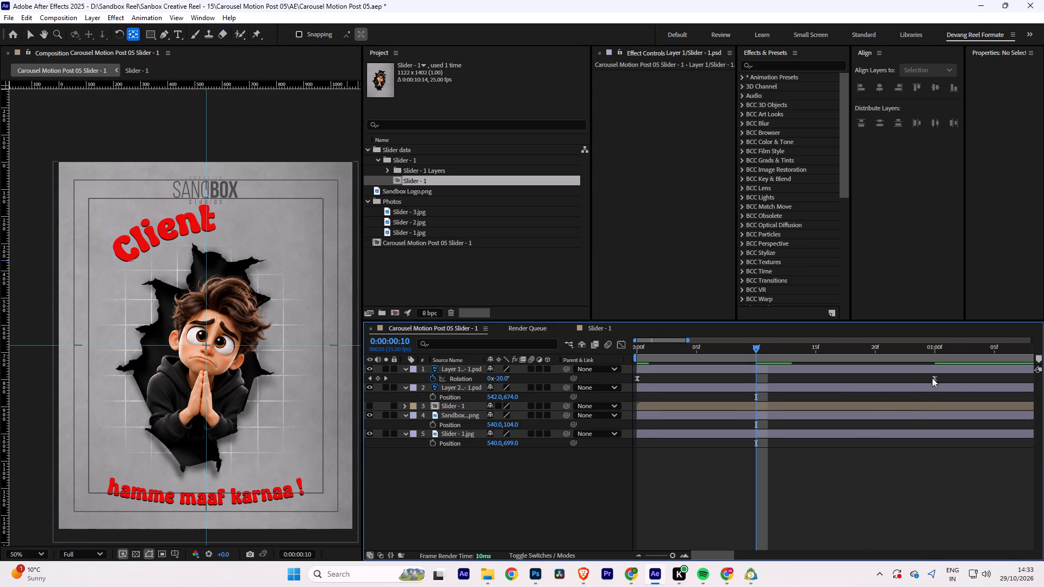
{"action": "left_click_drag", "start_coordinate": [935, 378], "coordinate": [761, 384]}
Preview the shortened "Client" rotation animation from the start.
{"action": "left_click_drag", "start_coordinate": [743, 349], "coordinate": [513, 376]}
{"action": "key", "text": "space"}
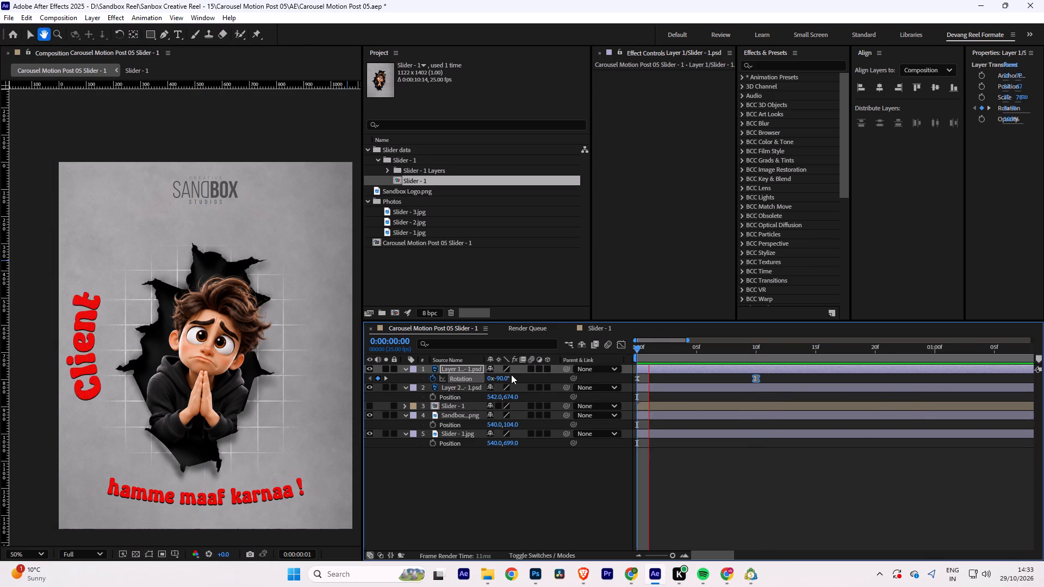
{"action": "key", "text": "space"}
{"action": "left_click_drag", "start_coordinate": [722, 352], "coordinate": [600, 353]}
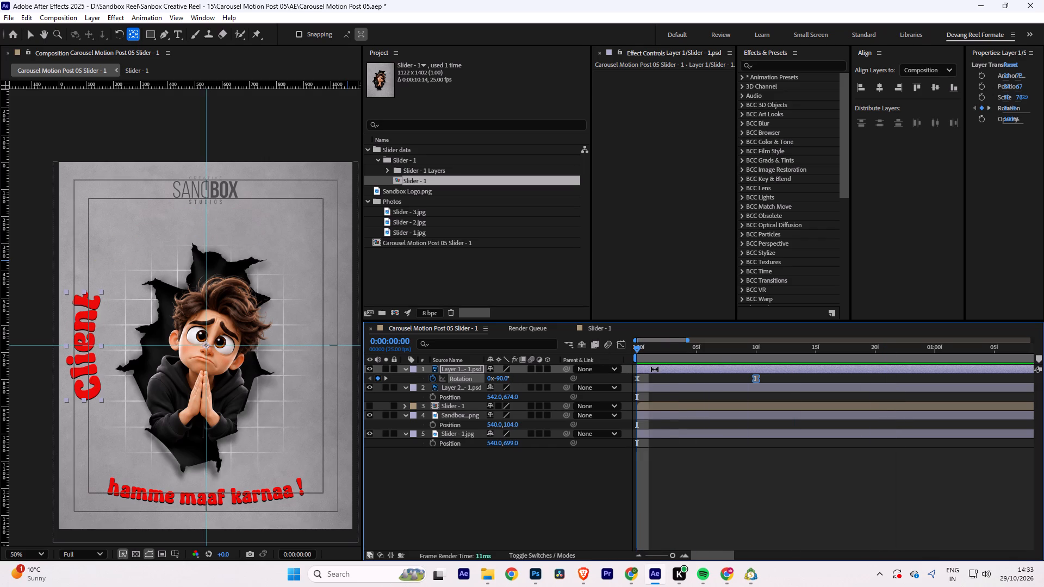
Add Opacity and Scale keyframes to the "Client" layer at 0:00:00:00 and 0:00:00:10.
{"action": "left_click", "coordinate": [655, 369]}
{"action": "key", "text": "t"}
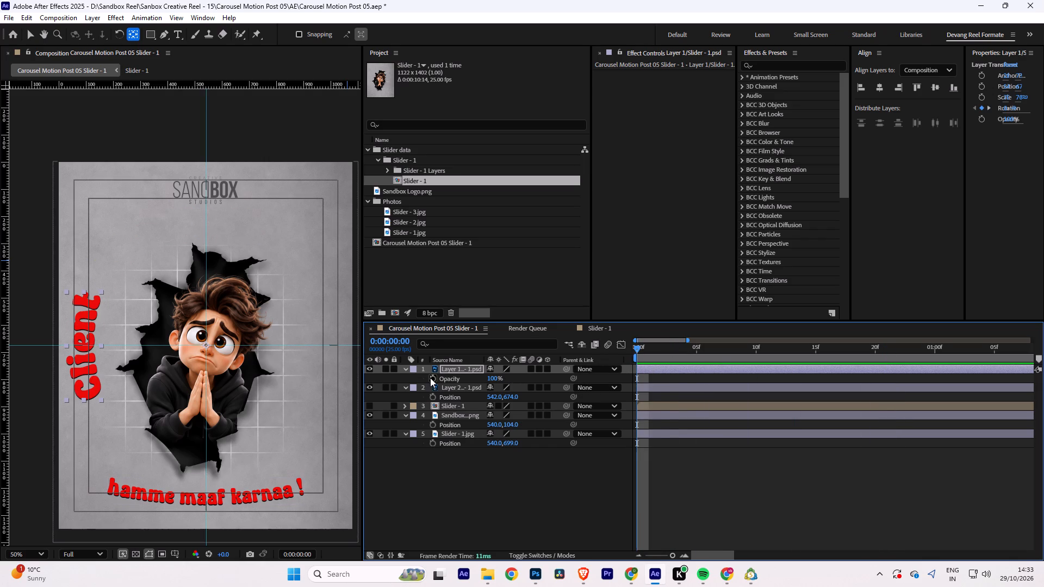
{"action": "left_click", "coordinate": [433, 379]}
{"action": "key", "text": "s"}
{"action": "left_click", "coordinate": [434, 379]}
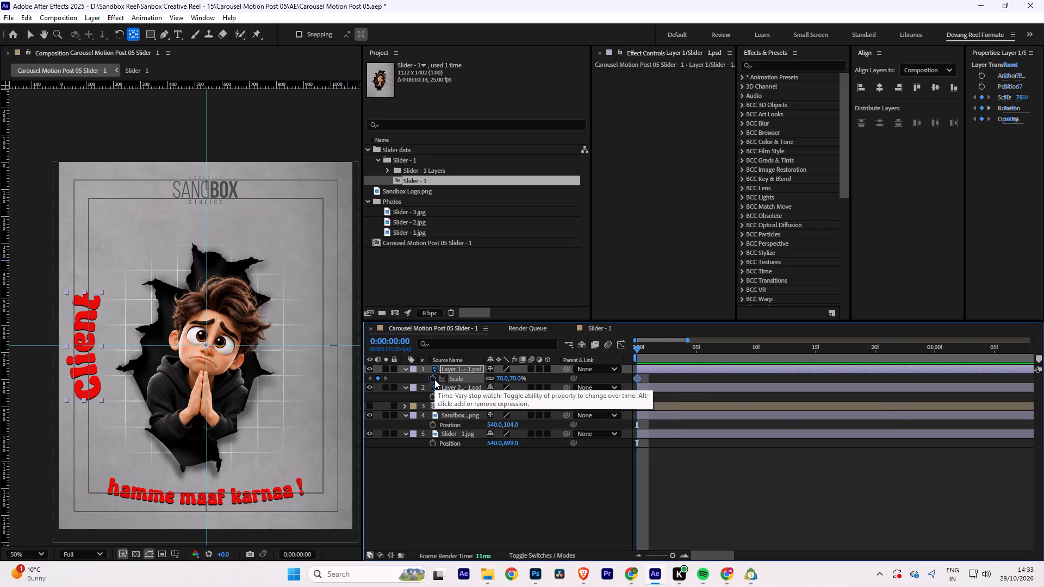
{"action": "key", "text": "u"}
{"action": "key", "text": "u"}
{"action": "left_click_drag", "start_coordinate": [750, 351], "coordinate": [756, 351]}
{"action": "left_click", "coordinate": [377, 377]}
{"action": "left_click", "coordinate": [376, 397]}
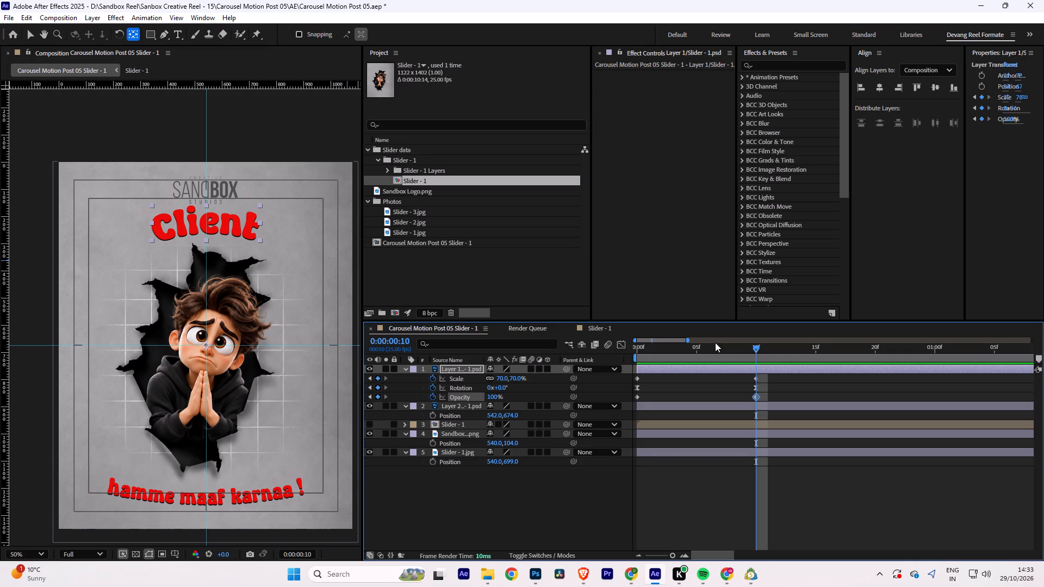
Set the "Client" layer's Scale and Opacity both to 0% at 0:00:00:00.
{"action": "left_click_drag", "start_coordinate": [666, 348], "coordinate": [580, 349]}
{"action": "left_click", "coordinate": [516, 379]}
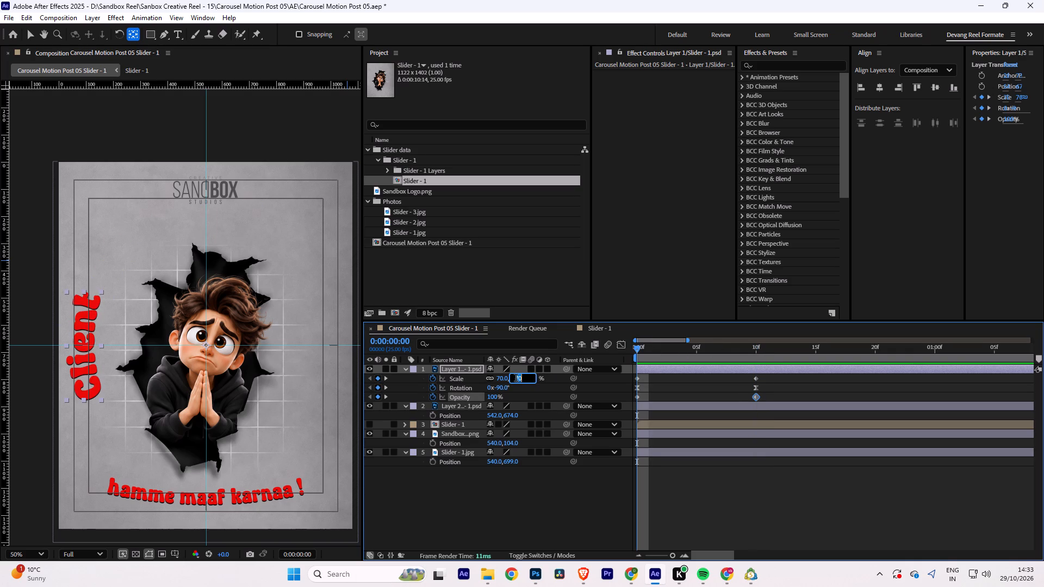
{"action": "key", "text": "0"}
{"action": "key", "text": "Return"}
{"action": "left_click_drag", "start_coordinate": [494, 395], "coordinate": [347, 398]}
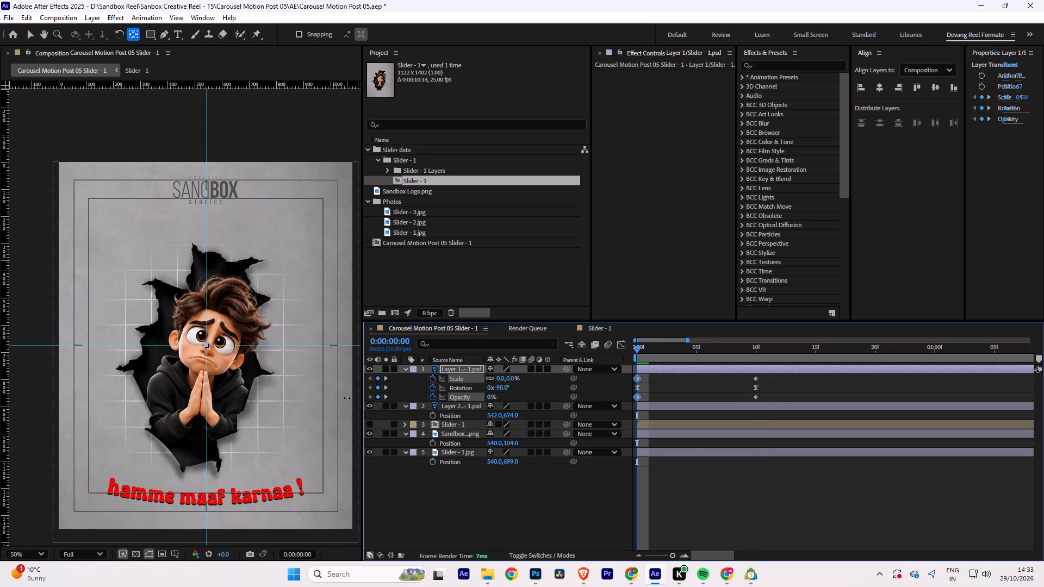
{"action": "left_click_drag", "start_coordinate": [347, 398], "coordinate": [342, 398]}
Easy-ease the "Client" Scale, Rotation and Opacity keyframes and shape their speed curves to peak early and slow gradually.
{"action": "left_click_drag", "start_coordinate": [781, 377], "coordinate": [626, 409]}
{"action": "left_click", "coordinate": [618, 345]}
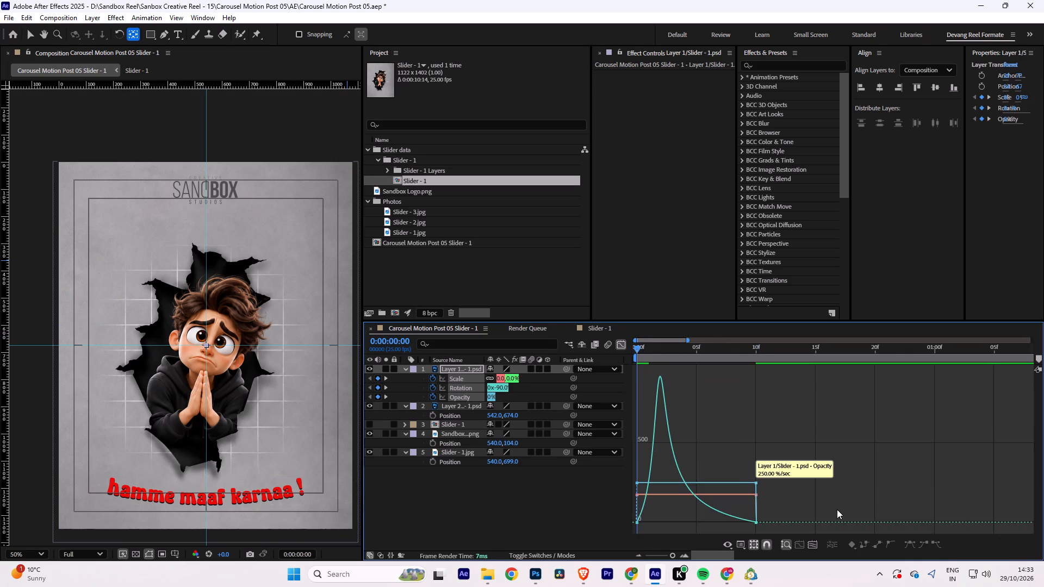
{"action": "left_click_drag", "start_coordinate": [833, 447], "coordinate": [545, 550]}
{"action": "left_click", "coordinate": [913, 542]}
{"action": "left_click_drag", "start_coordinate": [816, 454], "coordinate": [705, 532]}
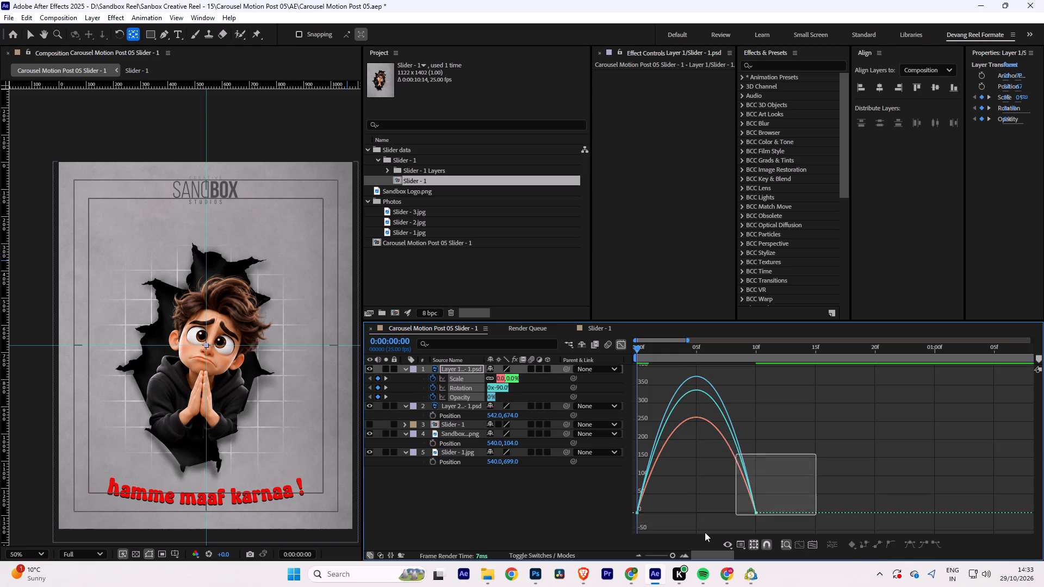
{"action": "left_click_drag", "start_coordinate": [705, 532], "coordinate": [694, 538]}
{"action": "left_click_drag", "start_coordinate": [737, 520], "coordinate": [533, 517]}
Preview and scrub through the "Client" layer's combined scale, rotation and opacity entrance.
{"action": "key", "text": "space"}
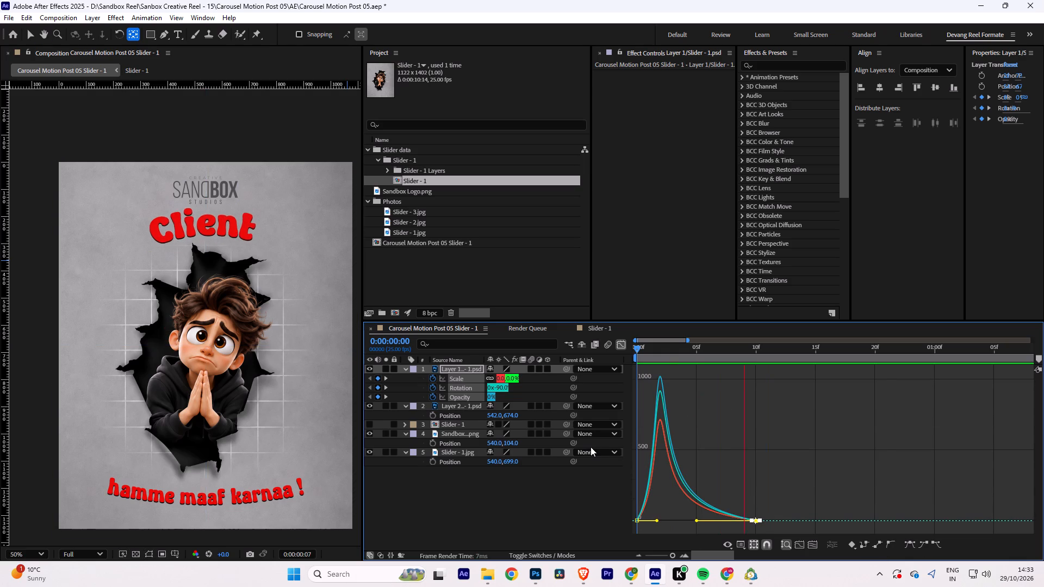
{"action": "key", "text": "space"}
{"action": "left_click_drag", "start_coordinate": [700, 349], "coordinate": [661, 354]}
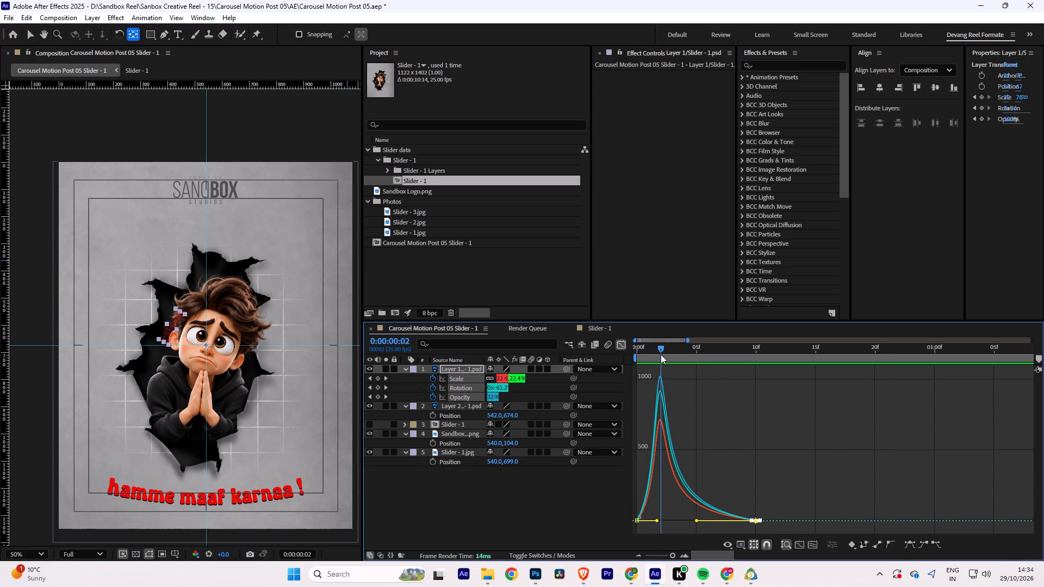
{"action": "left_click_drag", "start_coordinate": [661, 354], "coordinate": [747, 351]}
Remove the Scale animation from the "Client" layer, keeping its Scale at 70%.
{"action": "left_click", "coordinate": [619, 346]}
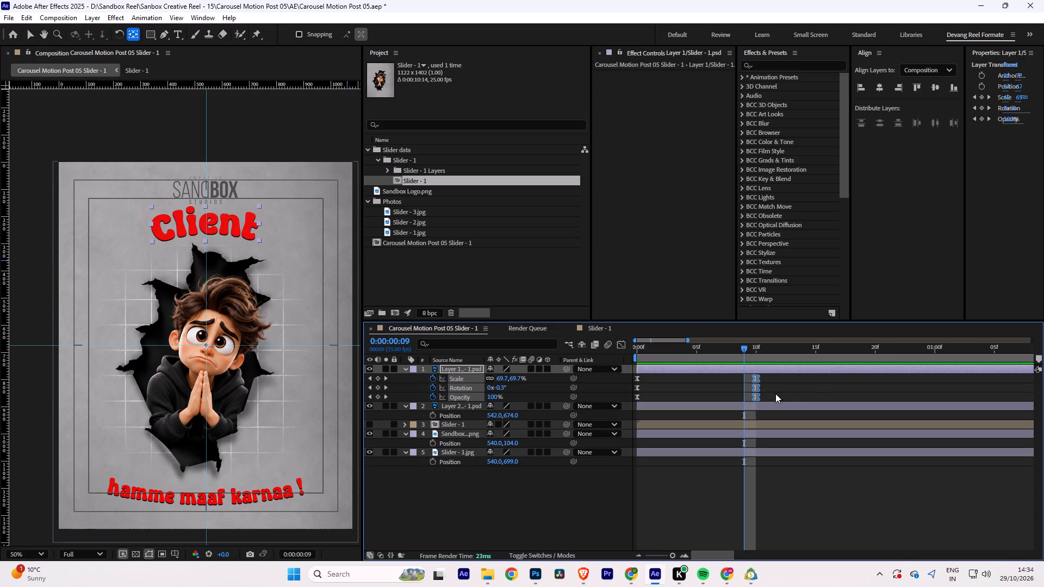
{"action": "left_click", "coordinate": [807, 378]}
{"action": "left_click_drag", "start_coordinate": [759, 349], "coordinate": [794, 349]}
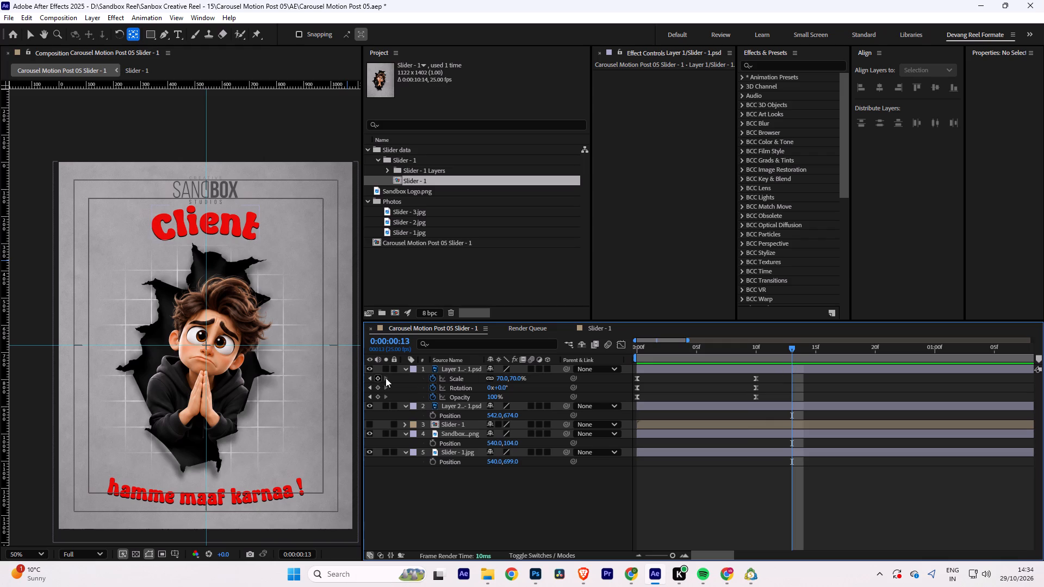
{"action": "left_click", "coordinate": [432, 377]}
Preview and scrub through the "Client" layer's entrance using only rotation and opacity.
{"action": "left_click_drag", "start_coordinate": [749, 346], "coordinate": [488, 351]}
{"action": "key", "text": "space"}
{"action": "key", "text": "space"}
{"action": "left_click_drag", "start_coordinate": [780, 349], "coordinate": [729, 349]}
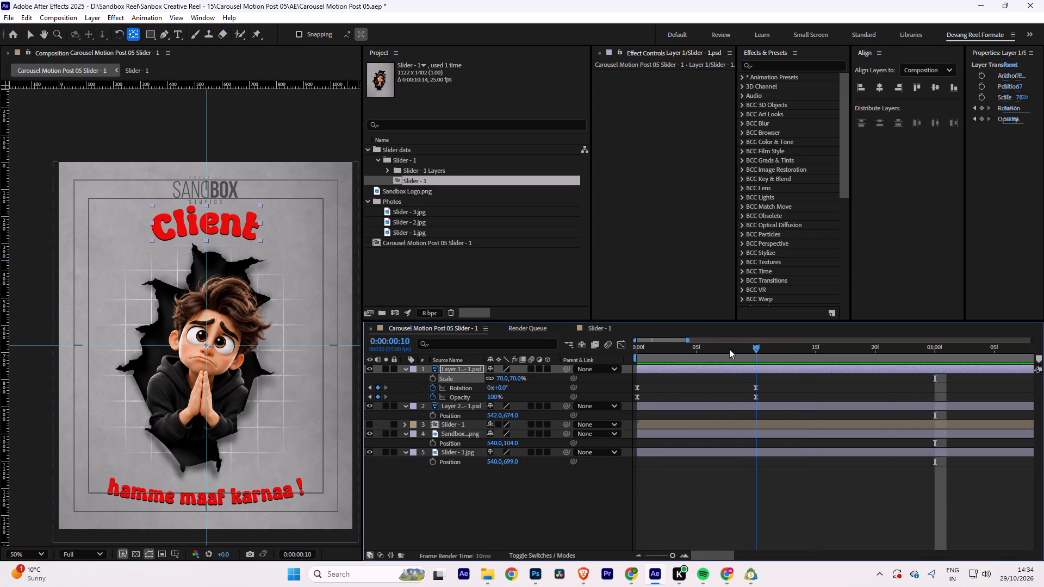
{"action": "left_click_drag", "start_coordinate": [729, 349], "coordinate": [563, 374]}
{"action": "key", "text": "space"}
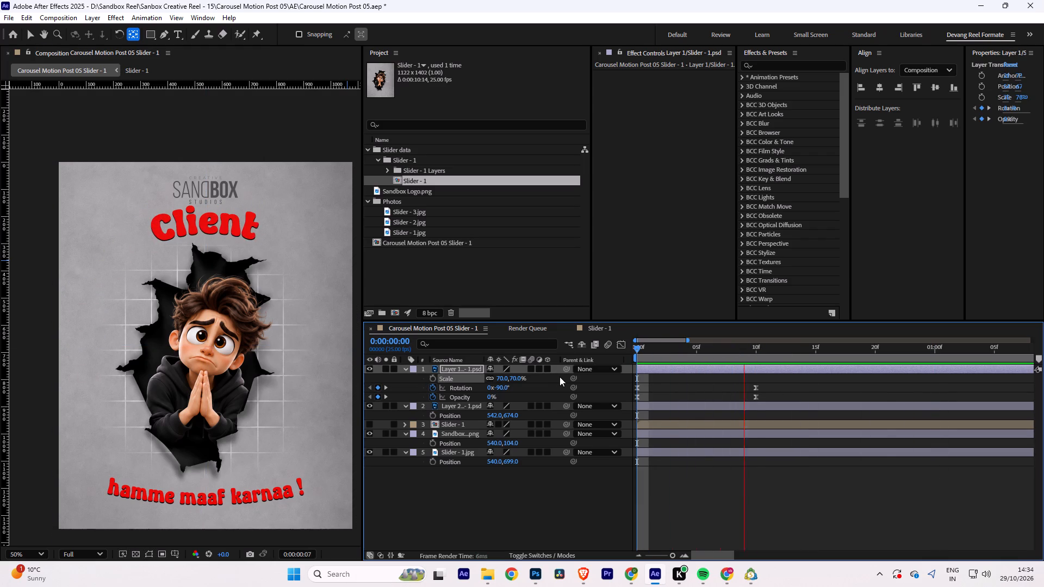
{"action": "key", "text": "space"}
{"action": "left_click_drag", "start_coordinate": [751, 346], "coordinate": [700, 346]}
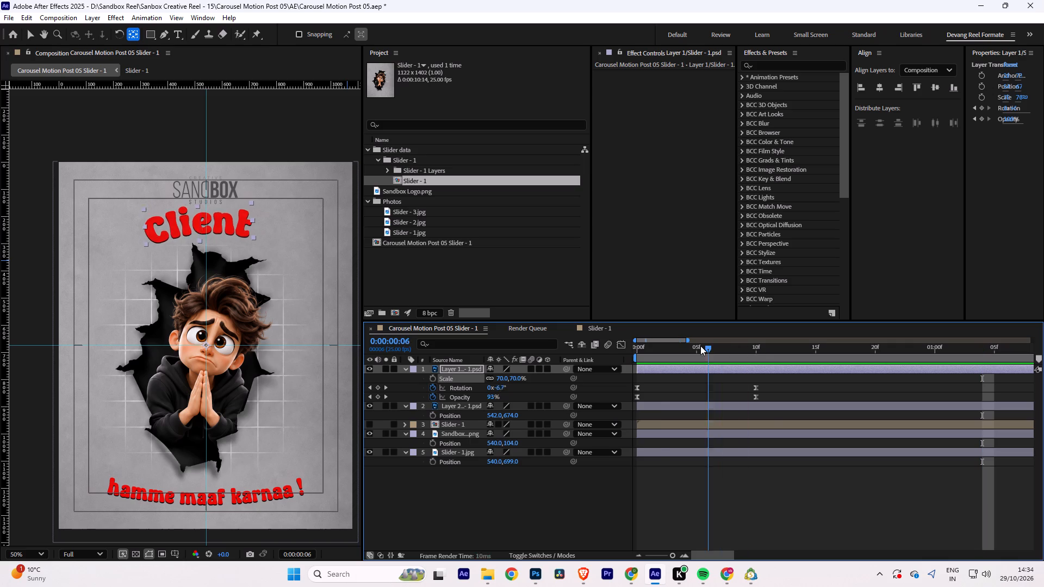
Move the "Client" layer's ending Rotation and Opacity keyframes to frame 15.
{"action": "left_click_drag", "start_coordinate": [700, 346], "coordinate": [616, 347]}
{"action": "left_click_drag", "start_coordinate": [787, 377], "coordinate": [727, 407]}
{"action": "left_click_drag", "start_coordinate": [755, 389], "coordinate": [822, 388]}
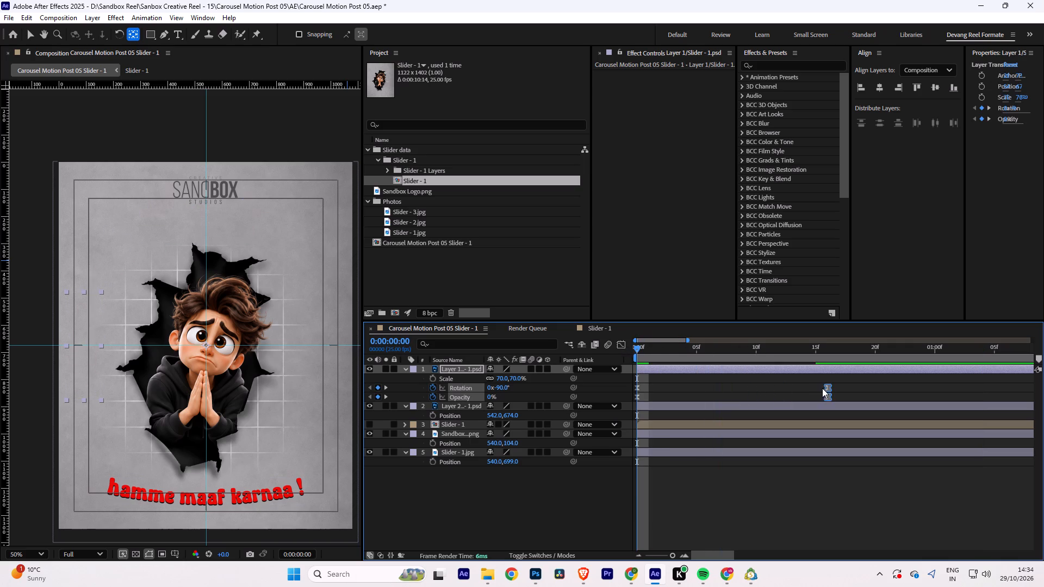
{"action": "left_click_drag", "start_coordinate": [822, 388], "coordinate": [813, 388]}
{"action": "left_click", "coordinate": [650, 435]}
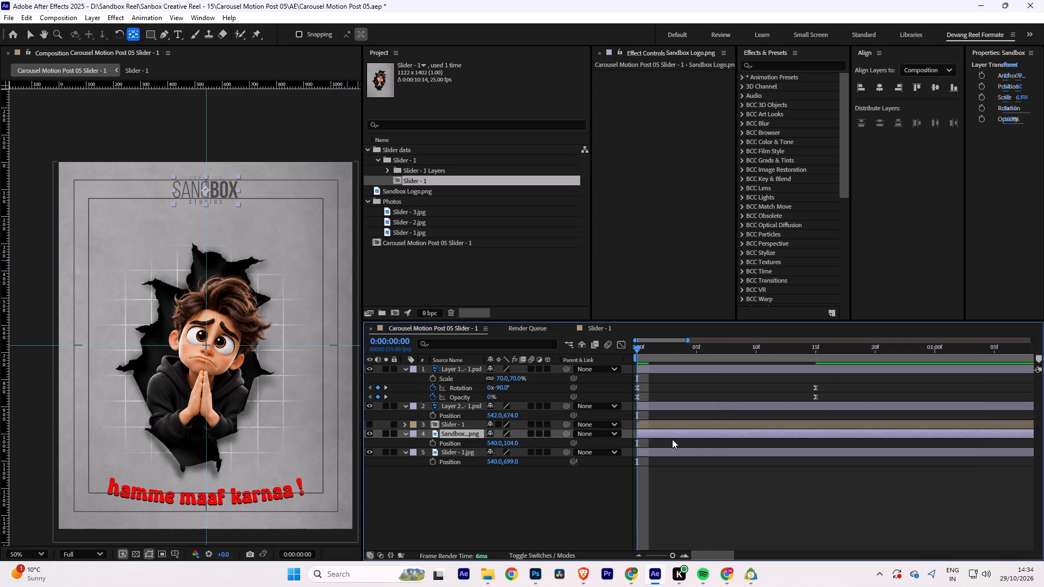
Add Rotation and Opacity keyframes to the "hamme maaf karnaa !" layer at frames 0 and 15.
{"action": "left_click", "coordinate": [451, 404]}
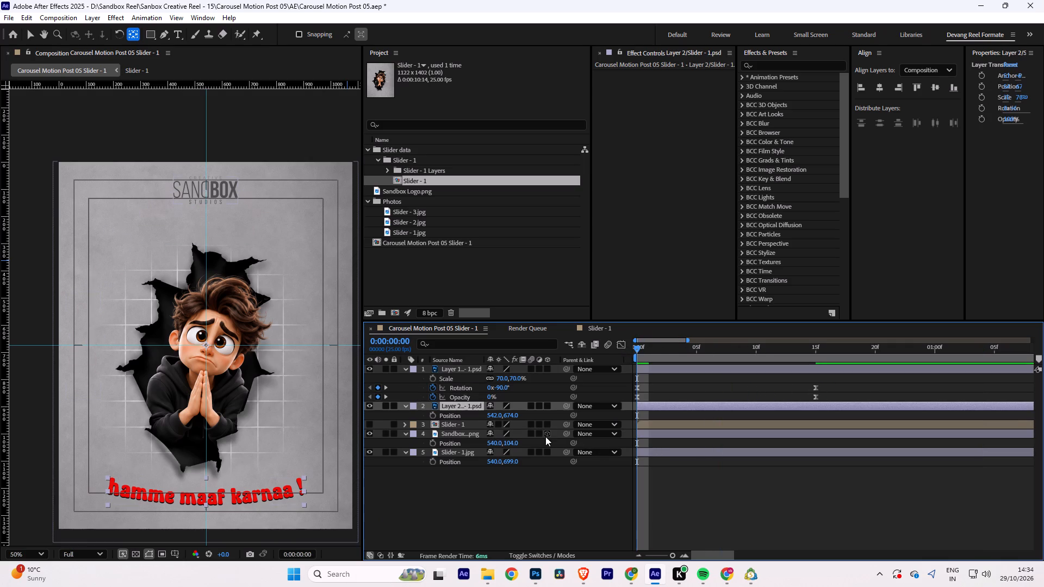
{"action": "key", "text": "r"}
{"action": "left_click", "coordinate": [432, 416]}
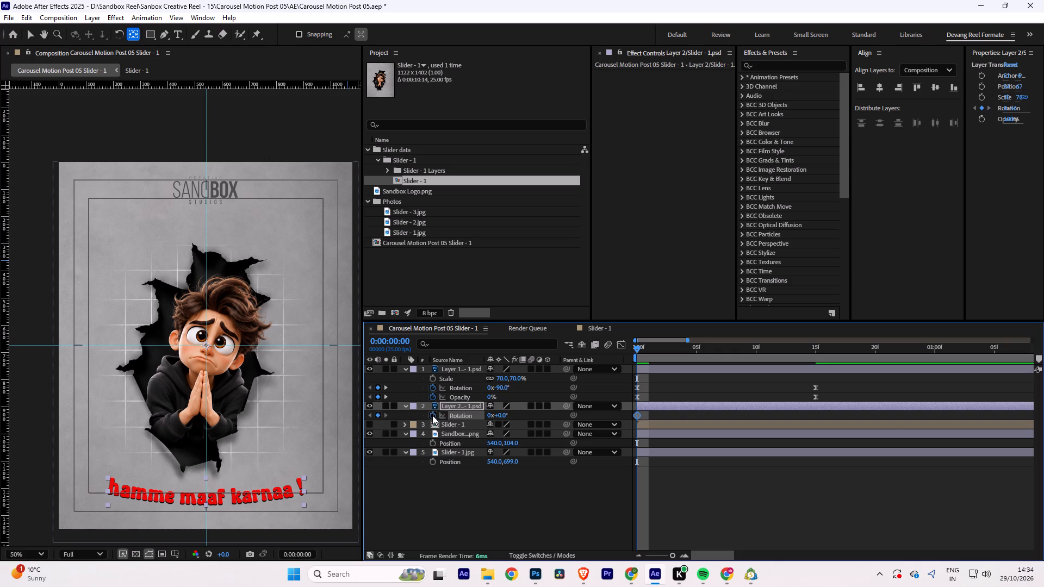
{"action": "key", "text": "t"}
{"action": "left_click", "coordinate": [433, 414]}
{"action": "key", "text": "u"}
{"action": "left_click", "coordinate": [815, 352]}
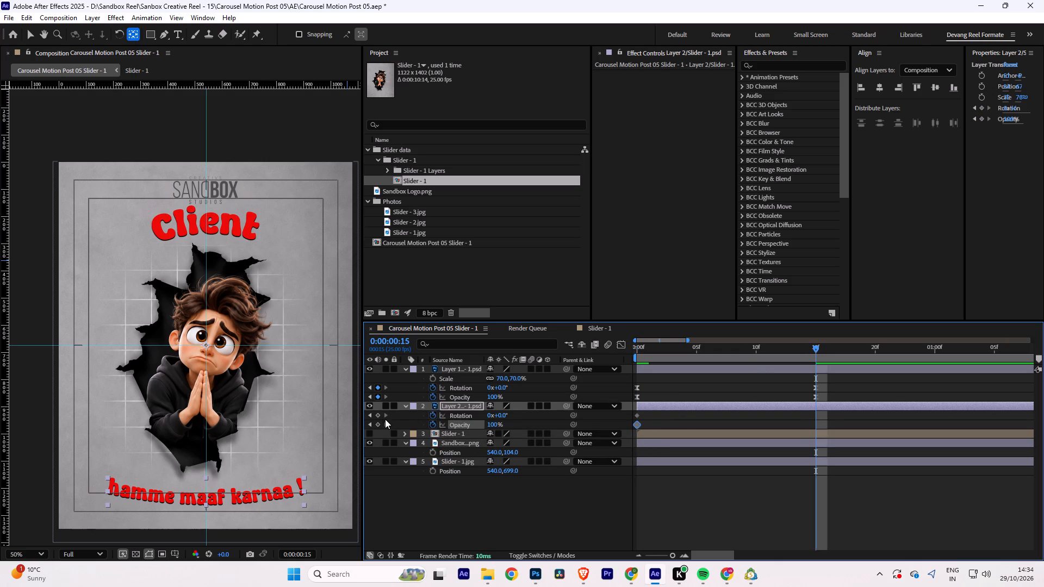
{"action": "left_click_drag", "start_coordinate": [378, 414], "coordinate": [376, 427]}
Set the "hamme maaf karnaa !" layer's starting keyframes to Rotation -90° and Opacity 0%.
{"action": "left_click", "coordinate": [370, 425]}
{"action": "left_click_drag", "start_coordinate": [501, 416], "coordinate": [523, 416]}
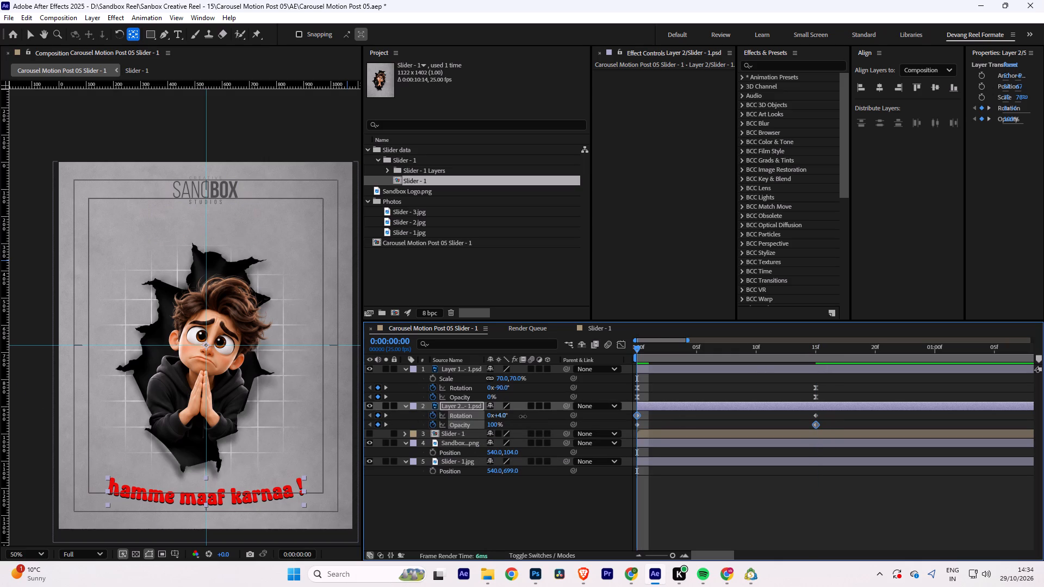
{"action": "left_click_drag", "start_coordinate": [523, 416], "coordinate": [457, 414]}
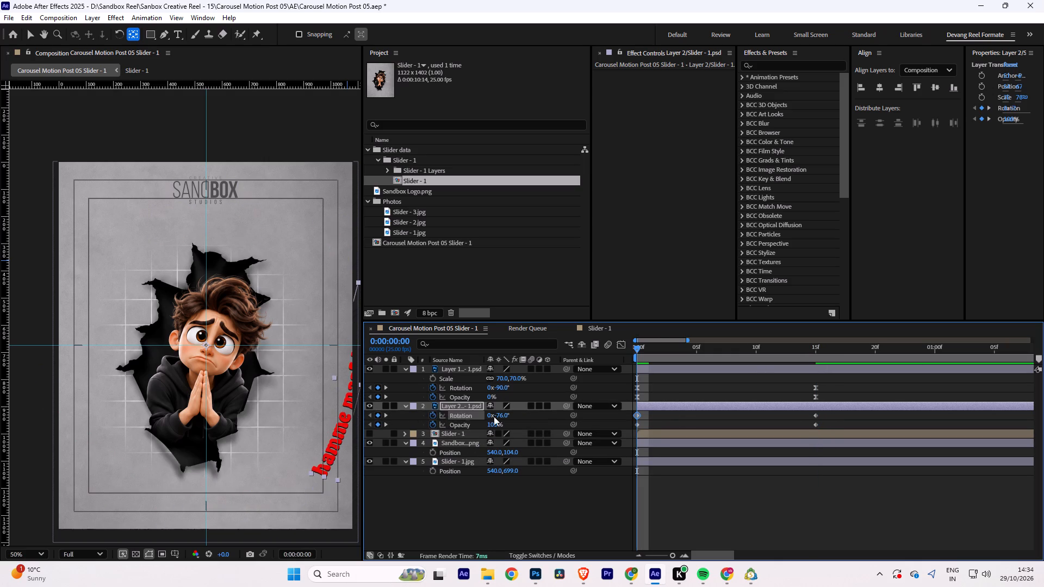
{"action": "left_click", "coordinate": [499, 416]}
{"action": "key", "text": "minus"}
{"action": "type", "text": "90"}
{"action": "key", "text": "Return"}
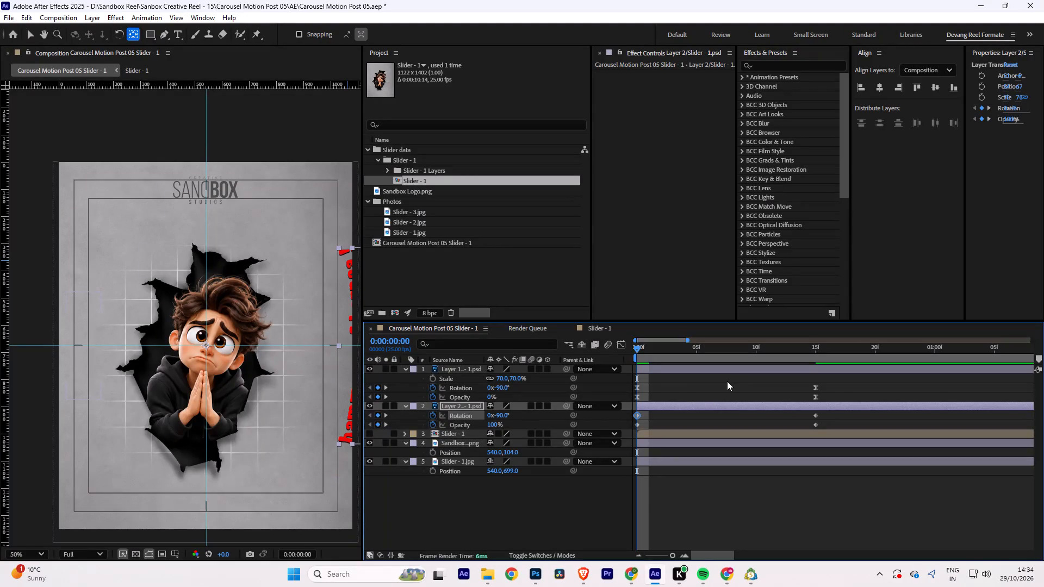
{"action": "left_click", "coordinate": [495, 425]}
{"action": "key", "text": "0"}
{"action": "key", "text": "Return"}
Easy-ease the "hamme maaf karnaa !" Rotation and Opacity keyframes and shape their speed curves to peak early, with 100% influence on the final keyframes.
{"action": "left_click_drag", "start_coordinate": [830, 416], "coordinate": [575, 425]}
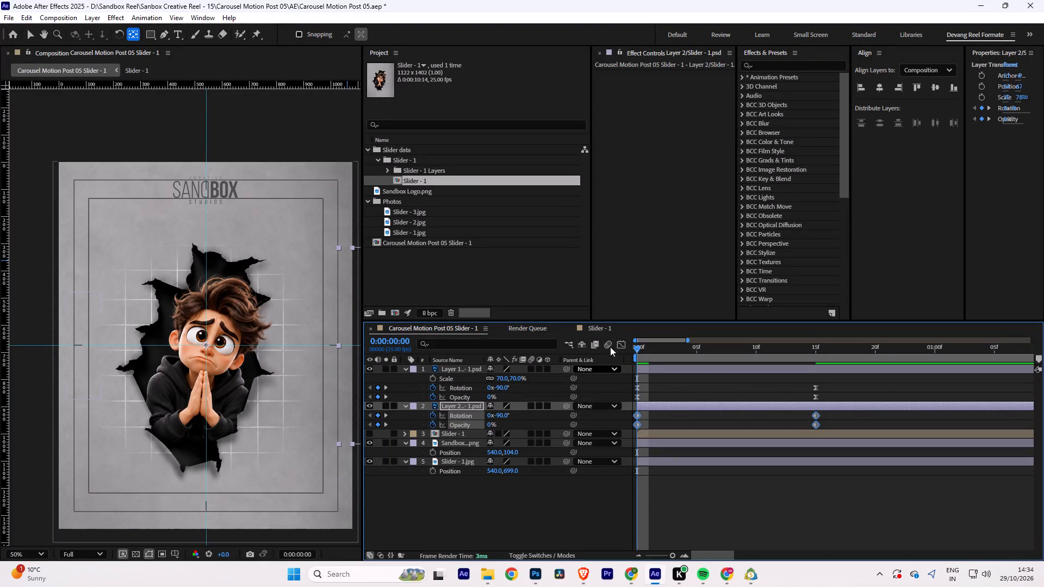
{"action": "left_click", "coordinate": [618, 342]}
{"action": "left_click_drag", "start_coordinate": [852, 446], "coordinate": [494, 330]}
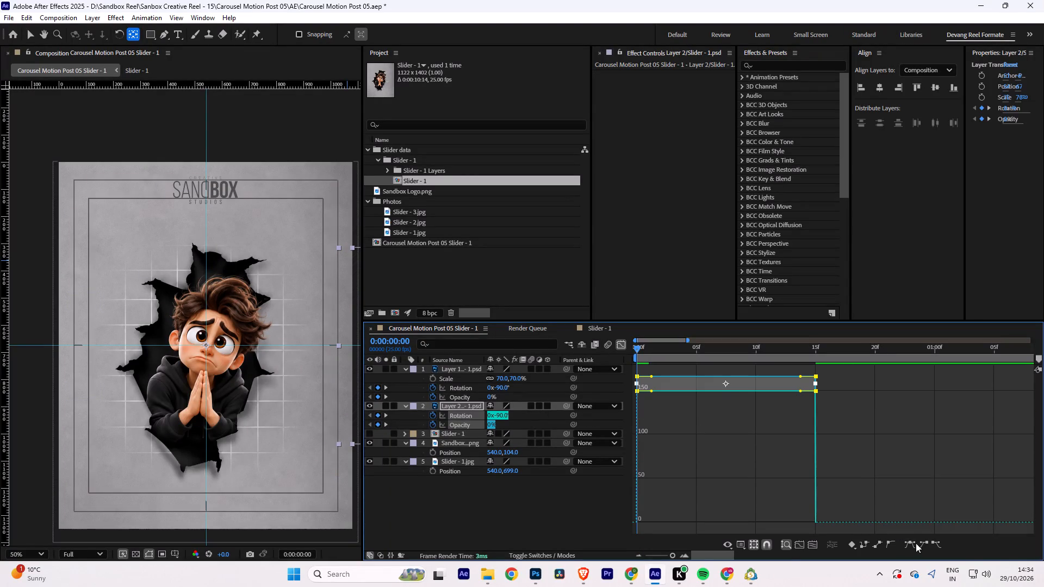
{"action": "left_click", "coordinate": [913, 545]}
{"action": "left_click_drag", "start_coordinate": [855, 487], "coordinate": [787, 518]}
{"action": "left_click_drag", "start_coordinate": [848, 499], "coordinate": [767, 549]}
{"action": "left_click_drag", "start_coordinate": [786, 519], "coordinate": [632, 522]}
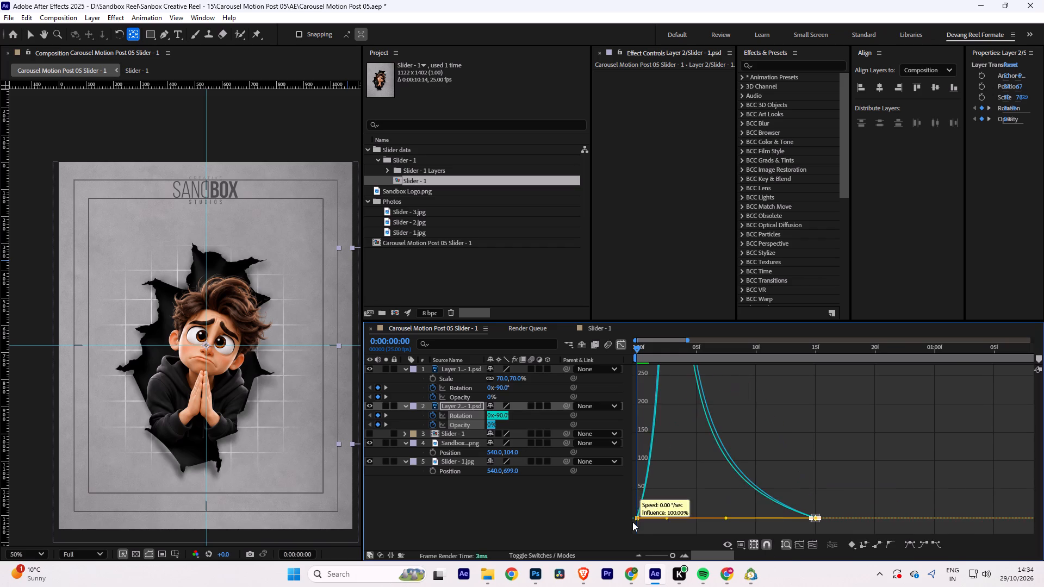
{"action": "left_click_drag", "start_coordinate": [632, 522], "coordinate": [632, 522]}
{"action": "left_click", "coordinate": [619, 346]}
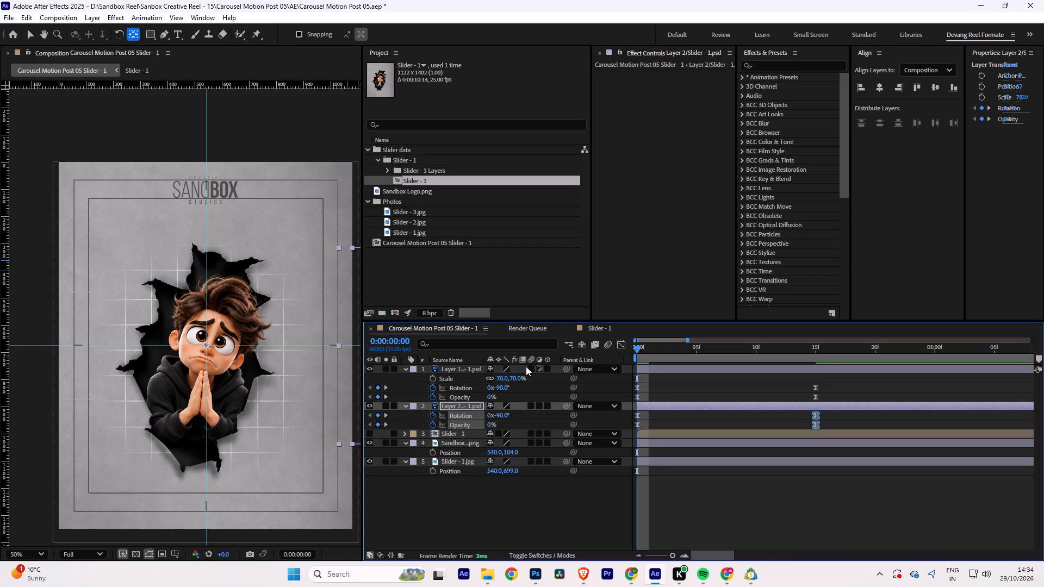
Enable motion blur on the "Client" and "hamme maaf karnaa !" layers.
{"action": "left_click", "coordinate": [530, 367]}
{"action": "left_click", "coordinate": [533, 406]}
{"action": "left_click", "coordinate": [732, 503]}
Preview both text entrances with motion blur from the start of the composition.
{"action": "left_click_drag", "start_coordinate": [755, 352], "coordinate": [108, 399]}
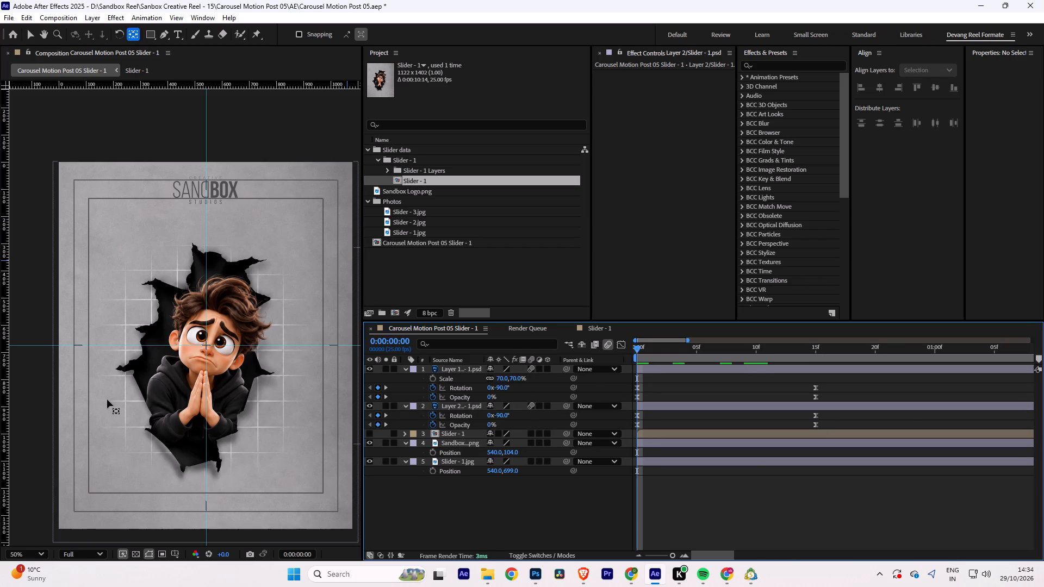
{"action": "key", "text": "space"}
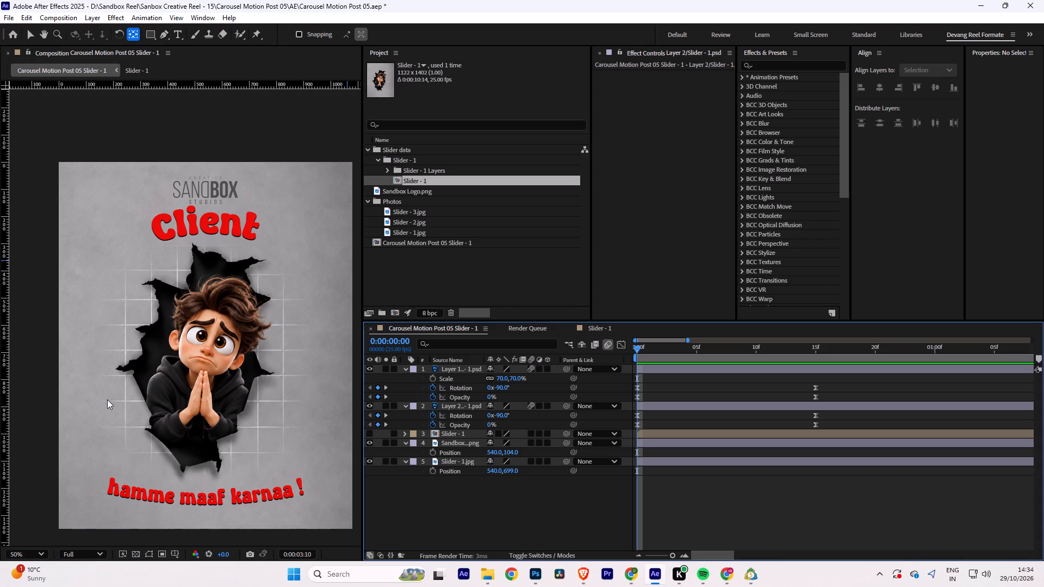
{"action": "key", "text": "space"}
Delay the "hamme maaf karnaa !" layer and its keyframes, trying frame 15 and settling on a start at frame 8.
{"action": "scroll", "coordinate": [759, 406], "scroll_direction": "down", "scroll_amount": 6, "text": "alt"}
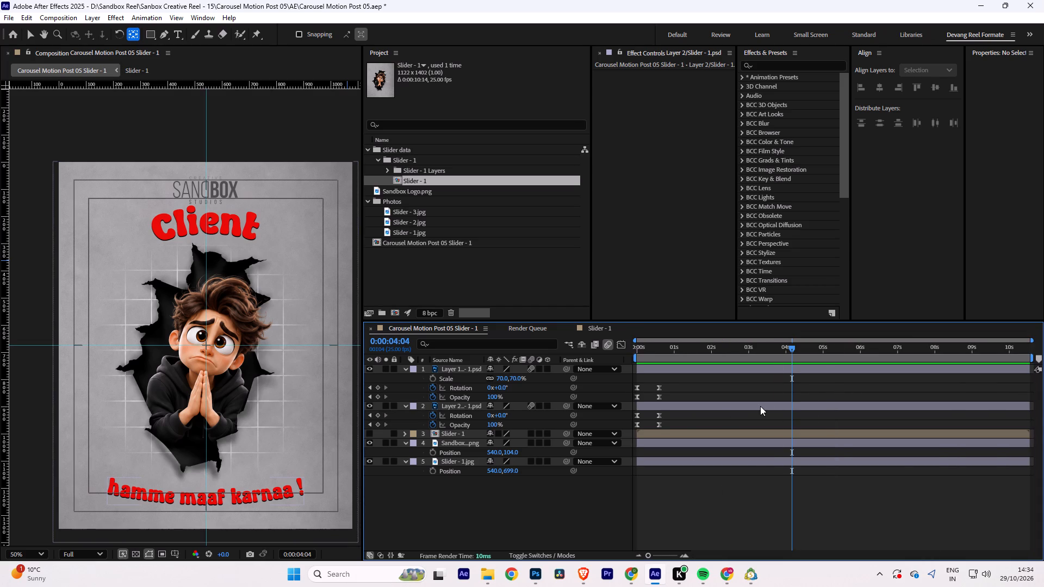
{"action": "scroll", "coordinate": [653, 414], "scroll_direction": "up", "scroll_amount": 2, "text": "alt"}
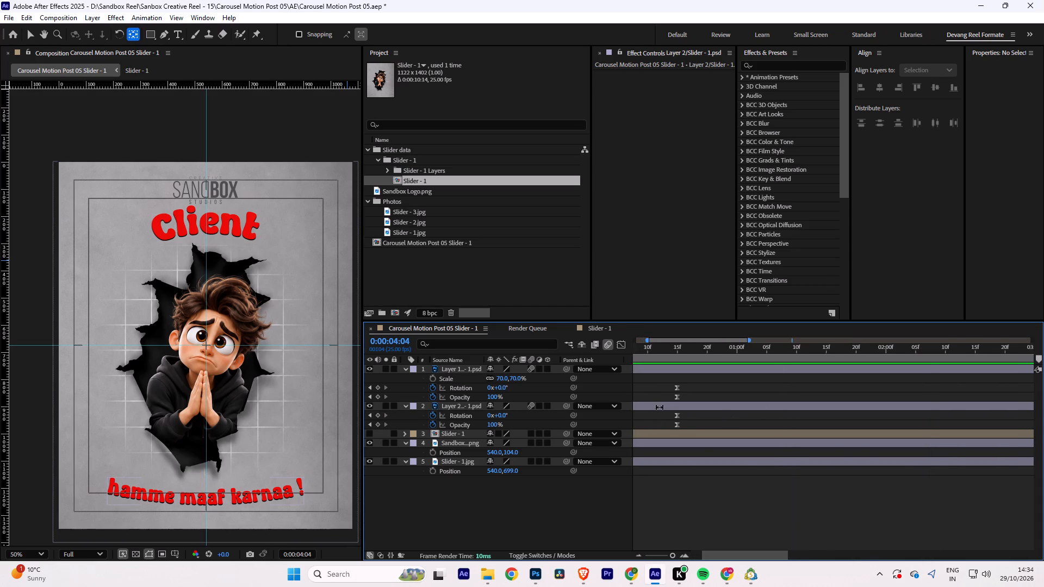
{"action": "key", "text": "v"}
{"action": "scroll", "coordinate": [706, 450], "scroll_direction": "down", "scroll_amount": 2, "text": "alt"}
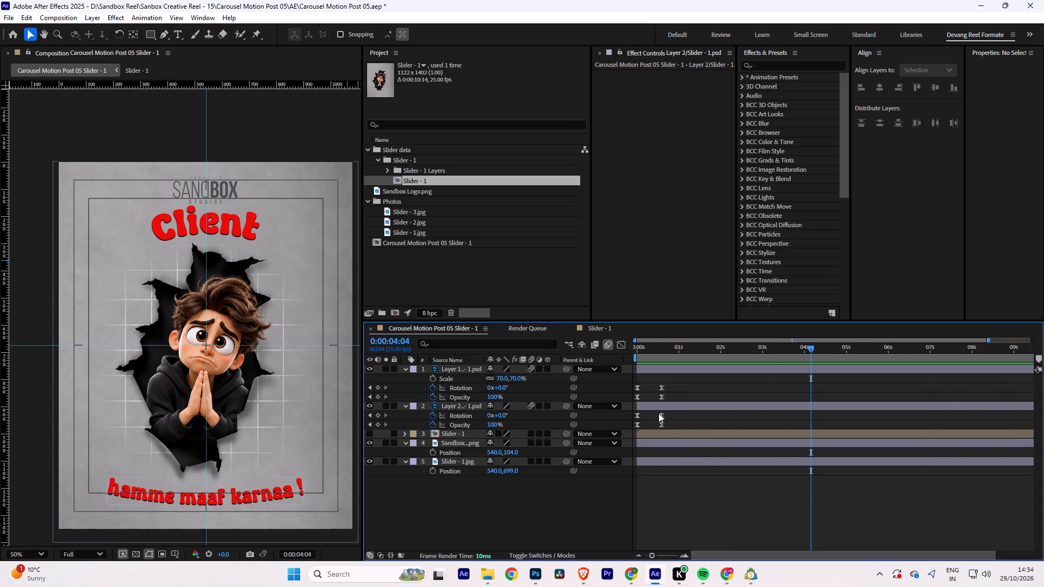
{"action": "left_click_drag", "start_coordinate": [654, 408], "coordinate": [679, 404]}
{"action": "scroll", "coordinate": [663, 404], "scroll_direction": "up", "scroll_amount": 1, "text": "alt"}
{"action": "key", "text": "space"}
{"action": "left_click_drag", "start_coordinate": [671, 482], "coordinate": [724, 488]}
{"action": "scroll", "coordinate": [697, 421], "scroll_direction": "up", "scroll_amount": 2, "text": "alt"}
{"action": "left_click", "coordinate": [695, 405]}
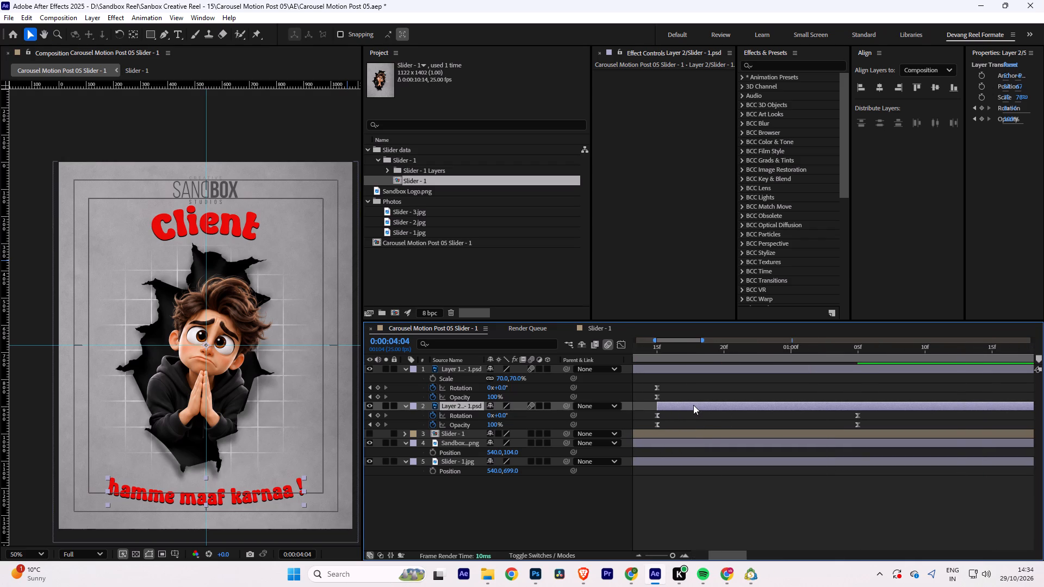
{"action": "key", "text": "space"}
{"action": "left_click_drag", "start_coordinate": [687, 503], "coordinate": [829, 517]}
{"action": "left_click_drag", "start_coordinate": [818, 406], "coordinate": [725, 405]}
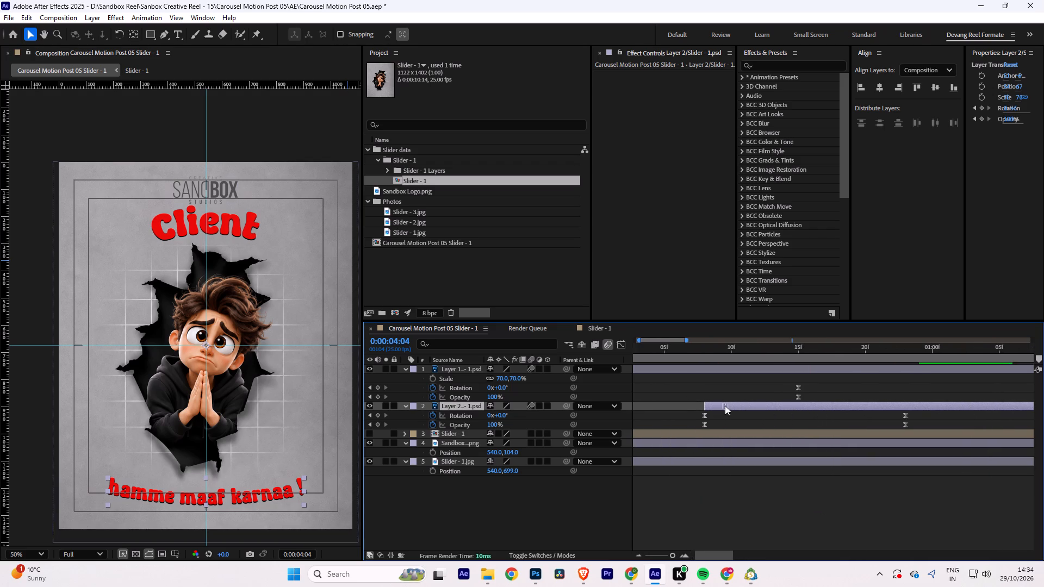
{"action": "left_click_drag", "start_coordinate": [725, 405], "coordinate": [729, 403]}
Preview the staggered entrances of both text layers from the start of the composition.
{"action": "scroll", "coordinate": [685, 403], "scroll_direction": "up", "scroll_amount": 2, "text": "alt"}
{"action": "scroll", "coordinate": [755, 467], "scroll_direction": "down", "scroll_amount": 6, "text": "alt"}
{"action": "left_click_drag", "start_coordinate": [794, 347], "coordinate": [574, 350]}
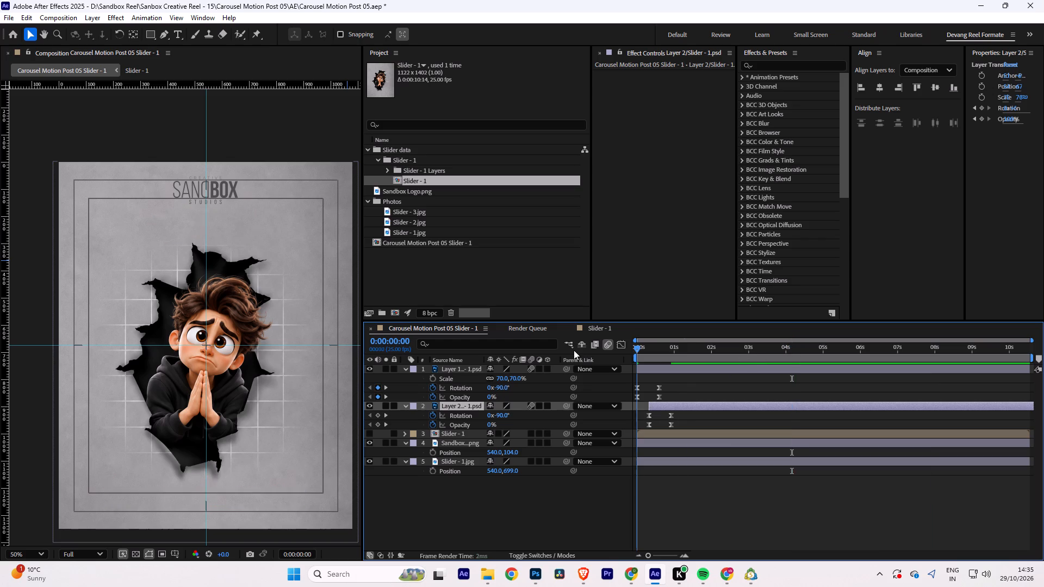
{"action": "left_click_drag", "start_coordinate": [574, 350], "coordinate": [573, 350]}
{"action": "key", "text": "space"}
{"action": "key", "text": "space"}
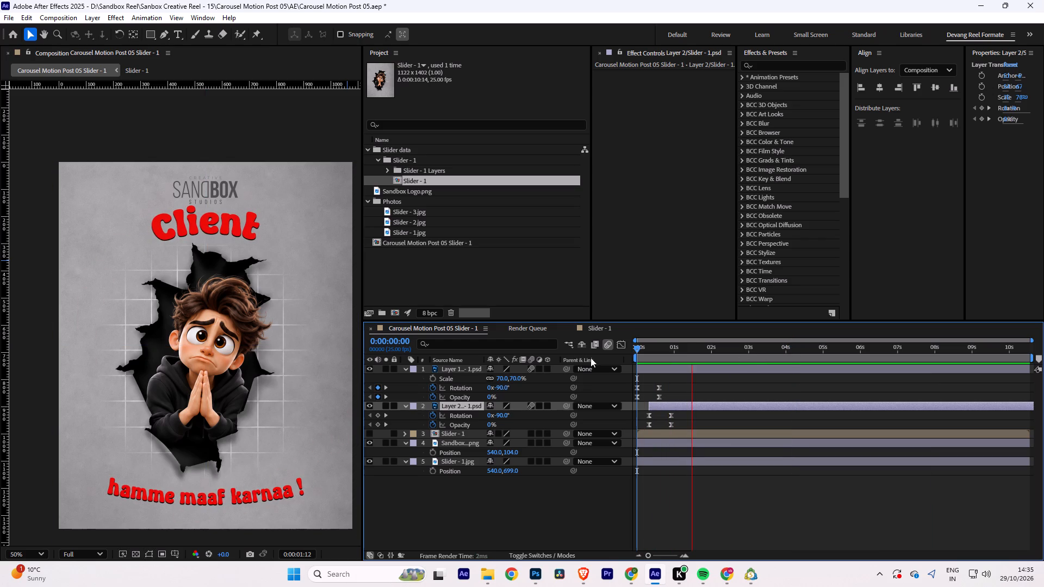
{"action": "left_click_drag", "start_coordinate": [695, 348], "coordinate": [594, 353]}
{"action": "key", "text": "space"}
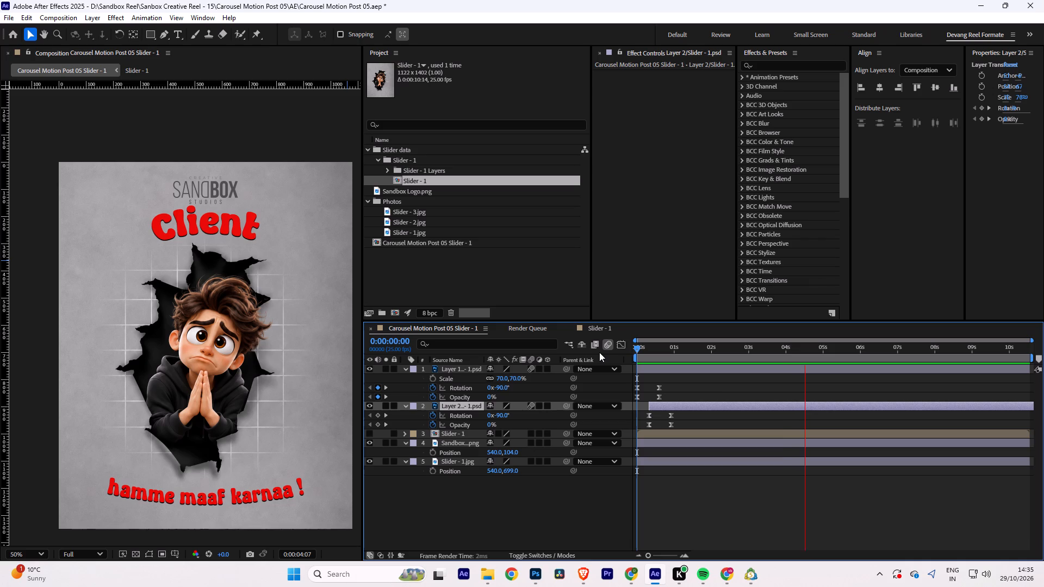
{"action": "key", "text": "space"}
Save the project.
{"action": "key", "text": "ctrl+s"}
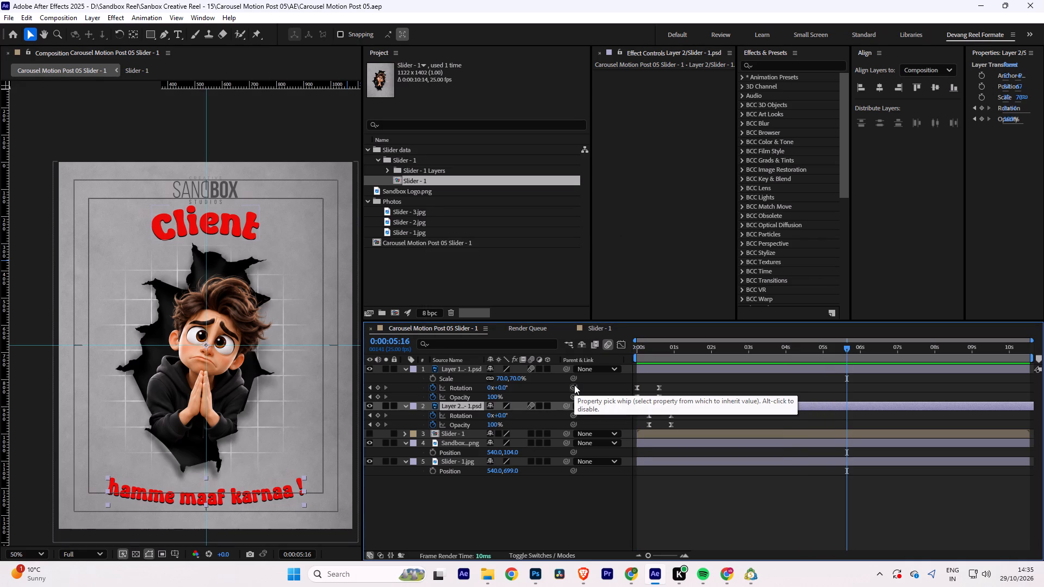
{"action": "key", "text": "space"}
{"action": "key", "text": "ctrl+s"}
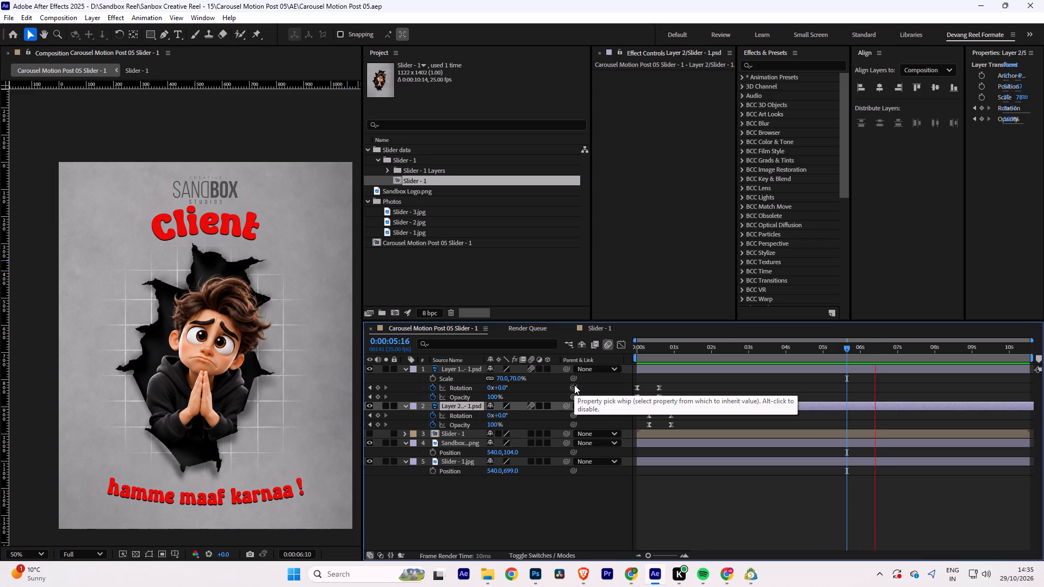
{"action": "key", "text": "space"}
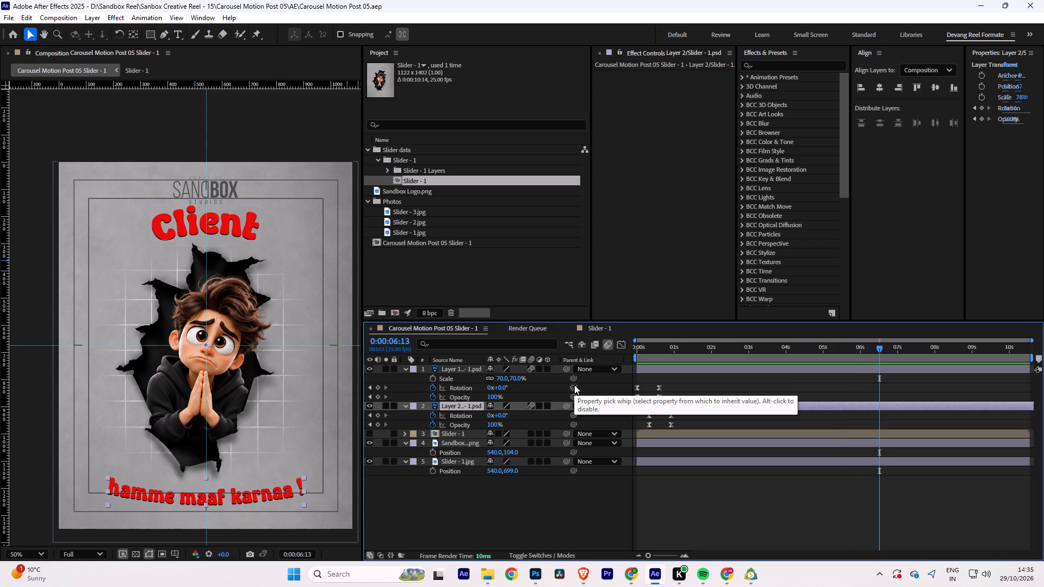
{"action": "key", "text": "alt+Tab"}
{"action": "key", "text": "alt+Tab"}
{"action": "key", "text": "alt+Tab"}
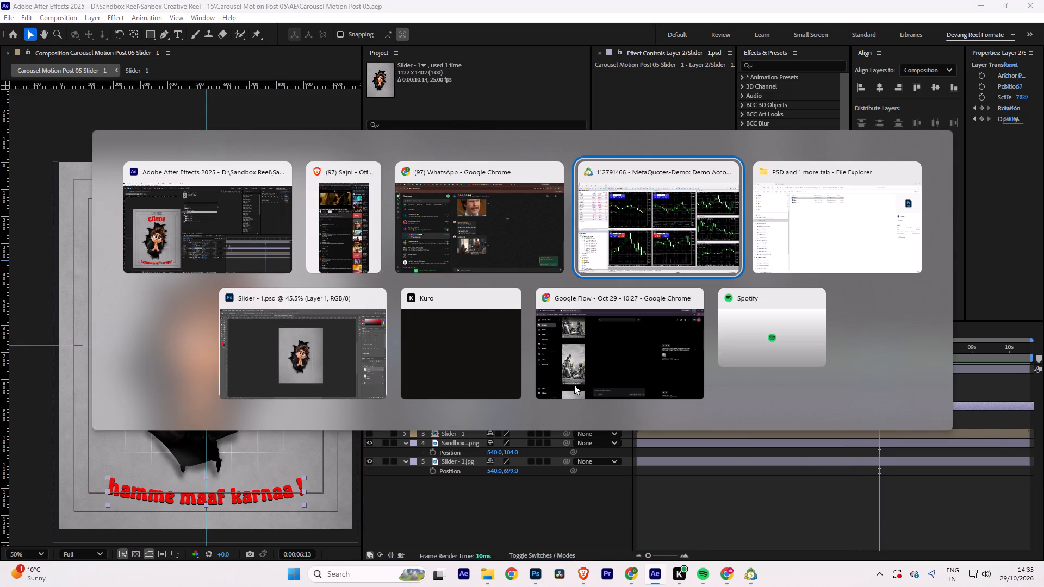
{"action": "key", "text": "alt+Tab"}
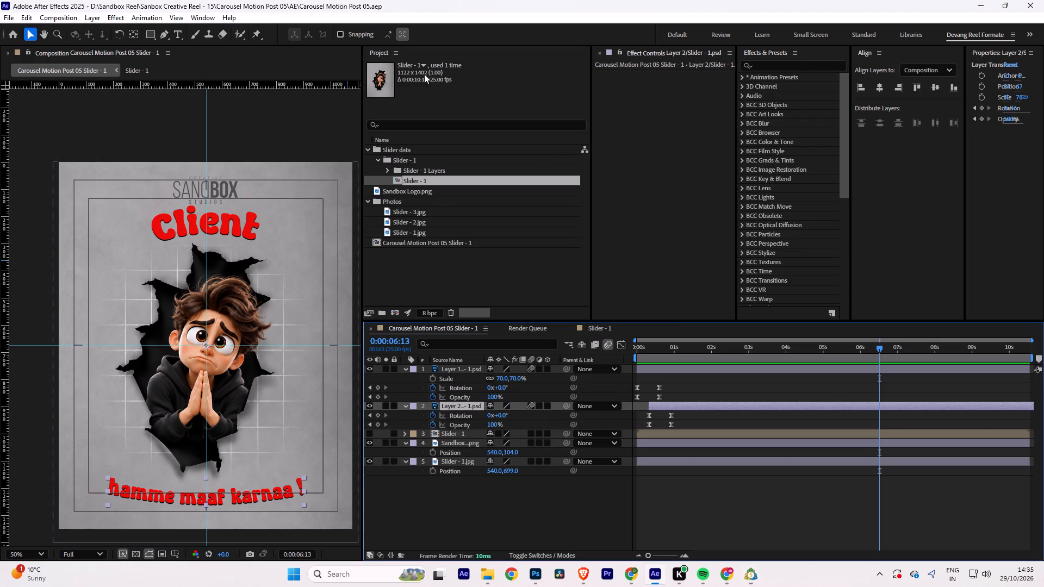
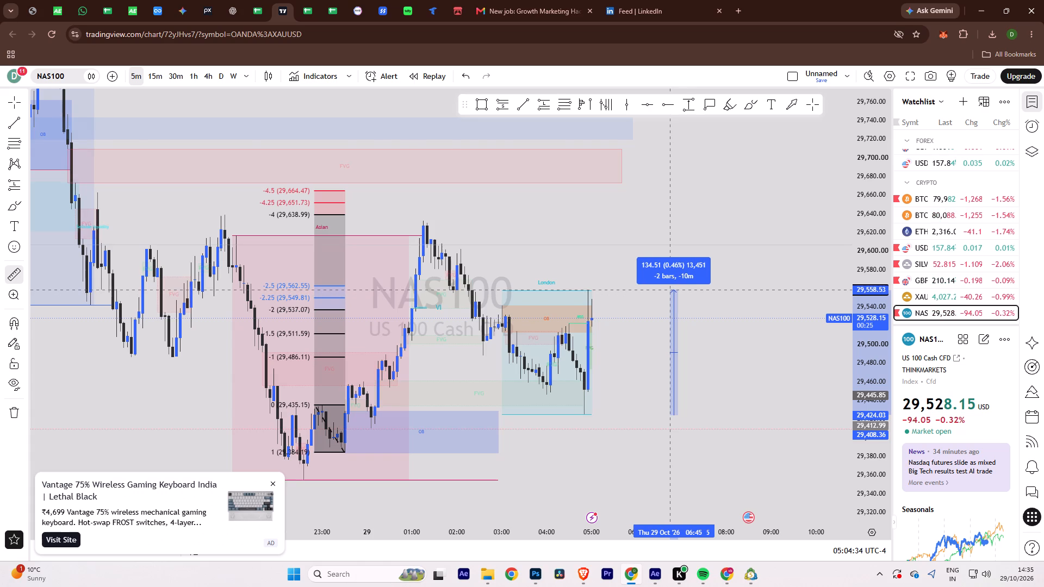
Finish the price-range measurement on the NAS100 chart and check the open MNQZ6 position on Tradovate before returning to the chart.
{"action": "left_click", "coordinate": [668, 290]}
{"action": "left_click", "coordinate": [591, 252]}
{"action": "left_click", "coordinate": [434, 10]}
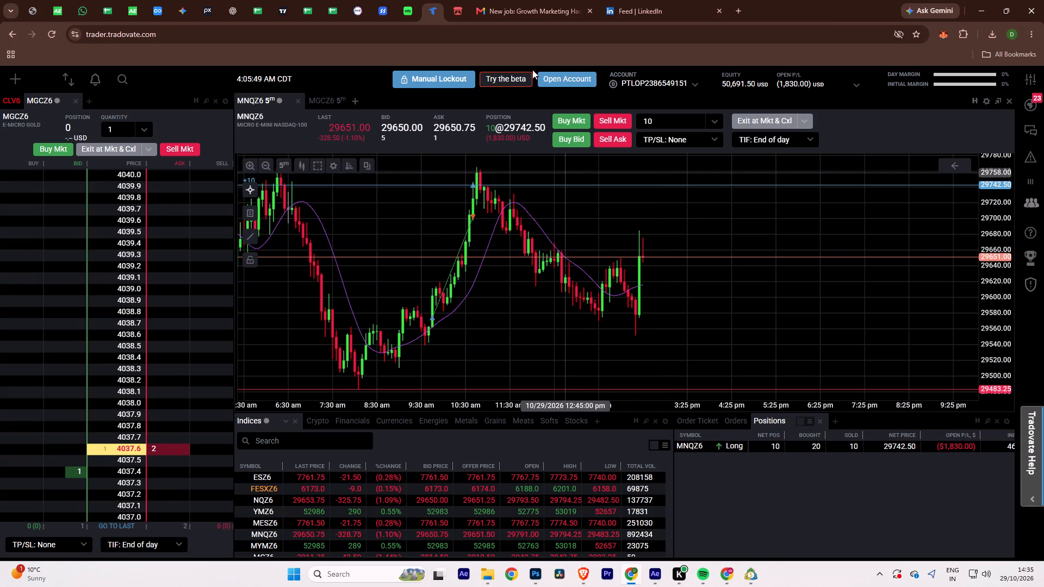
{"action": "left_click", "coordinate": [279, 6]}
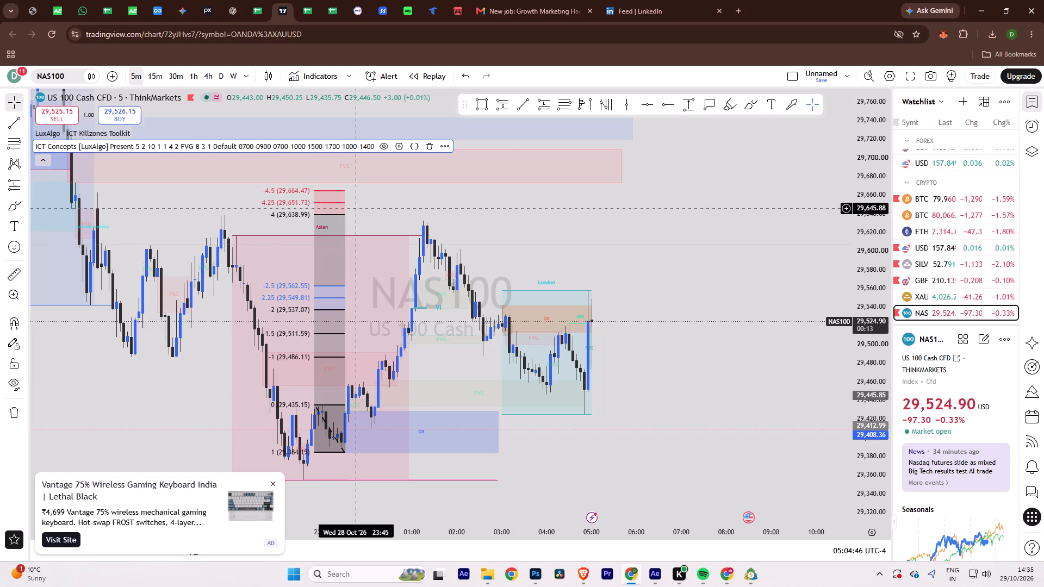
Switch back to After Effects and save the Carousel Motion Post 05 project.
{"action": "key", "text": "alt+Tab"}
{"action": "key", "text": "alt+Tab"}
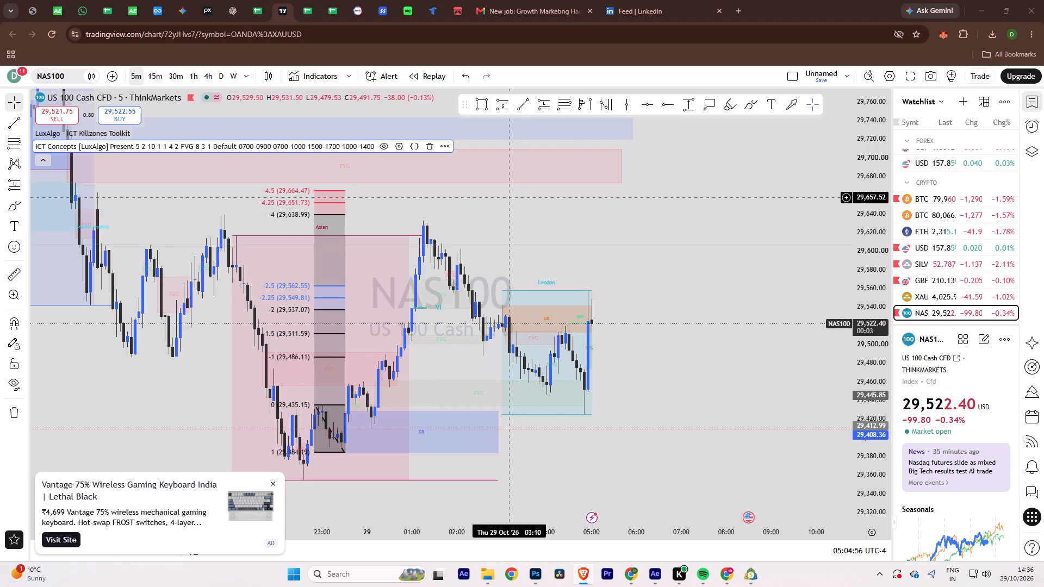
{"action": "key", "text": "alt+Tab"}
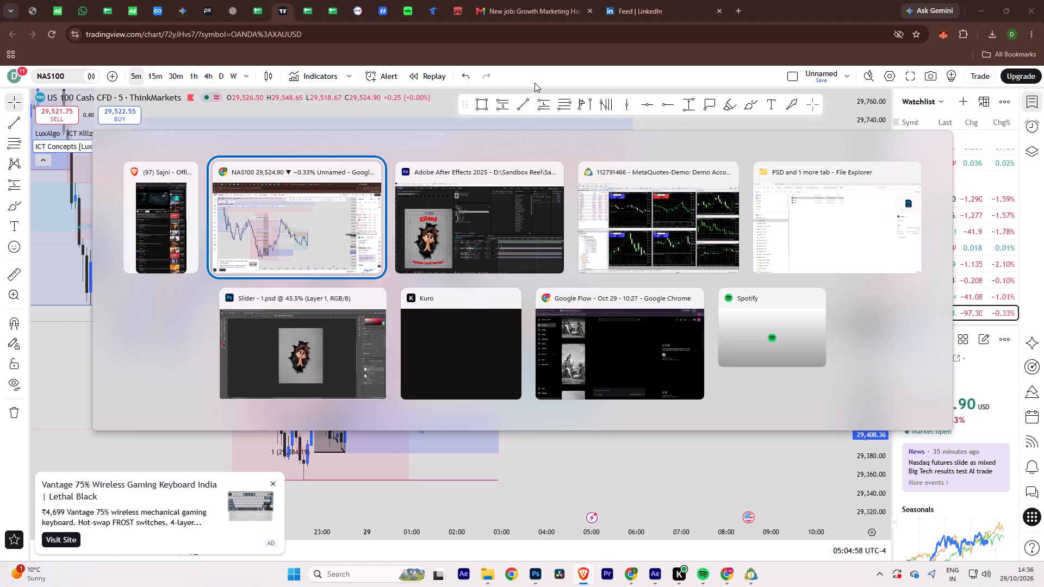
{"action": "key", "text": "alt+Tab"}
{"action": "key", "text": "ctrl+s"}
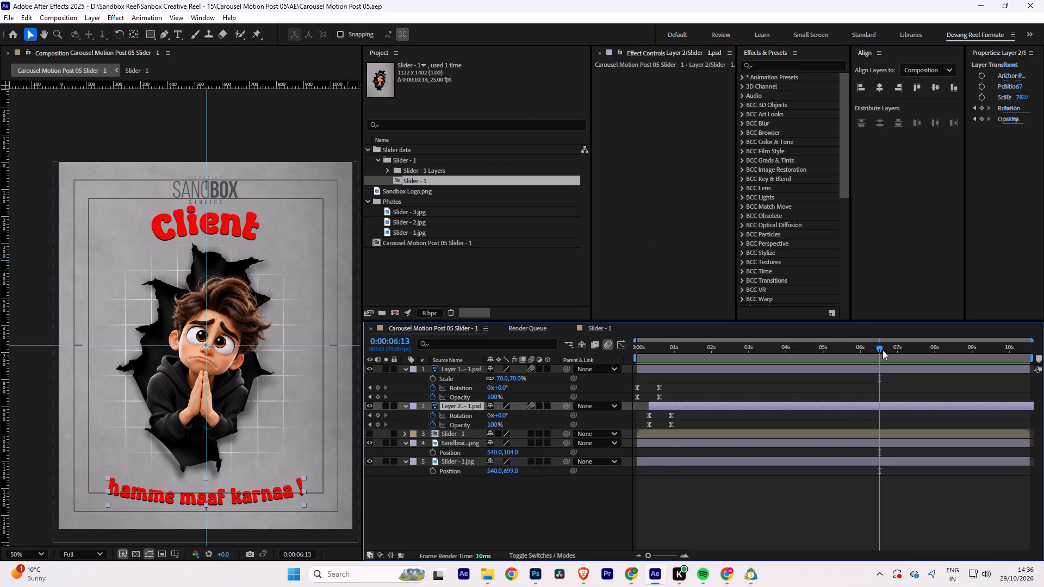
Collapse the Slider data folder and preview the animation from the start of the composition.
{"action": "left_click_drag", "start_coordinate": [883, 350], "coordinate": [601, 350]}
{"action": "left_click", "coordinate": [369, 151]}
{"action": "key", "text": "space"}
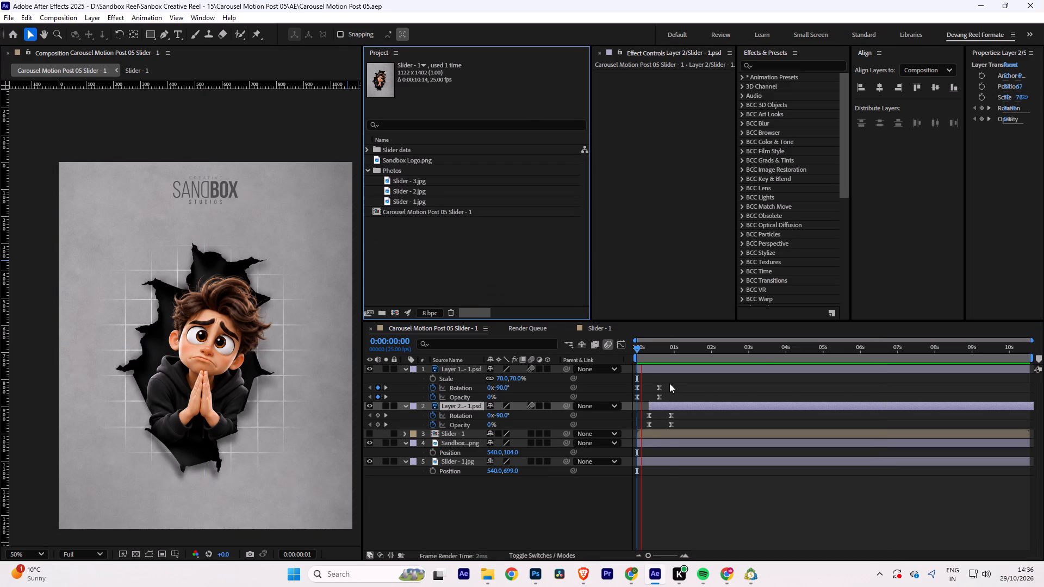
{"action": "key", "text": "space"}
Add 100% Scale keyframes to the Slider - 1.jpg background layer at 0:00:01:03 and at the composition start.
{"action": "left_click", "coordinate": [651, 460]}
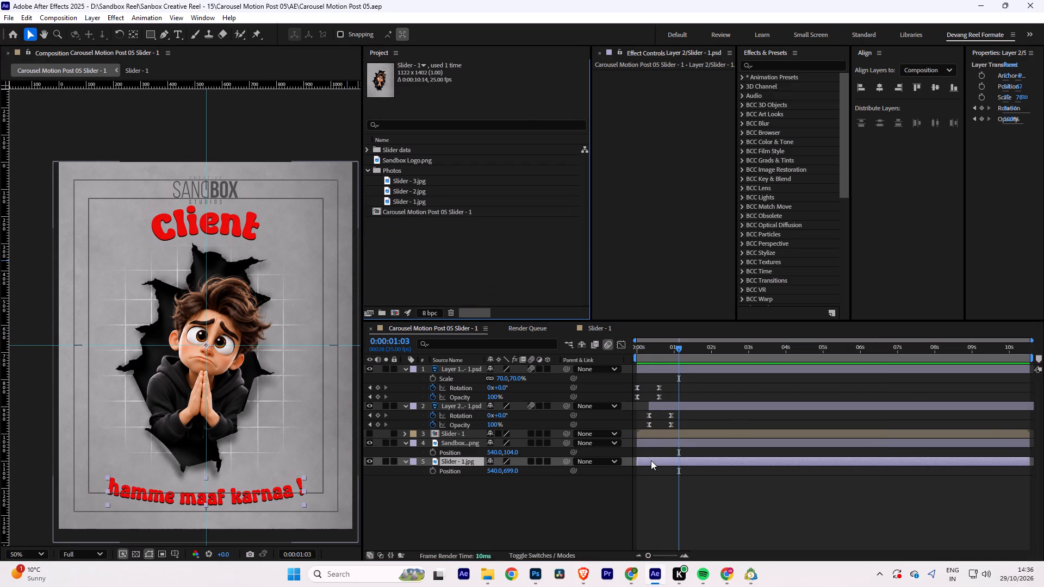
{"action": "key", "text": "s"}
{"action": "left_click", "coordinate": [434, 471]}
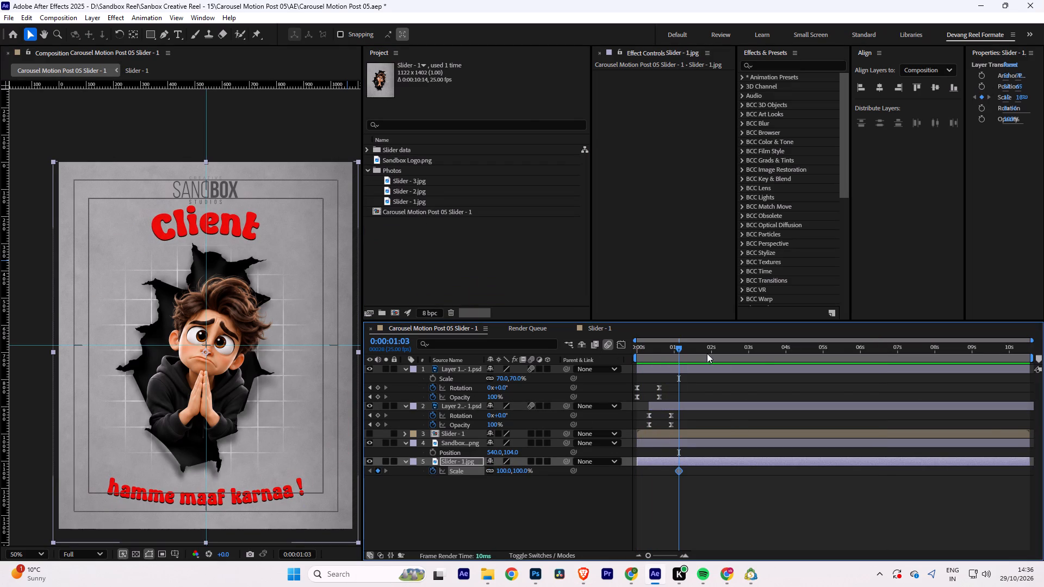
{"action": "left_click_drag", "start_coordinate": [676, 352], "coordinate": [608, 357]}
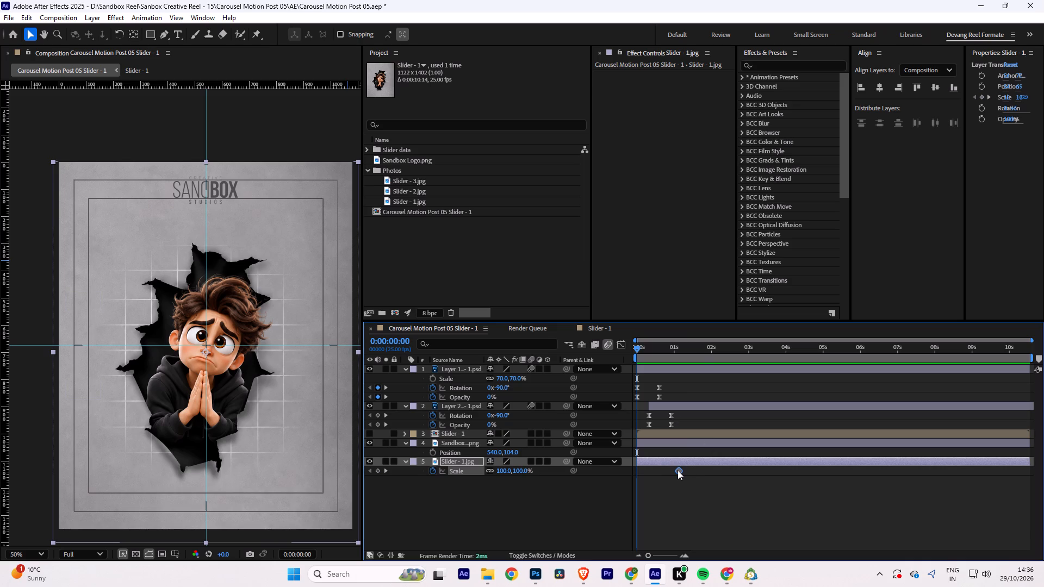
{"action": "left_click_drag", "start_coordinate": [678, 470], "coordinate": [631, 471]}
{"action": "key", "text": "ctrl+z"}
{"action": "left_click", "coordinate": [377, 470]}
Move the background layer's second Scale keyframe to 0:00:05:00 and set its scale to 102%.
{"action": "left_click_drag", "start_coordinate": [639, 347], "coordinate": [672, 349]}
{"action": "left_click", "coordinate": [386, 472]}
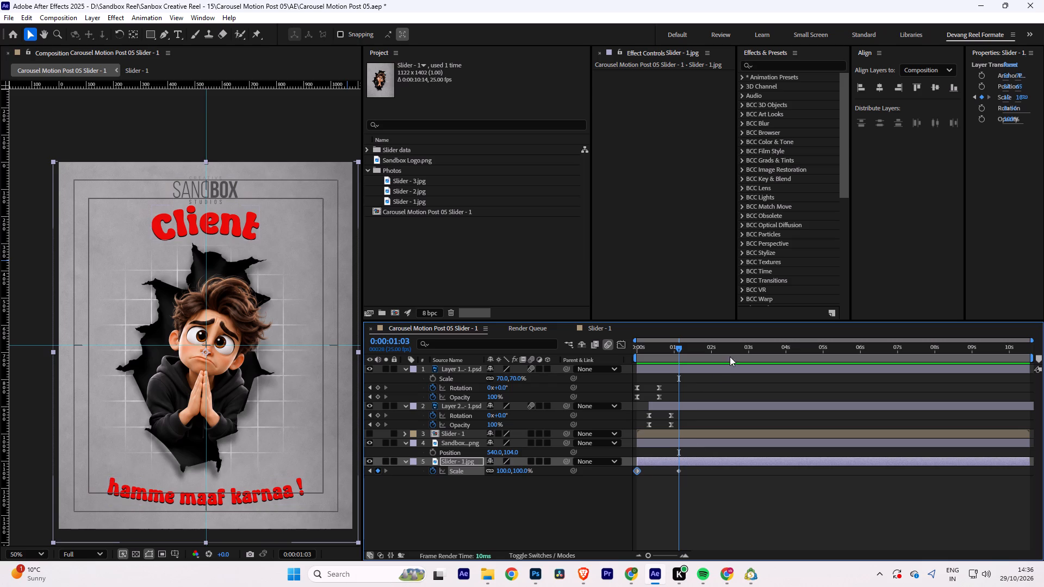
{"action": "left_click", "coordinate": [823, 352]}
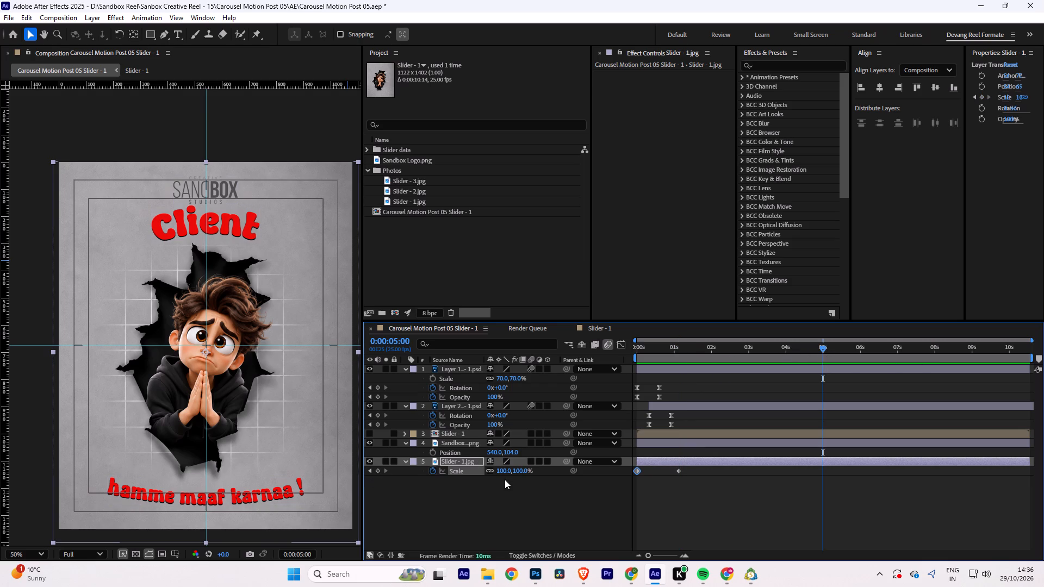
{"action": "left_click_drag", "start_coordinate": [679, 470], "coordinate": [823, 479]}
{"action": "left_click", "coordinate": [500, 473]}
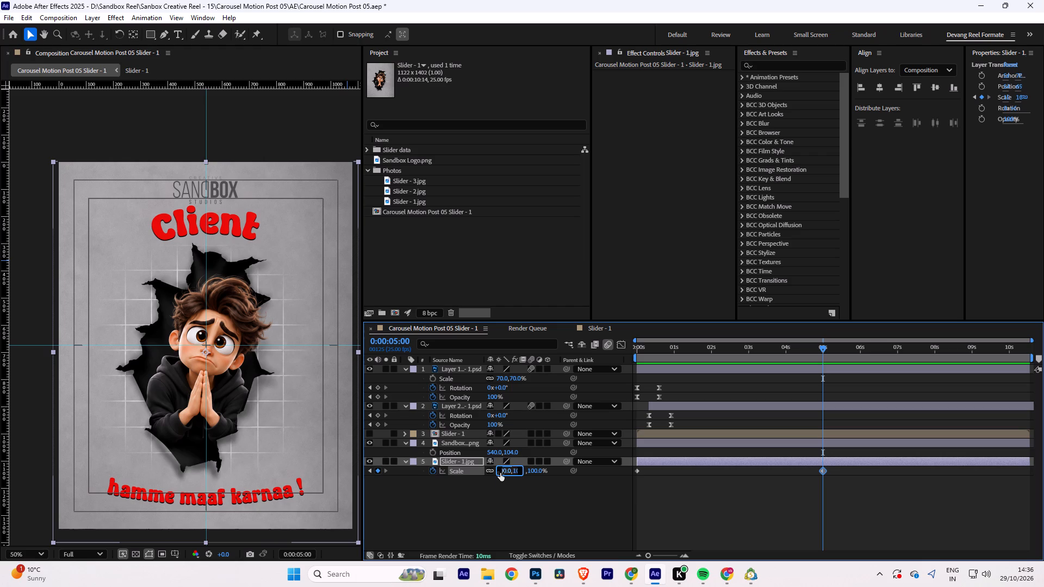
{"action": "type", "text": "102"}
{"action": "key", "text": "Return"}
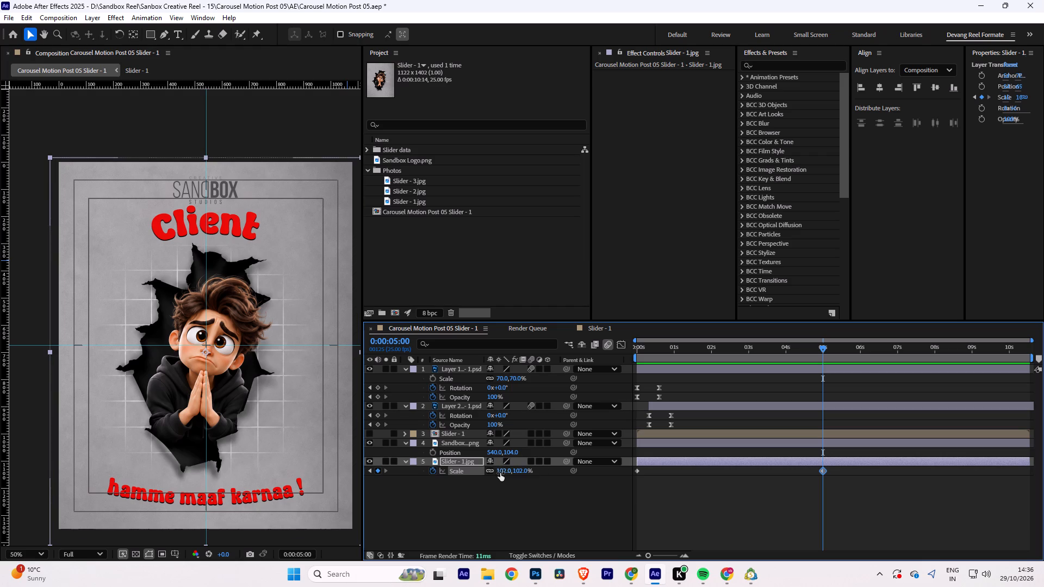
Preview the background's slow zoom together with the text entrances from the start of the composition.
{"action": "left_click_drag", "start_coordinate": [821, 346], "coordinate": [442, 346]}
{"action": "key", "text": "space"}
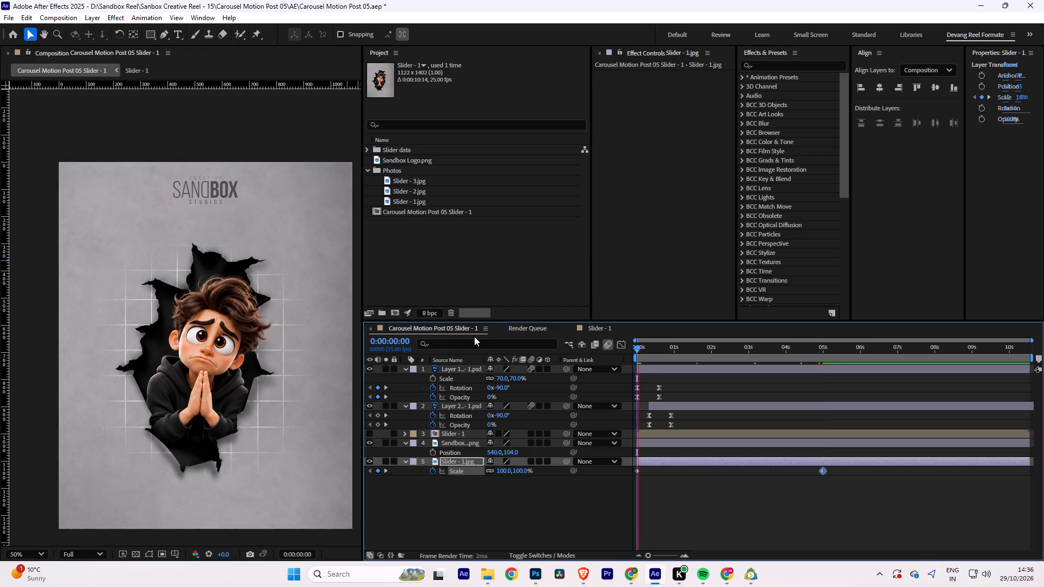
{"action": "key", "text": "space"}
Save the project.
{"action": "key", "text": "ctrl+s"}
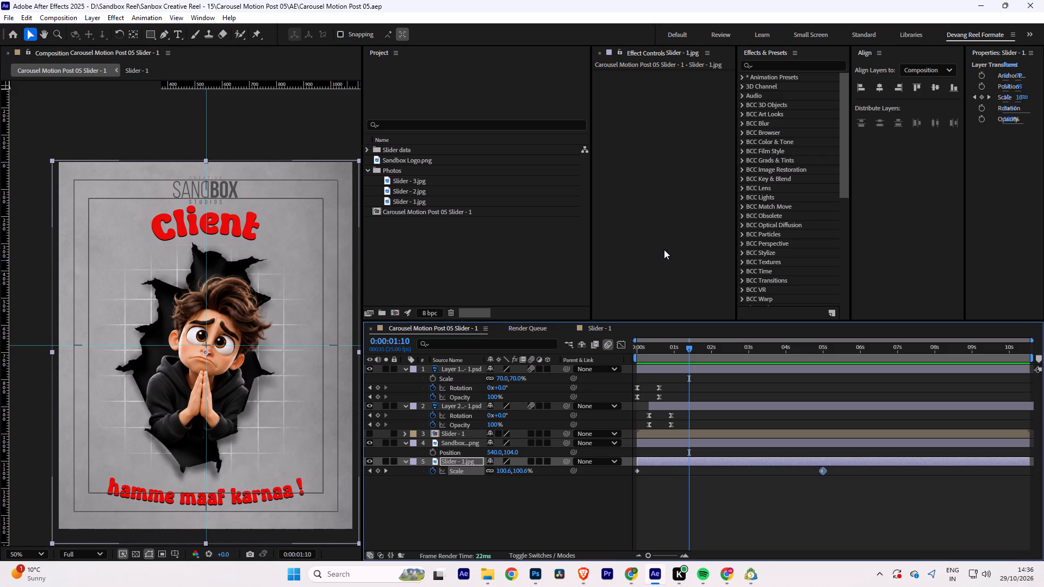
{"action": "key", "text": "ctrl+s"}
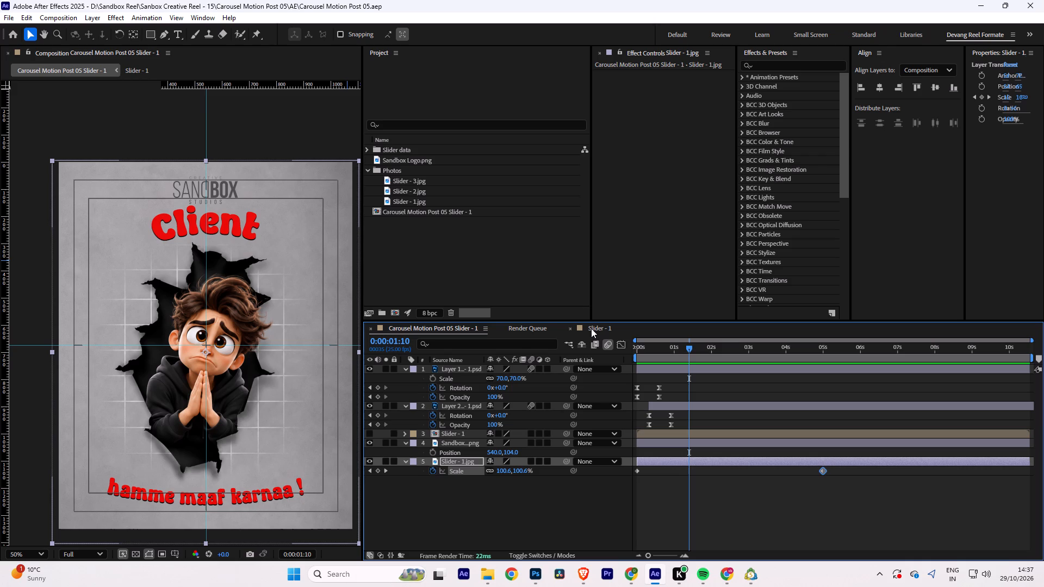
Shorten the composition's work area so it ends at about 5 seconds, aligned with the background's last Scale keyframe.
{"action": "left_click", "coordinate": [814, 350]}
{"action": "key", "text": "n"}
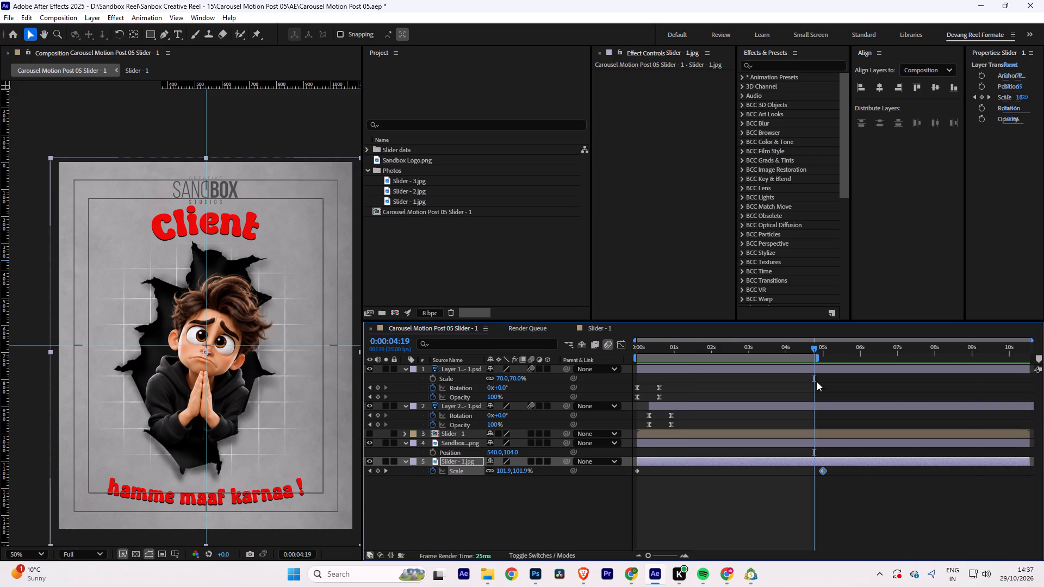
{"action": "scroll", "coordinate": [818, 380], "scroll_direction": "up", "scroll_amount": 8, "text": "alt"}
{"action": "left_click_drag", "start_coordinate": [697, 358], "coordinate": [810, 358]}
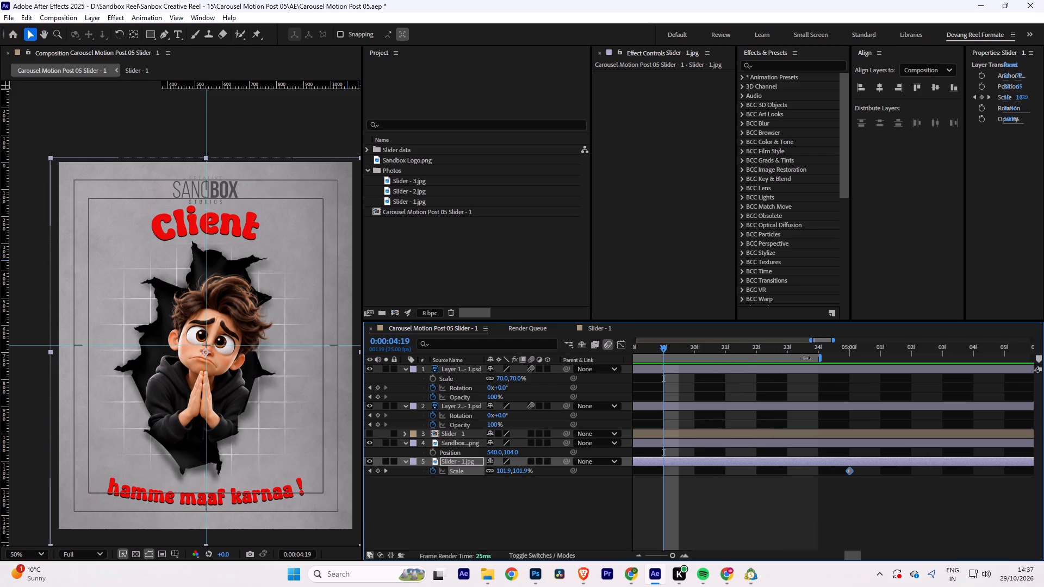
{"action": "left_click_drag", "start_coordinate": [810, 358], "coordinate": [816, 358]}
Preview the shortened work area from the start of the composition.
{"action": "scroll", "coordinate": [805, 380], "scroll_direction": "down", "scroll_amount": 5, "text": "alt"}
{"action": "left_click_drag", "start_coordinate": [815, 348], "coordinate": [501, 348]}
{"action": "key", "text": "space"}
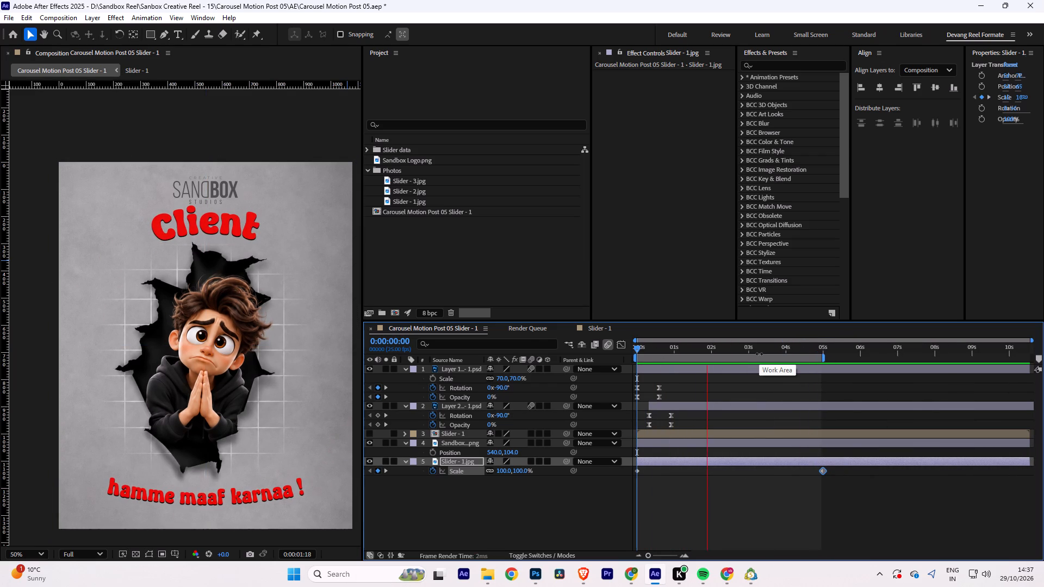
{"action": "key", "text": "space"}
Collapse the Photos folder in the project and save the project.
{"action": "key", "text": "ctrl+s"}
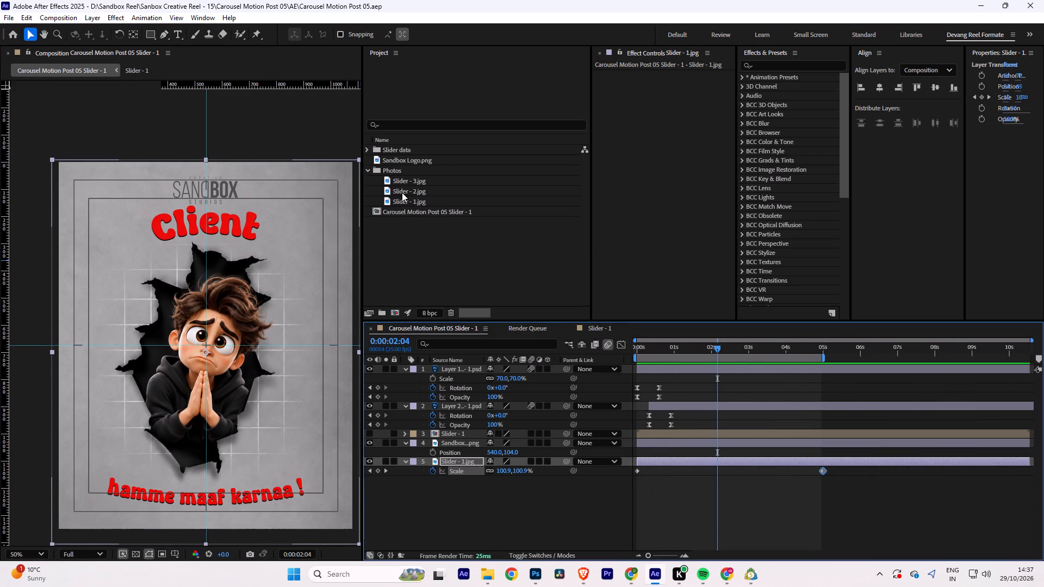
{"action": "left_click", "coordinate": [369, 171]}
{"action": "left_click", "coordinate": [420, 225]}
{"action": "key", "text": "ctrl+s"}
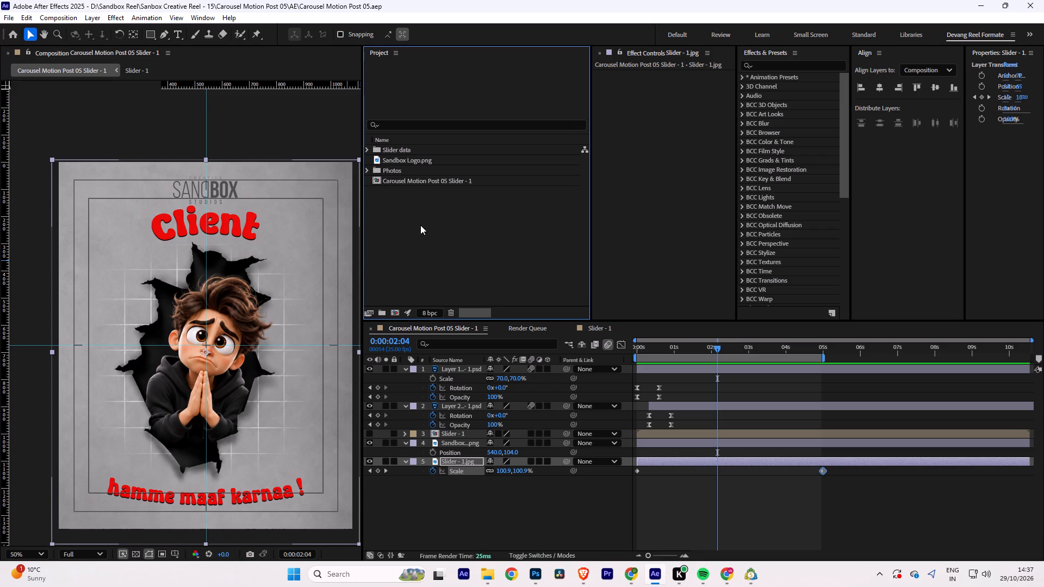
{"action": "key", "text": "ctrl+s"}
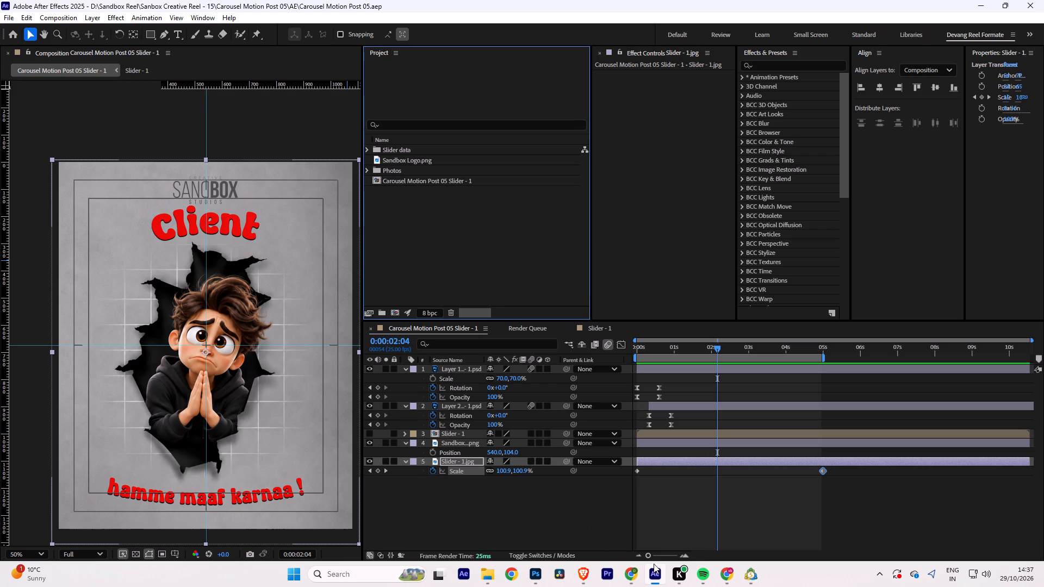
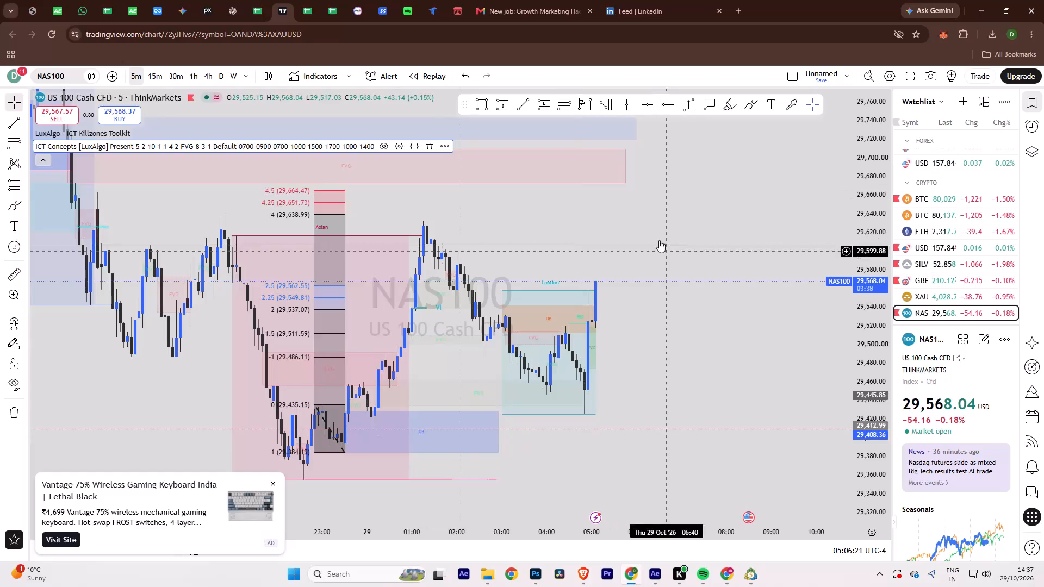
Examine the NAS100 price chart in TradingView and compare it with the MNQZ6 chart and open position in Tradovate.
{"action": "left_click", "coordinate": [426, 7]}
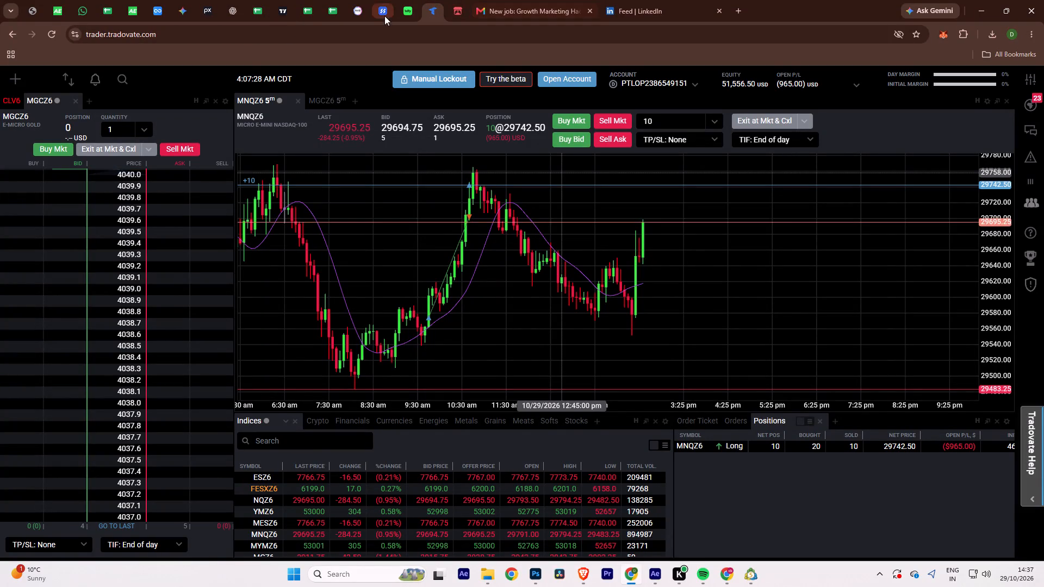
{"action": "left_click", "coordinate": [278, 12]}
{"action": "left_click_drag", "start_coordinate": [872, 263], "coordinate": [865, 321]}
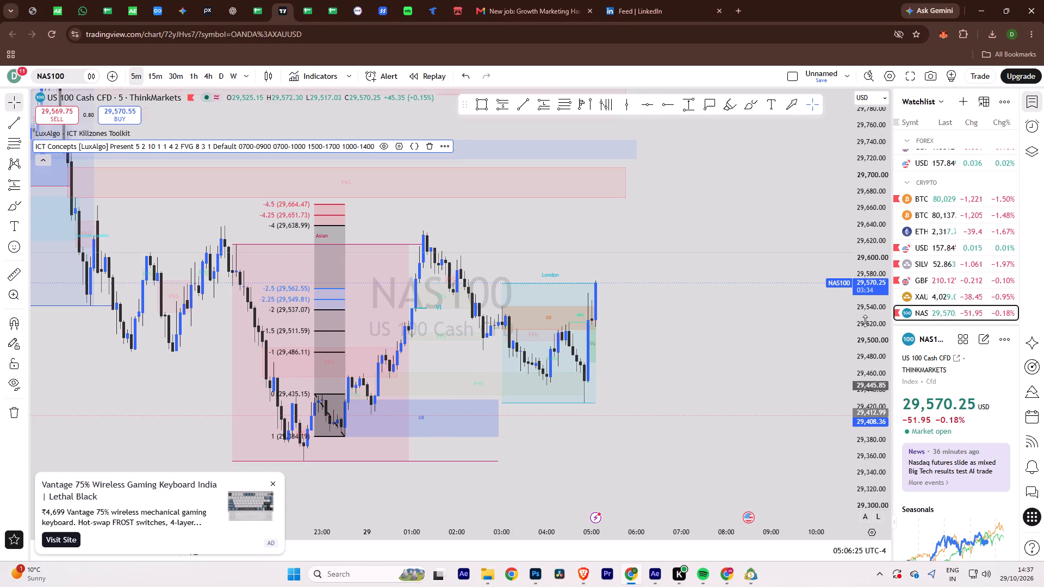
{"action": "left_click_drag", "start_coordinate": [865, 321], "coordinate": [855, 367]}
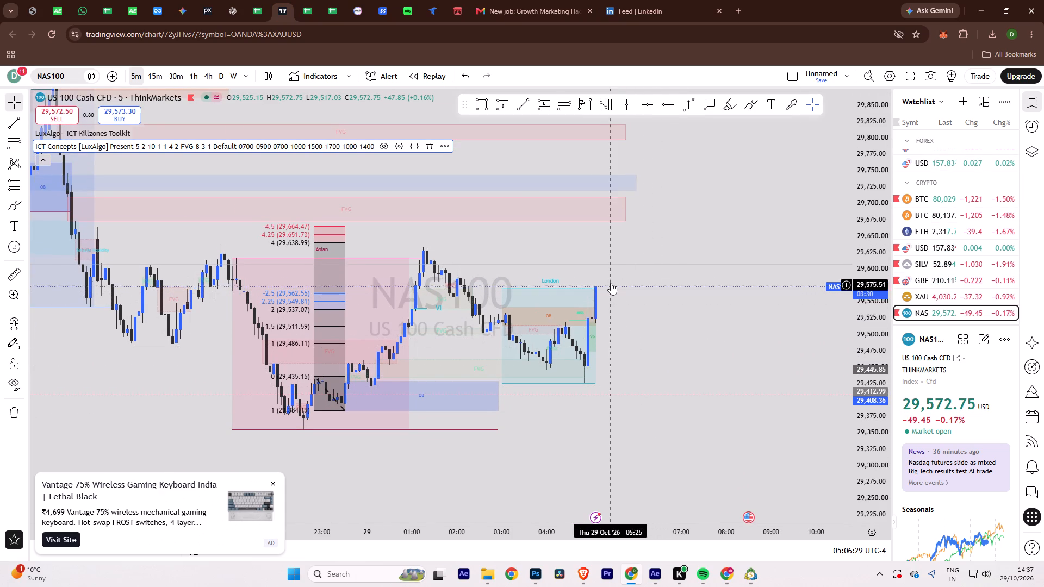
{"action": "scroll", "coordinate": [611, 280], "scroll_direction": "up", "scroll_amount": 4}
{"action": "left_click", "coordinate": [430, 8]}
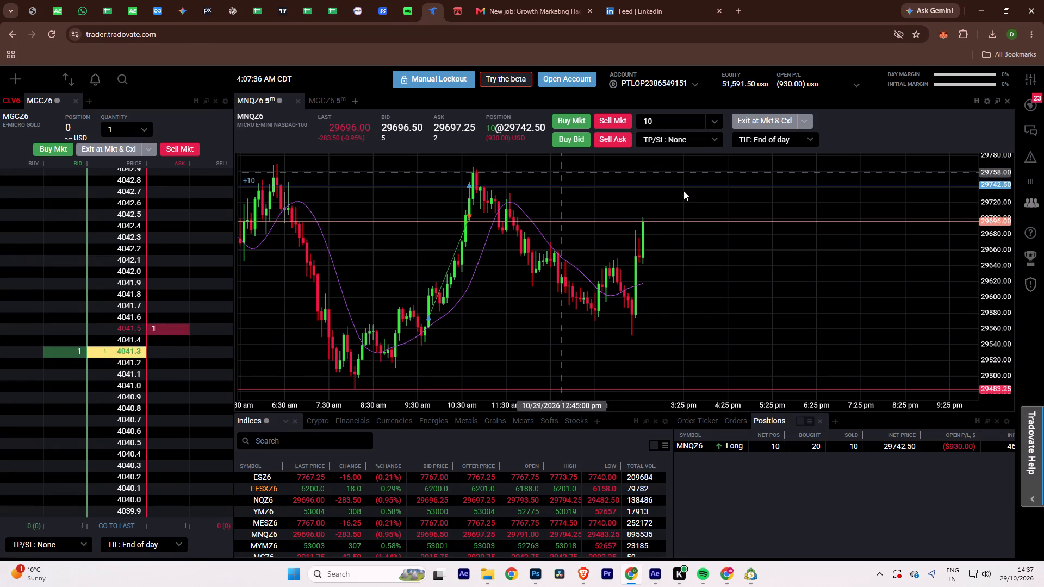
{"action": "scroll", "coordinate": [736, 299], "scroll_direction": "down", "scroll_amount": 7}
{"action": "left_click_drag", "start_coordinate": [742, 283], "coordinate": [712, 329]}
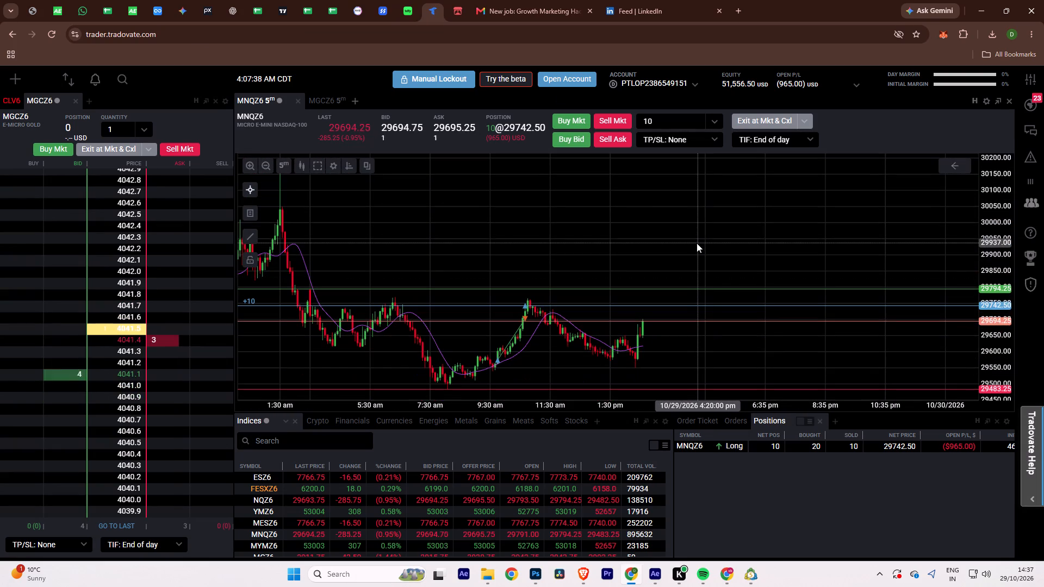
{"action": "scroll", "coordinate": [648, 252], "scroll_direction": "up", "scroll_amount": 6}
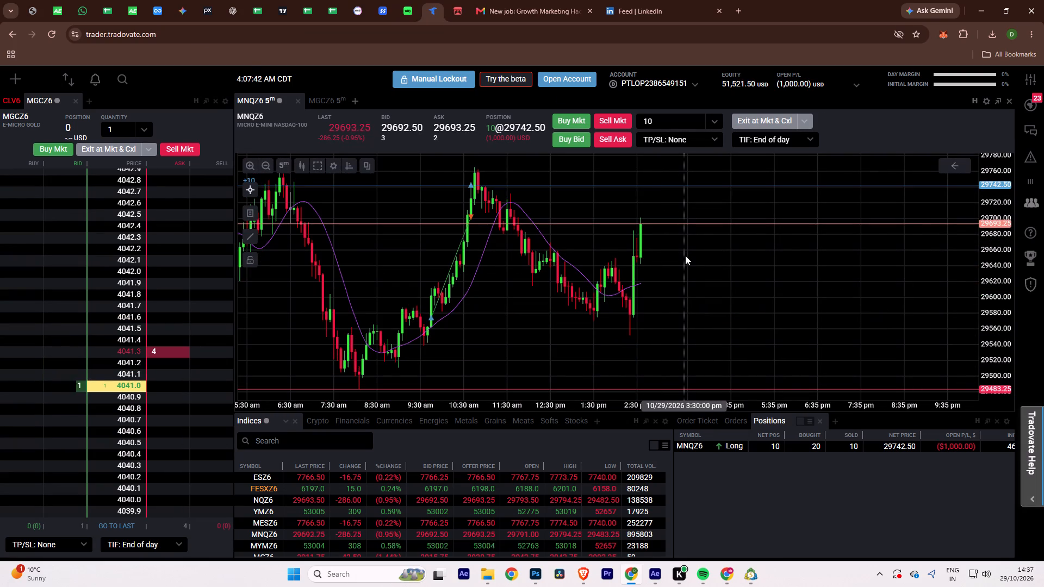
{"action": "left_click", "coordinate": [281, 8]}
{"action": "scroll", "coordinate": [592, 263], "scroll_direction": "down", "scroll_amount": 3}
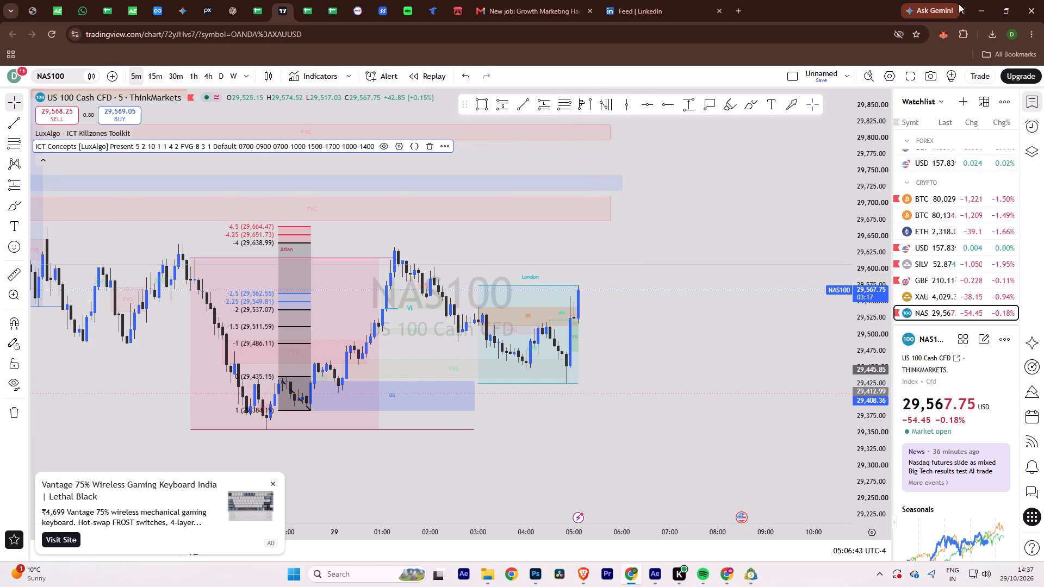
{"action": "left_click", "coordinate": [980, 8]}
Switch back to After Effects and save the project.
{"action": "left_click", "coordinate": [650, 579]}
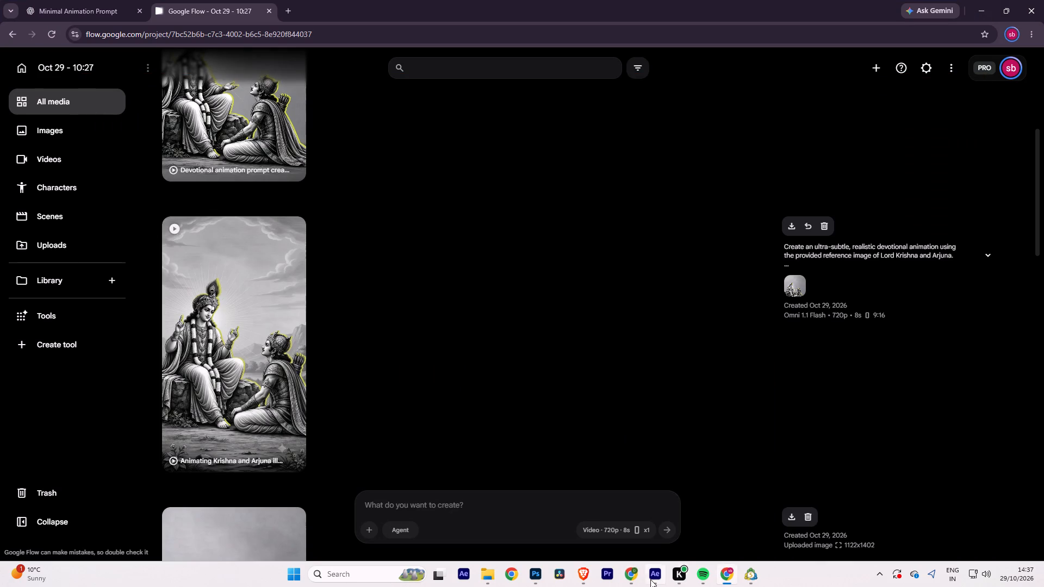
{"action": "key", "text": "ctrl+s"}
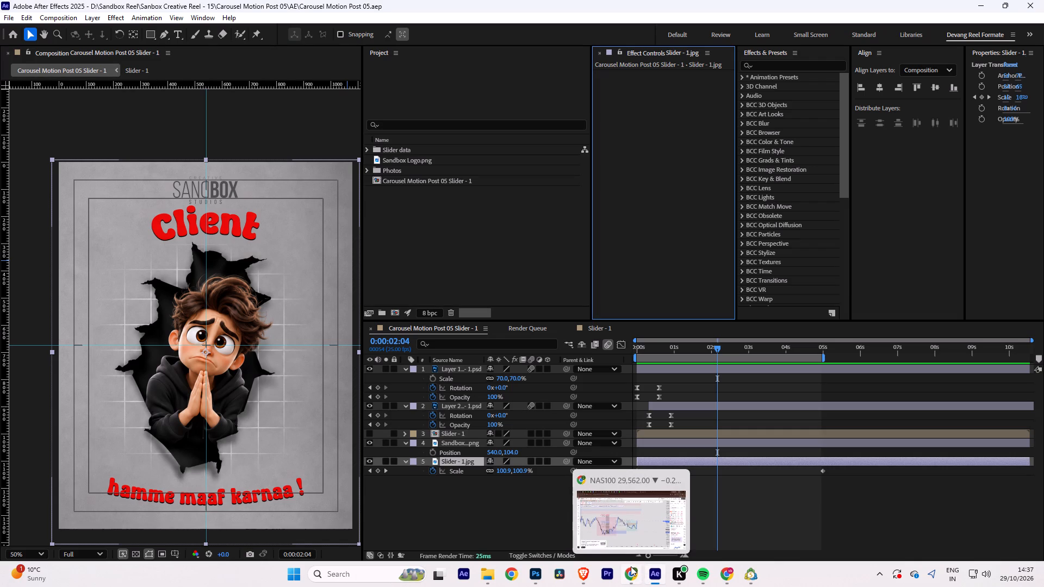
Create a 1080 x 1350, 25 fps composition named "Carousel Motion Post 05 Slider - 2", reusing the first slider composition's name.
{"action": "left_click", "coordinate": [506, 260]}
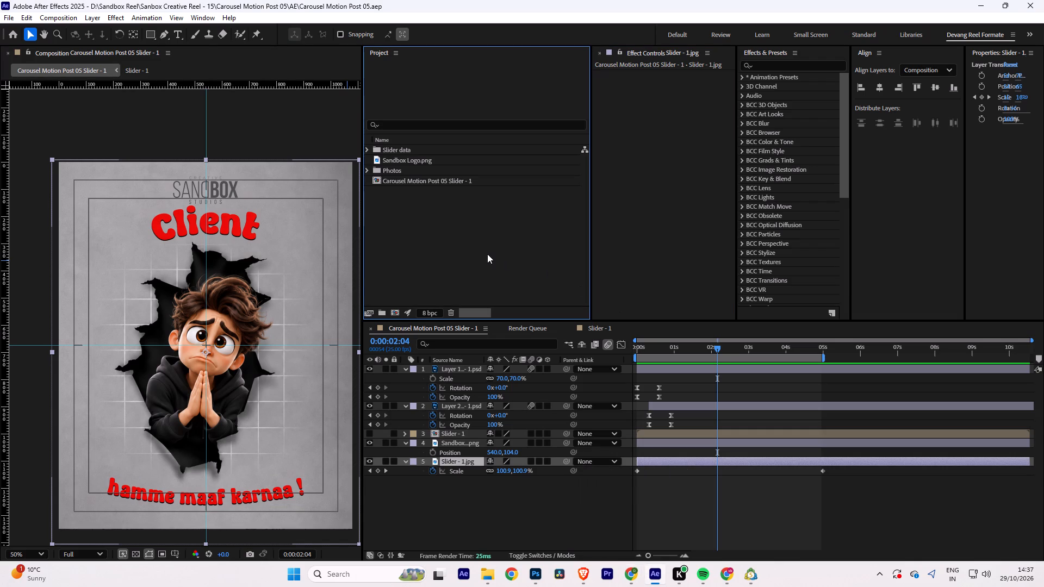
{"action": "left_click", "coordinate": [426, 180]}
{"action": "right_click", "coordinate": [426, 180]}
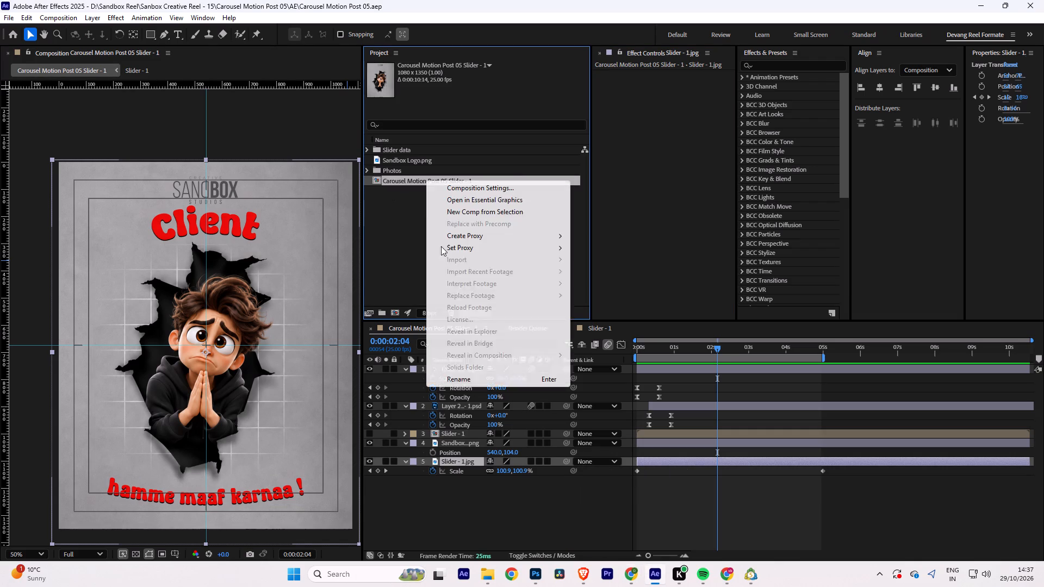
{"action": "left_click", "coordinate": [471, 378]}
{"action": "key", "text": "ctrl+c"}
{"action": "key", "text": "ctrl+c"}
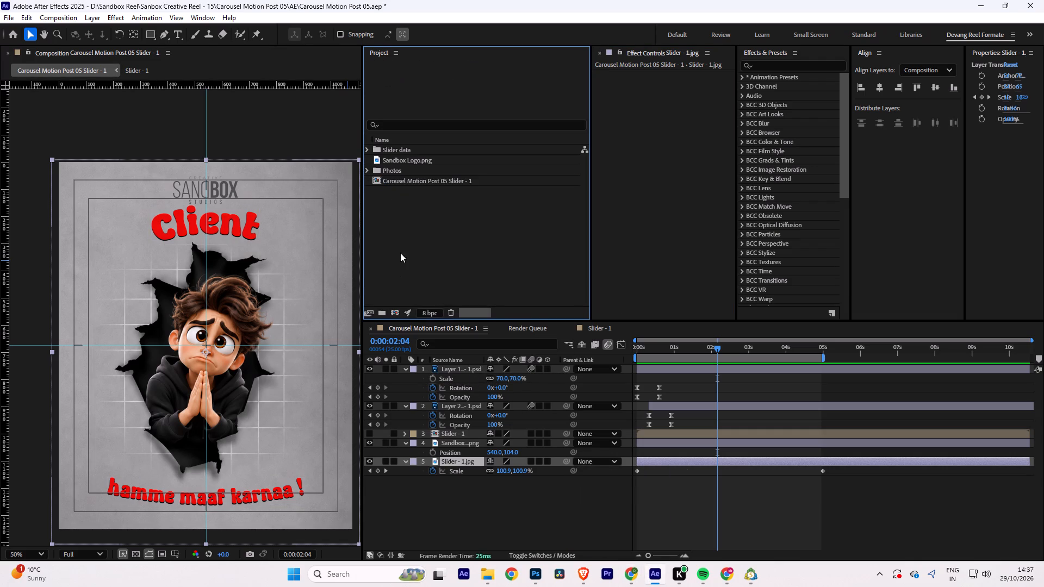
{"action": "left_click", "coordinate": [400, 253]}
{"action": "left_click", "coordinate": [393, 308]}
{"action": "key", "text": "ctrl+v"}
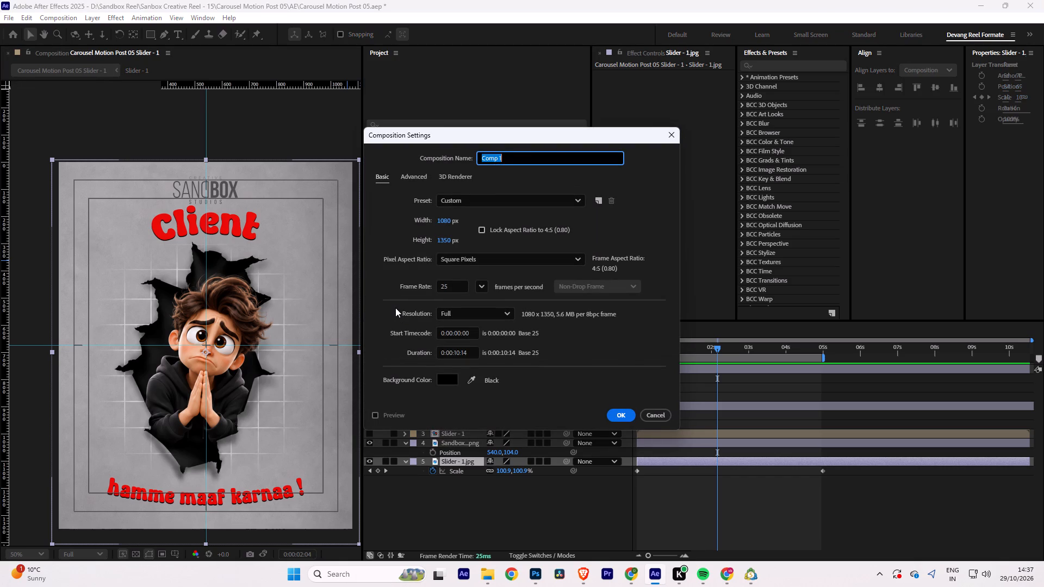
{"action": "key", "text": "BackSpace"}
{"action": "key", "text": "2"}
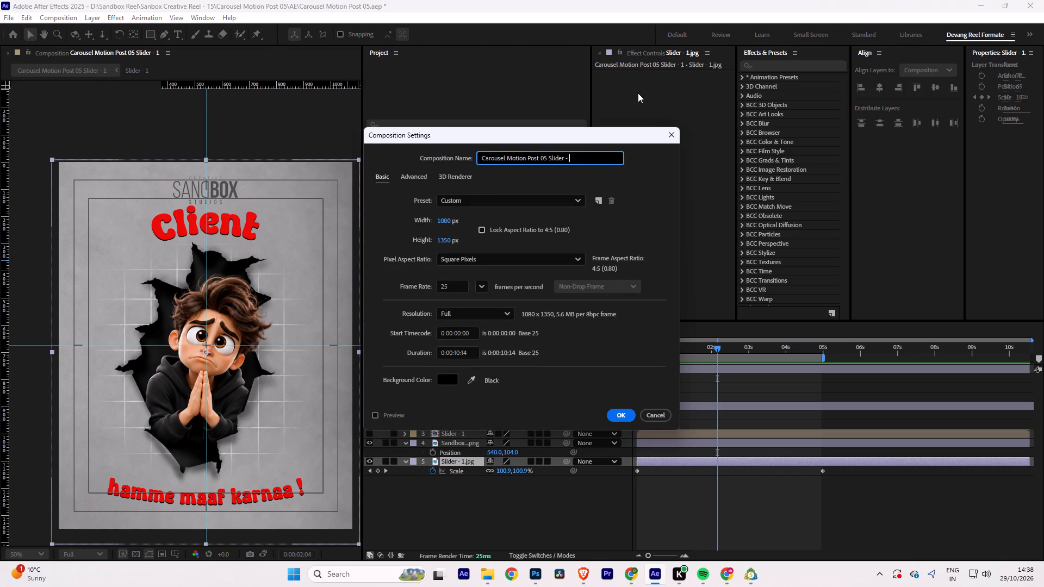
{"action": "key", "text": "Return"}
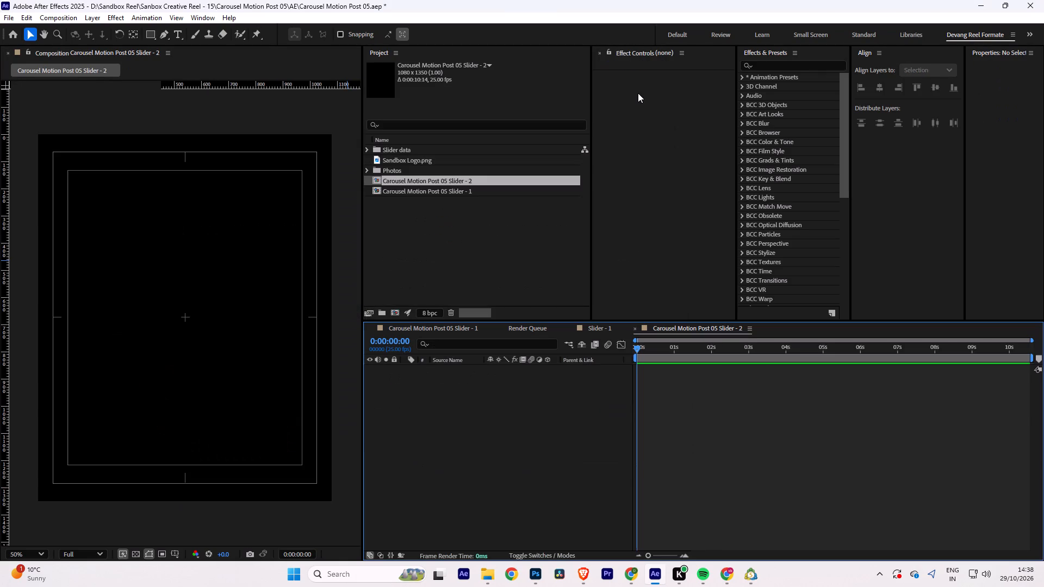
Add Slider - 2.jpg from the Photos folder to the new Slider - 2 composition, and collapse the folder.
{"action": "left_click", "coordinate": [366, 170]}
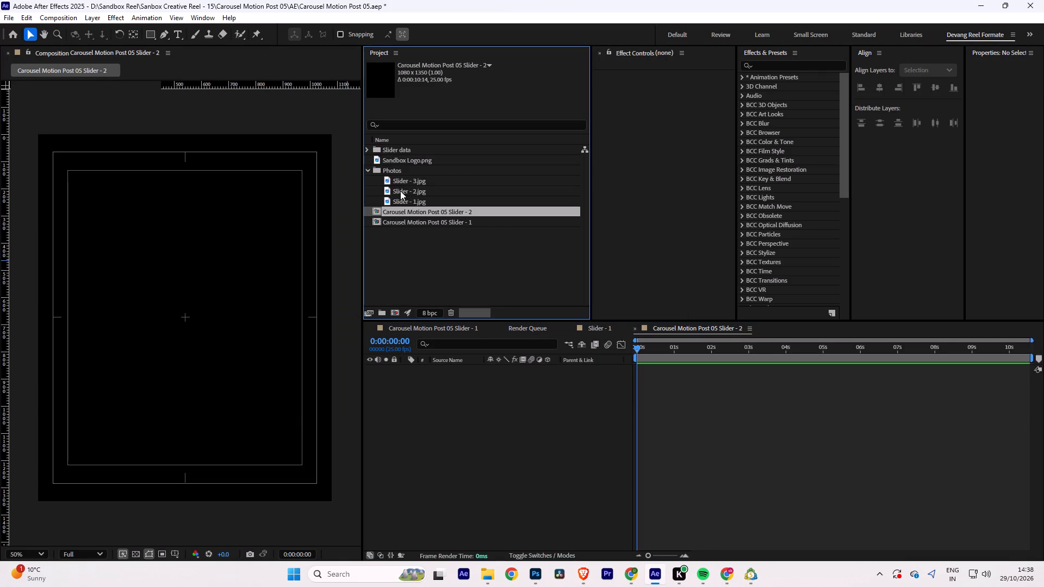
{"action": "left_click_drag", "start_coordinate": [405, 191], "coordinate": [409, 374]}
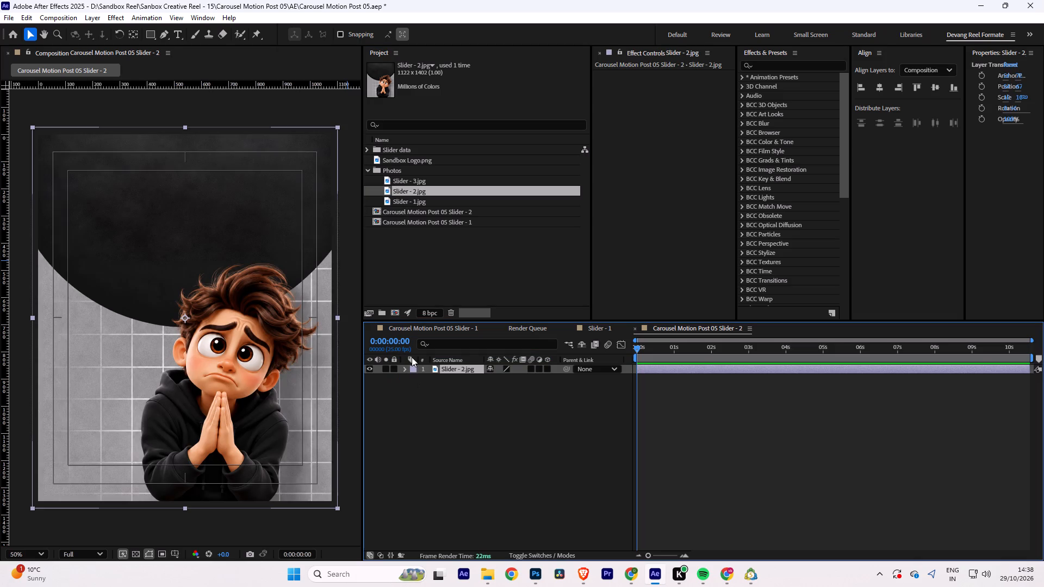
{"action": "left_click", "coordinate": [461, 414]}
{"action": "left_click", "coordinate": [366, 171]}
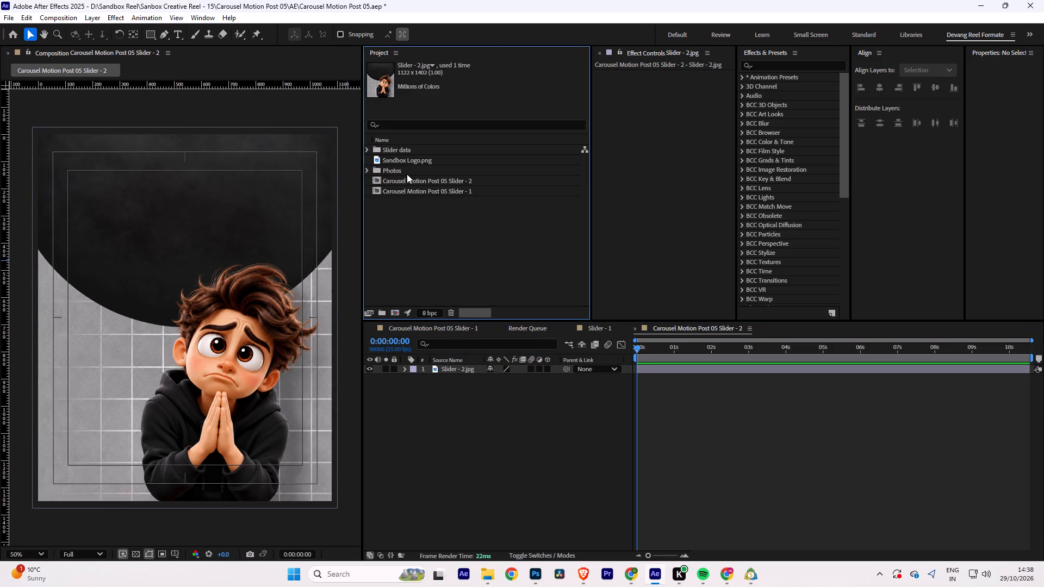
Create a project folder named Use, move Sandbox Logo.png into it, and save the project.
{"action": "left_click", "coordinate": [384, 313]}
{"action": "type", "text": "Use"}
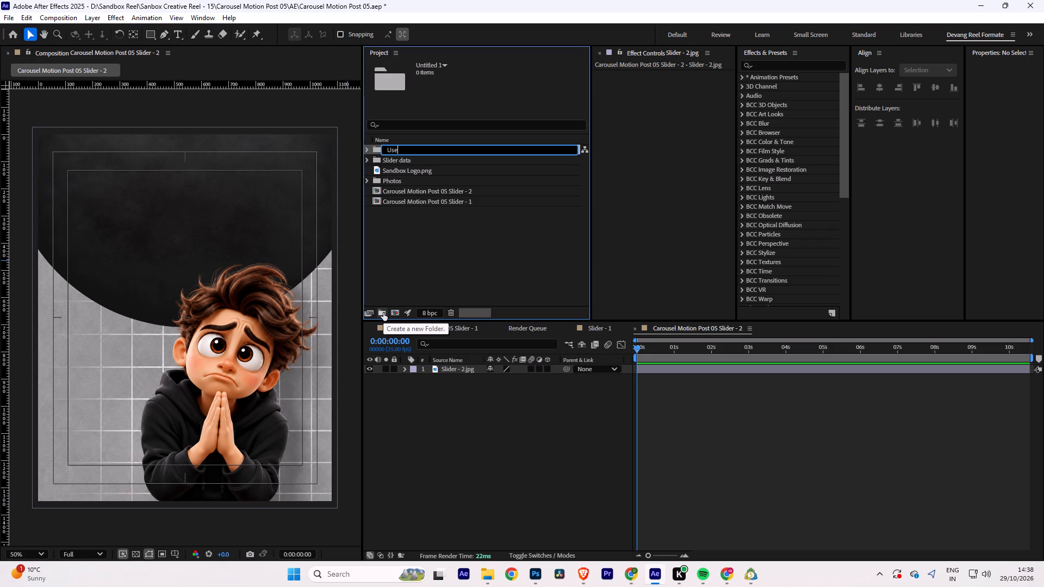
{"action": "key", "text": "Return"}
{"action": "left_click_drag", "start_coordinate": [431, 171], "coordinate": [427, 149]}
{"action": "left_click", "coordinate": [394, 264]}
{"action": "key", "text": "ctrl+s"}
{"action": "key", "text": "ctrl+s"}
{"action": "key", "text": "ctrl+s"}
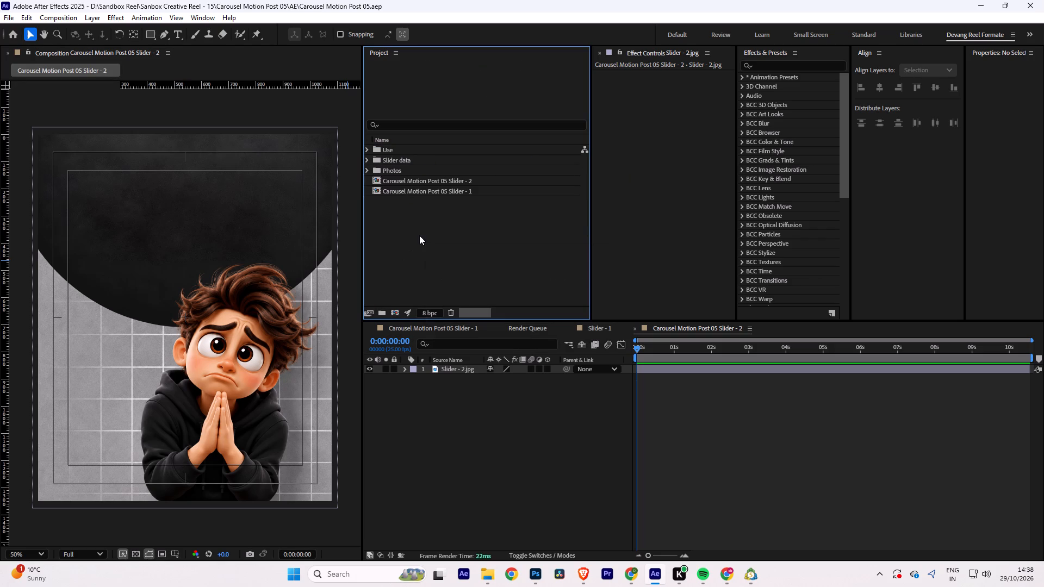
Close the Slider - 1 precomp and Render Queue in the timeline, keeping both carousel compositions open, and save the project.
{"action": "left_click", "coordinate": [420, 325]}
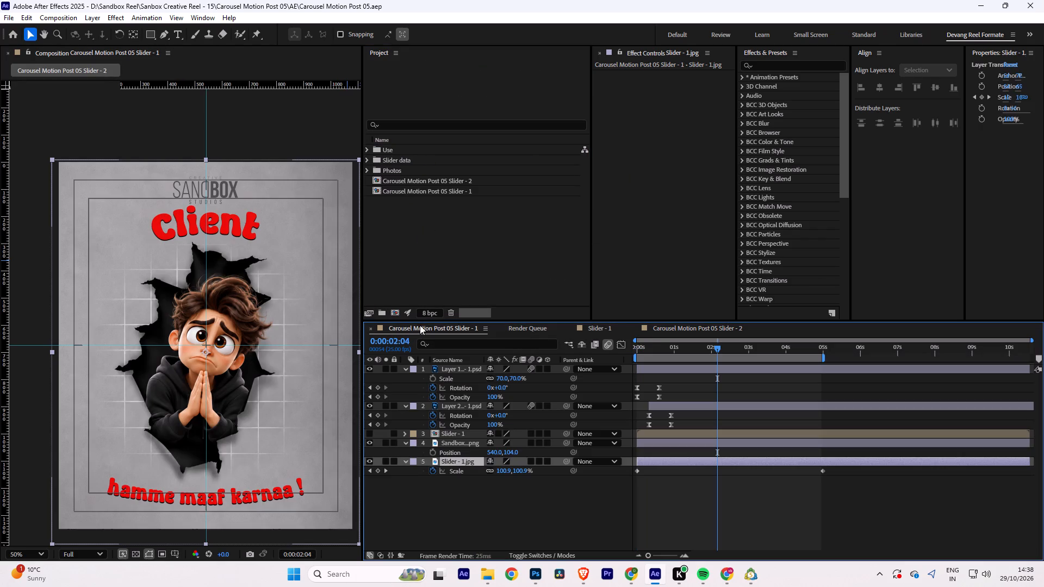
{"action": "left_click", "coordinate": [452, 234]}
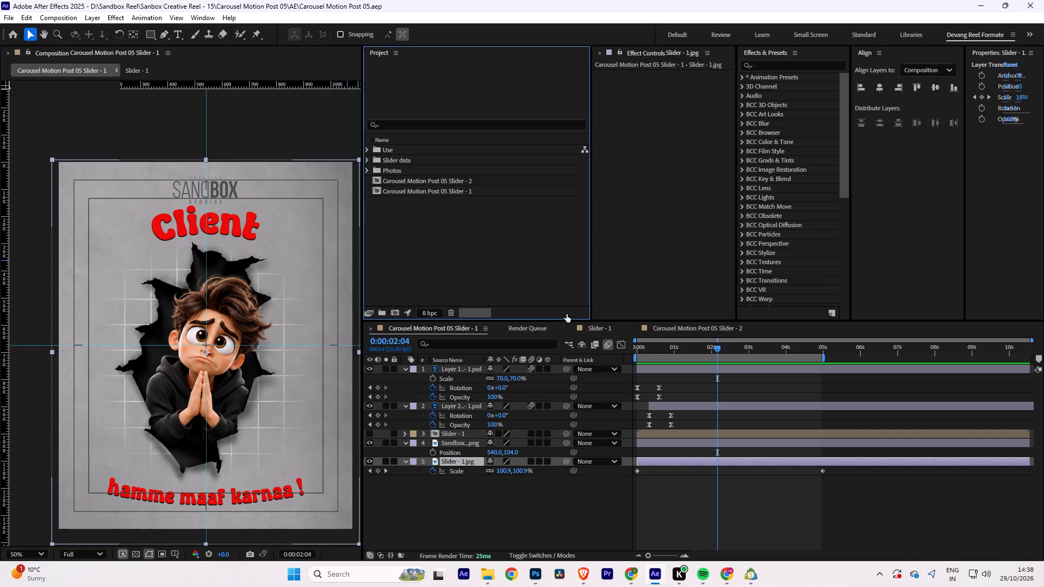
{"action": "left_click", "coordinate": [568, 328]}
{"action": "left_click", "coordinate": [501, 327]}
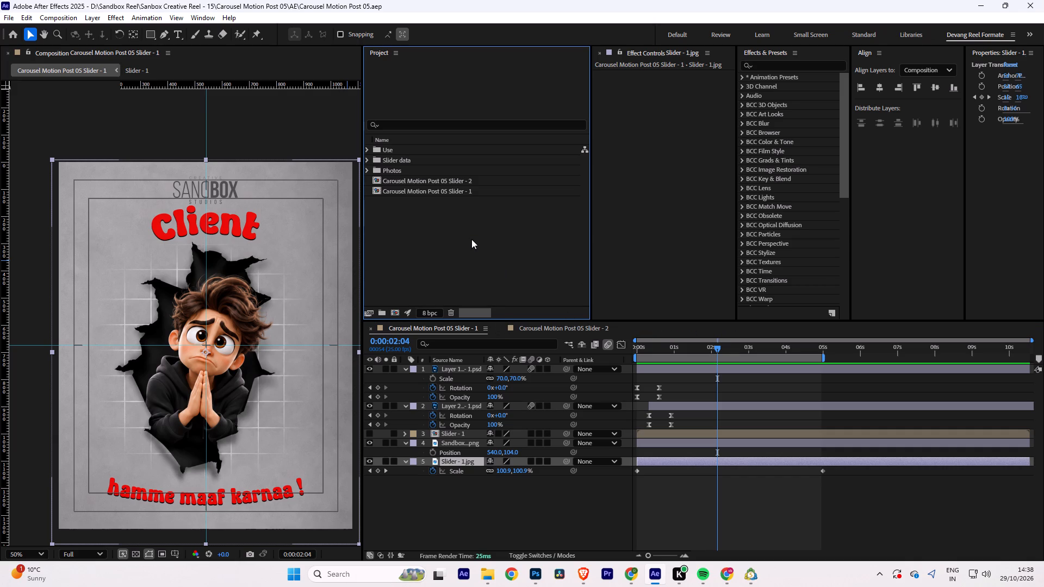
{"action": "left_click", "coordinate": [471, 239]}
{"action": "key", "text": "ctrl+s"}
Import the Slider - 2 PSD from File Explorer's PSD folder into the After Effects project as a composition with its layers.
{"action": "left_click", "coordinate": [576, 327]}
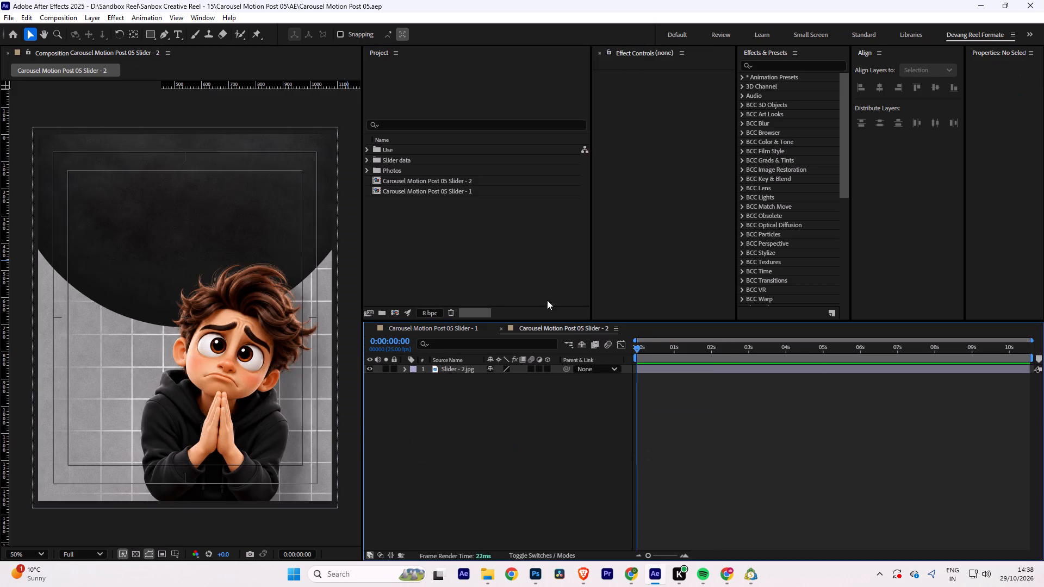
{"action": "key", "text": "alt+Tab"}
{"action": "key", "text": "alt+Tab"}
{"action": "key", "text": "alt+Tab"}
{"action": "key", "text": "alt+Tab"}
{"action": "key", "text": "alt+Tab"}
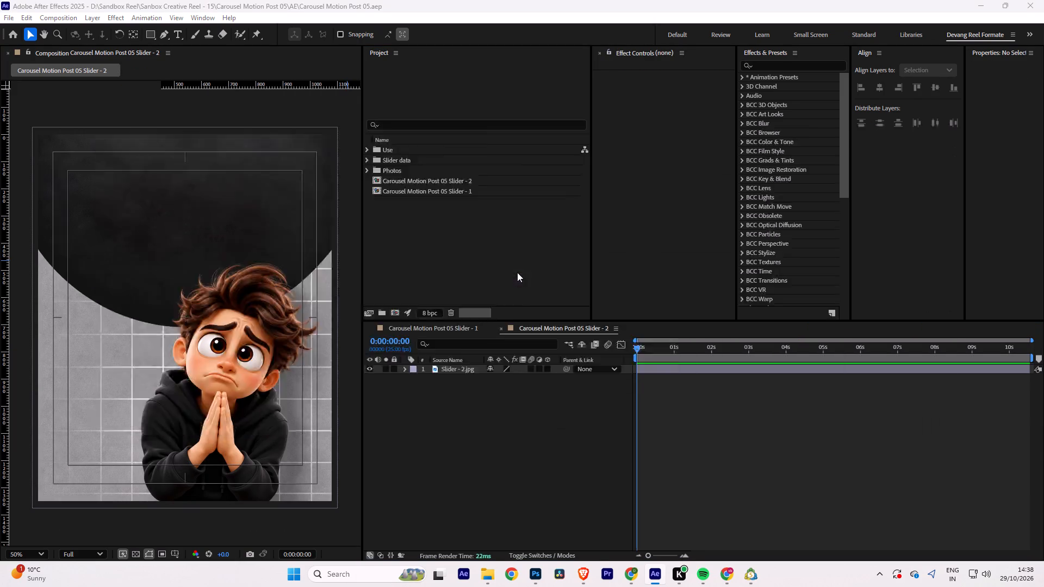
{"action": "key", "text": "alt+Tab"}
{"action": "key", "text": "alt+Tab"}
{"action": "key", "text": "alt+Tab"}
{"action": "key", "text": "alt+Tab"}
{"action": "key", "text": "alt+Tab"}
{"action": "key", "text": "alt+Tab"}
{"action": "key", "text": "alt+Tab"}
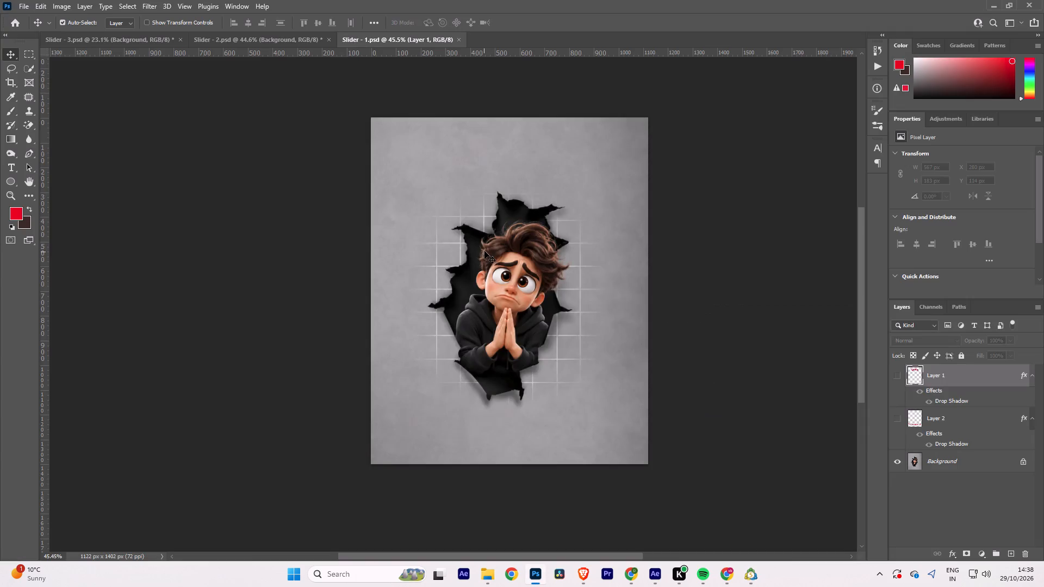
{"action": "key", "text": "alt+Tab"}
{"action": "key", "text": "alt+Tab"}
{"action": "key", "text": "alt+Tab"}
{"action": "key", "text": "alt+Tab"}
{"action": "key", "text": "alt+Tab"}
{"action": "key", "text": "alt+Tab"}
{"action": "key", "text": "alt+Tab"}
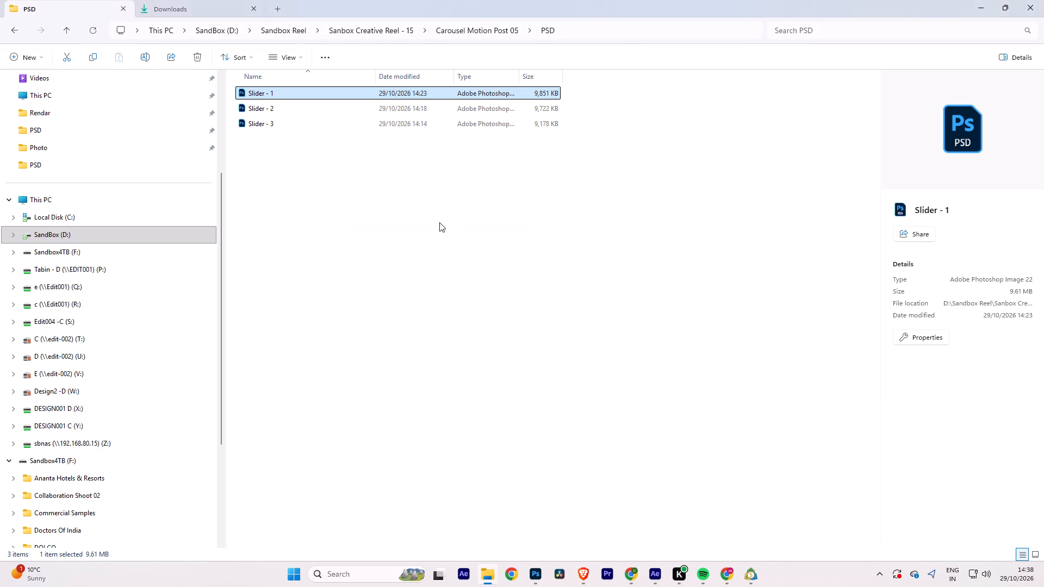
{"action": "left_click", "coordinate": [399, 198]}
{"action": "left_click_drag", "start_coordinate": [262, 109], "coordinate": [291, 189]}
{"action": "key", "text": "alt+Tab"}
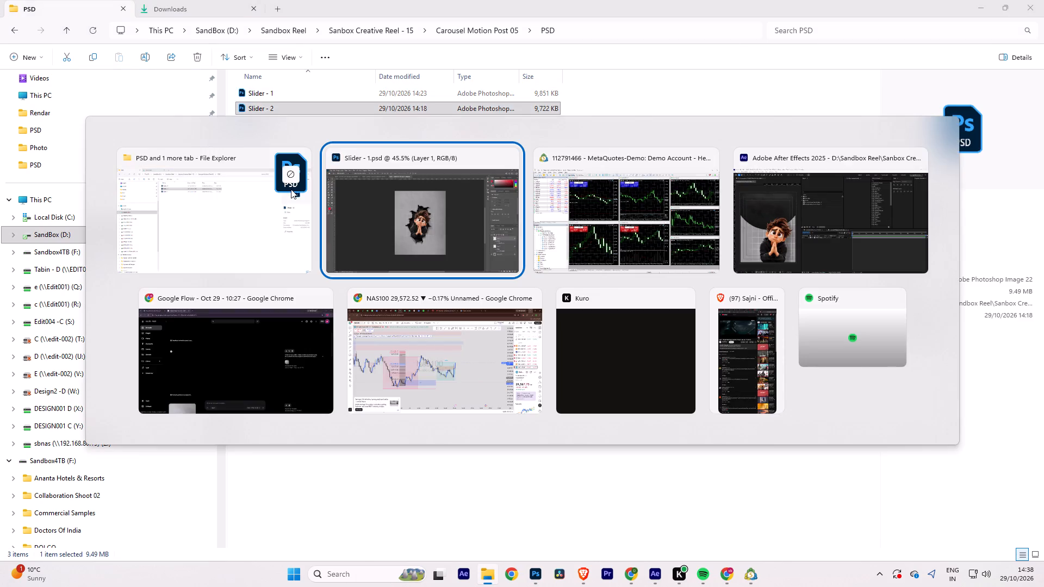
{"action": "left_click_drag", "start_coordinate": [291, 189], "coordinate": [464, 233]}
{"action": "key", "text": "alt+Tab"}
{"action": "key", "text": "alt+Tab"}
{"action": "key", "text": "alt+Tab"}
{"action": "left_click", "coordinate": [562, 355]}
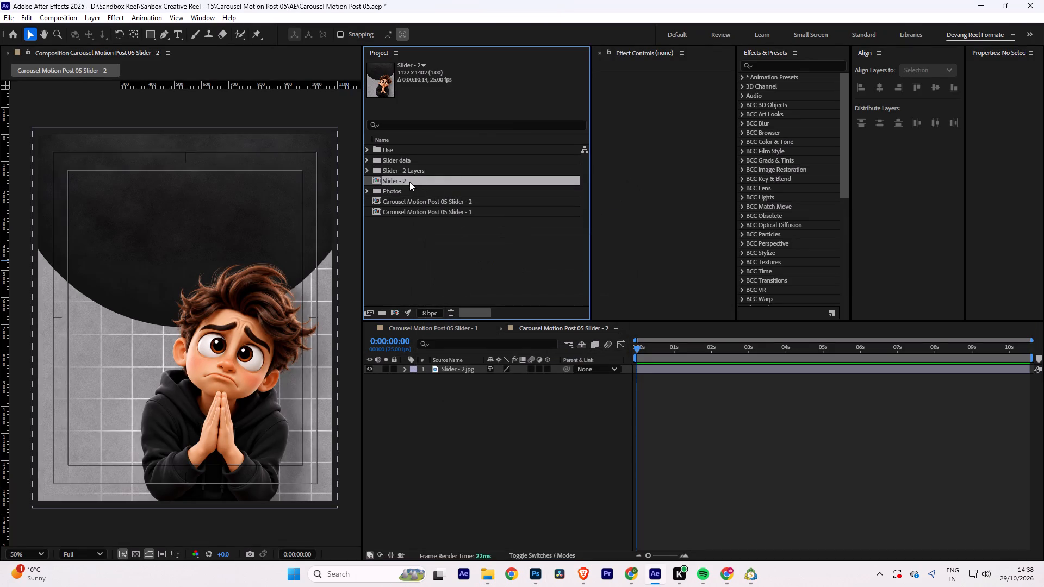
Group the imported Slider - 2 composition and its Slider - 2 Layers folder in a new project folder named Slider 2.
{"action": "left_click", "coordinate": [411, 174], "text": "shift"}
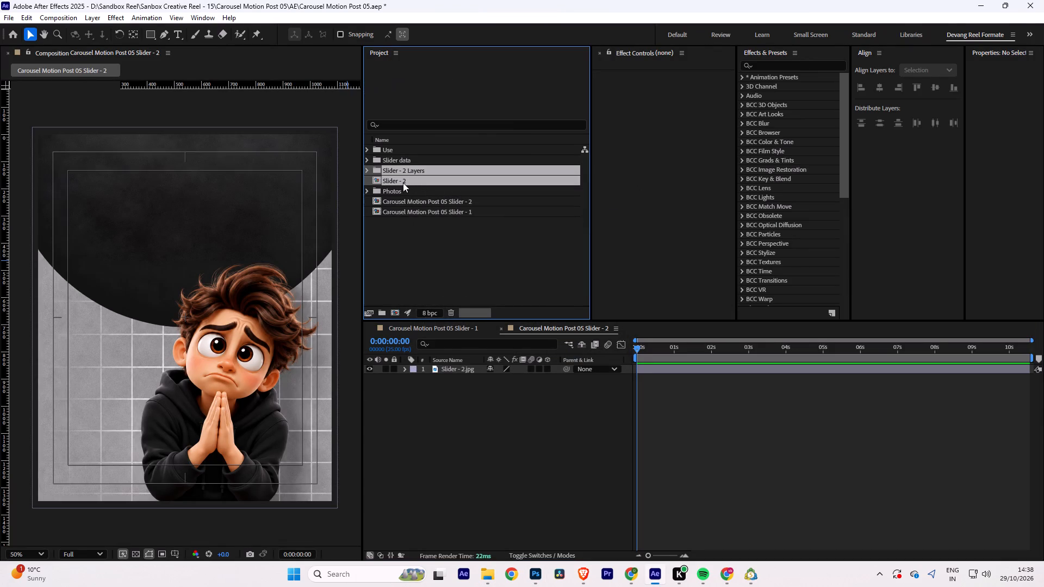
{"action": "left_click_drag", "start_coordinate": [402, 182], "coordinate": [384, 310]}
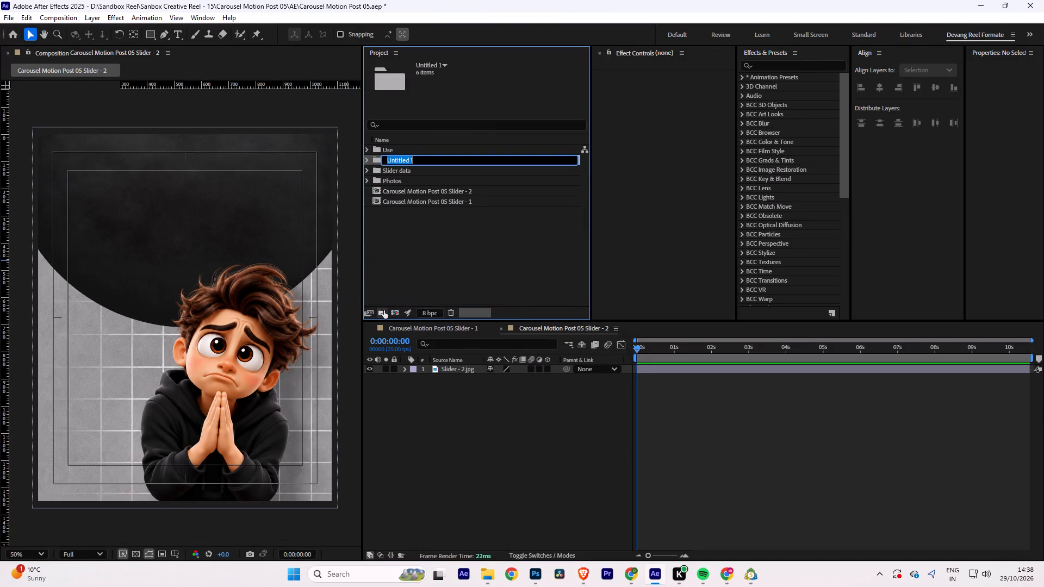
{"action": "type", "text": "Slider"}
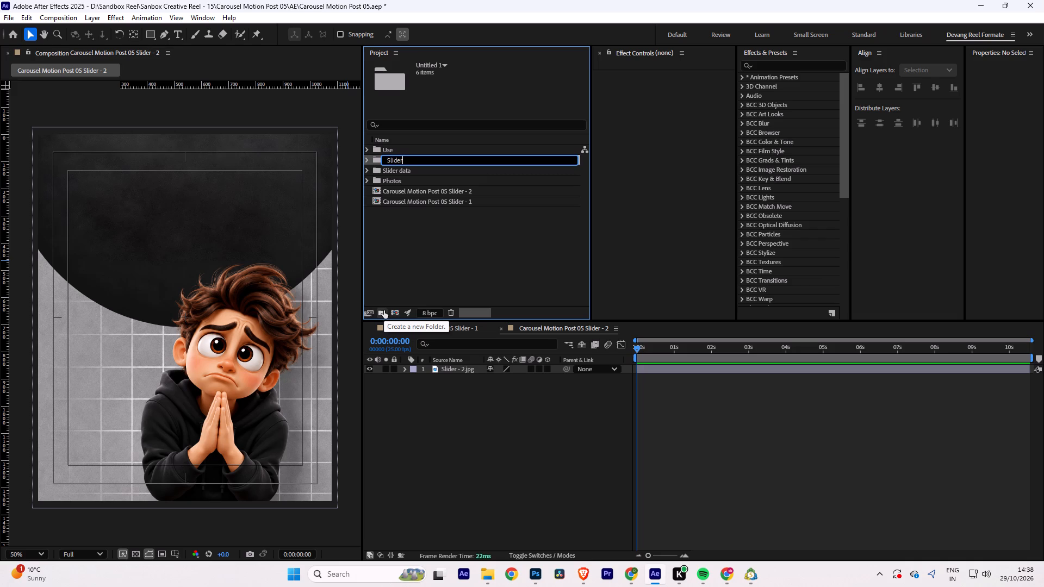
{"action": "key", "text": "space"}
{"action": "key", "text": "2"}
{"action": "key", "text": "Return"}
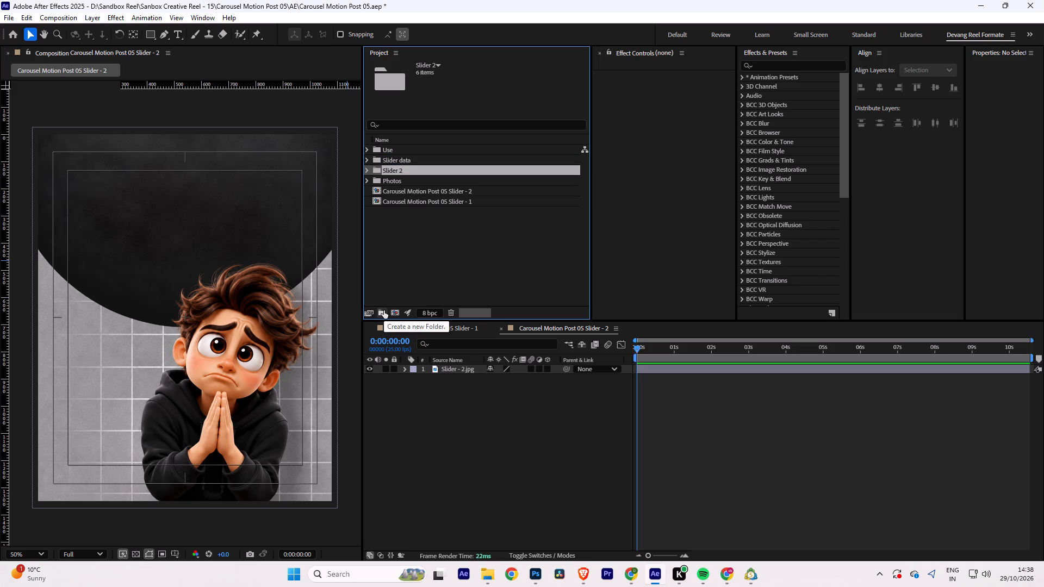
{"action": "left_click", "coordinate": [501, 261]}
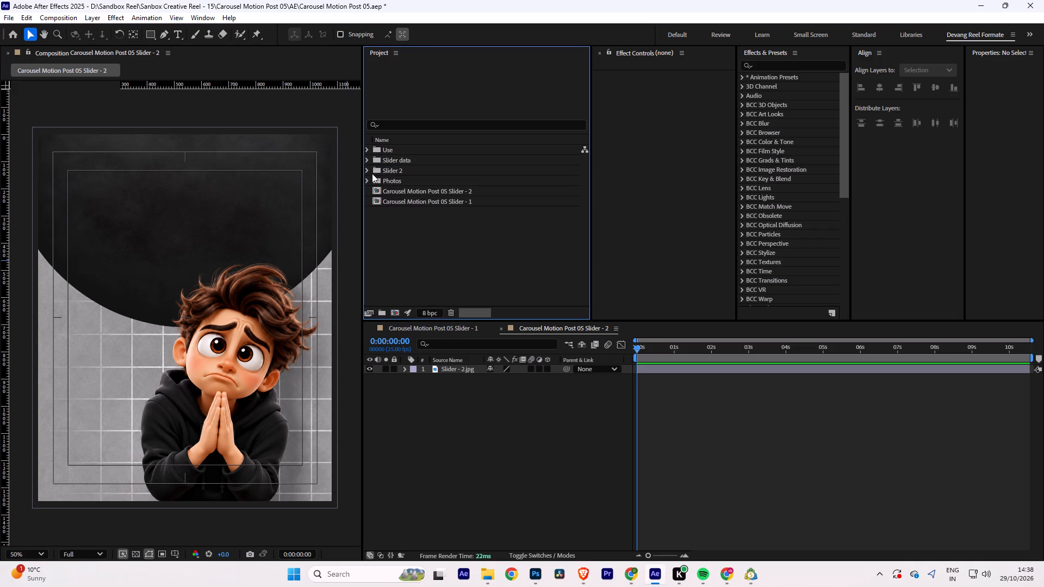
Move the Slider 2 project folder into the Slider data folder.
{"action": "left_click_drag", "start_coordinate": [377, 170], "coordinate": [377, 165]}
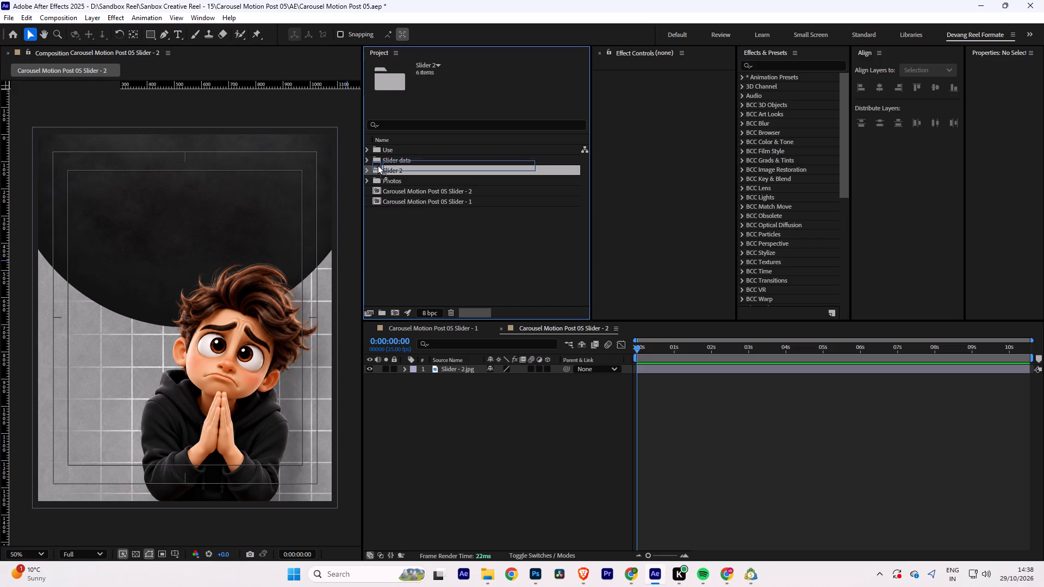
{"action": "left_click_drag", "start_coordinate": [377, 165], "coordinate": [377, 159]}
Add the Slider - 2 composition from the Slider 2 folder as the top layer of Carousel Motion Post 05 Slider - 2.
{"action": "left_click", "coordinate": [368, 160]}
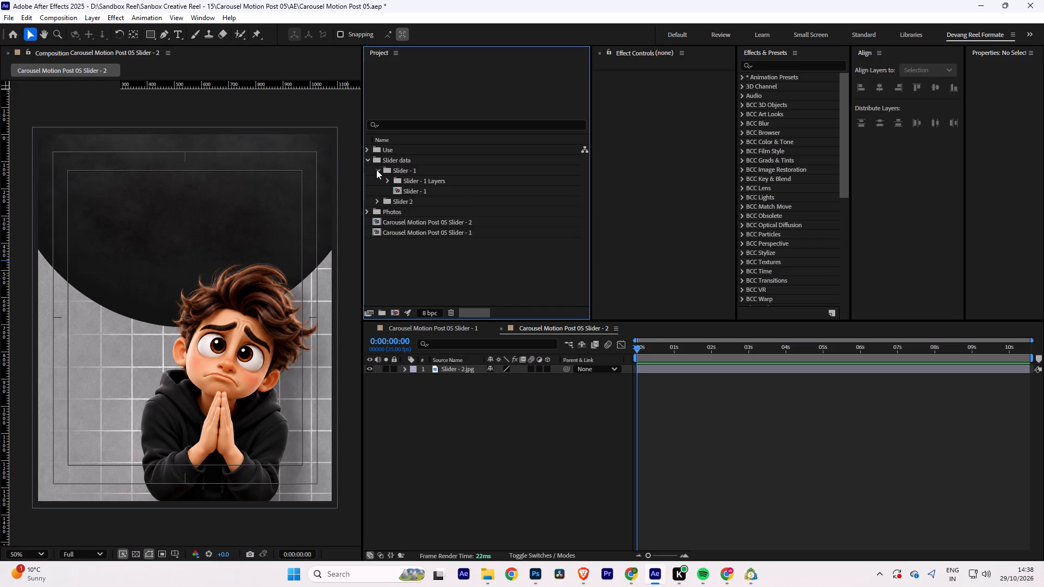
{"action": "left_click", "coordinate": [376, 170]}
{"action": "left_click", "coordinate": [376, 179]}
{"action": "left_click_drag", "start_coordinate": [411, 199], "coordinate": [425, 367]}
Open the Slider - 2 precomp and turn on visibility for Layer 4, Layer 3 and Layer 1 copy 3.
{"action": "double_click", "coordinate": [461, 370]}
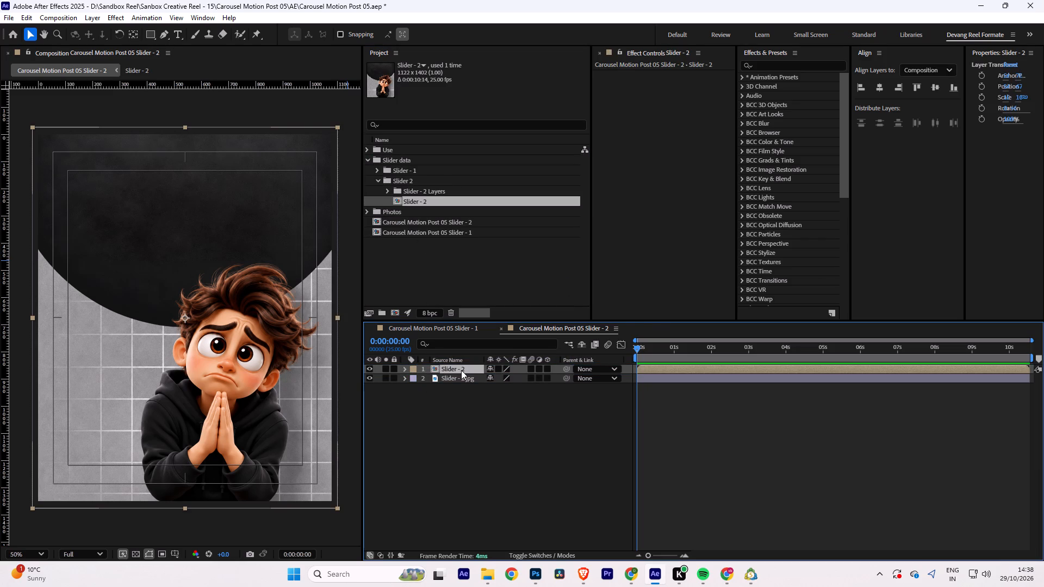
{"action": "left_click", "coordinate": [370, 376]}
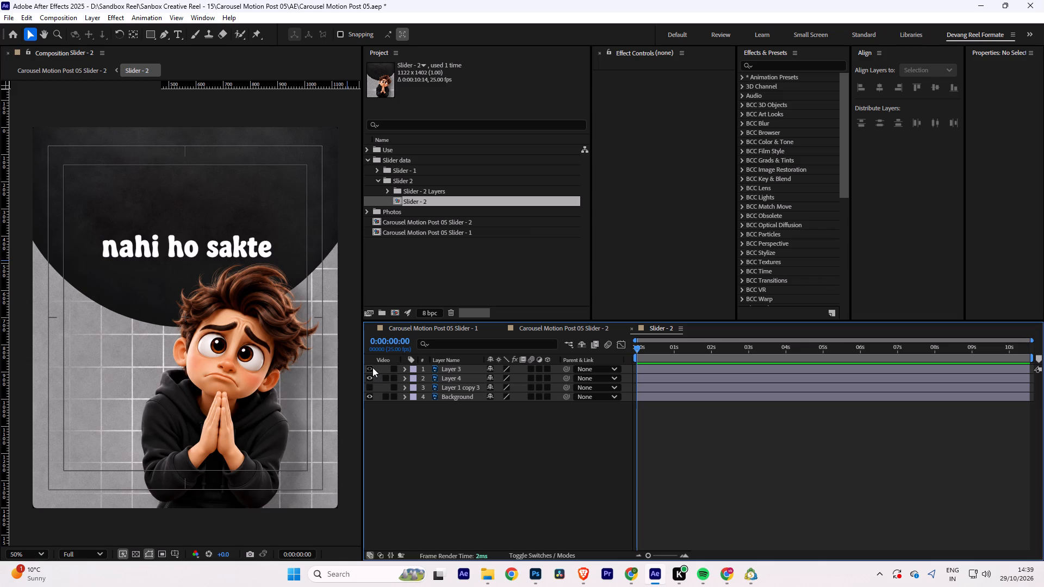
{"action": "left_click", "coordinate": [372, 367]}
{"action": "left_click", "coordinate": [368, 385]}
Copy the three headline text layers from the Slider - 2 precomp and paste them into Carousel Motion Post 05 Slider - 2.
{"action": "left_click", "coordinate": [452, 386]}
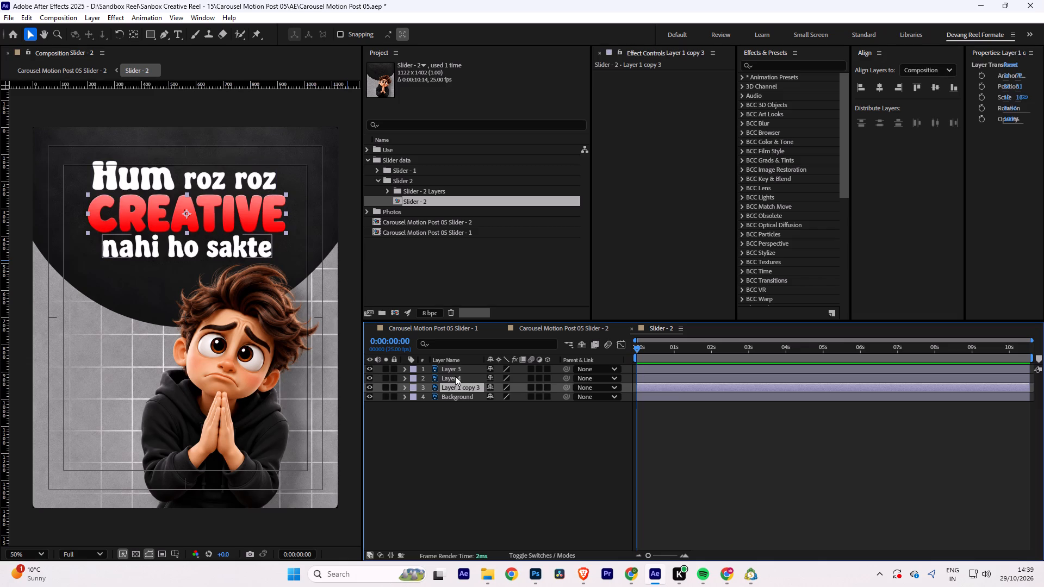
{"action": "left_click", "coordinate": [456, 370], "text": "shift"}
{"action": "key", "text": "ctrl+c"}
{"action": "key", "text": "ctrl+c"}
{"action": "left_click", "coordinate": [580, 327]}
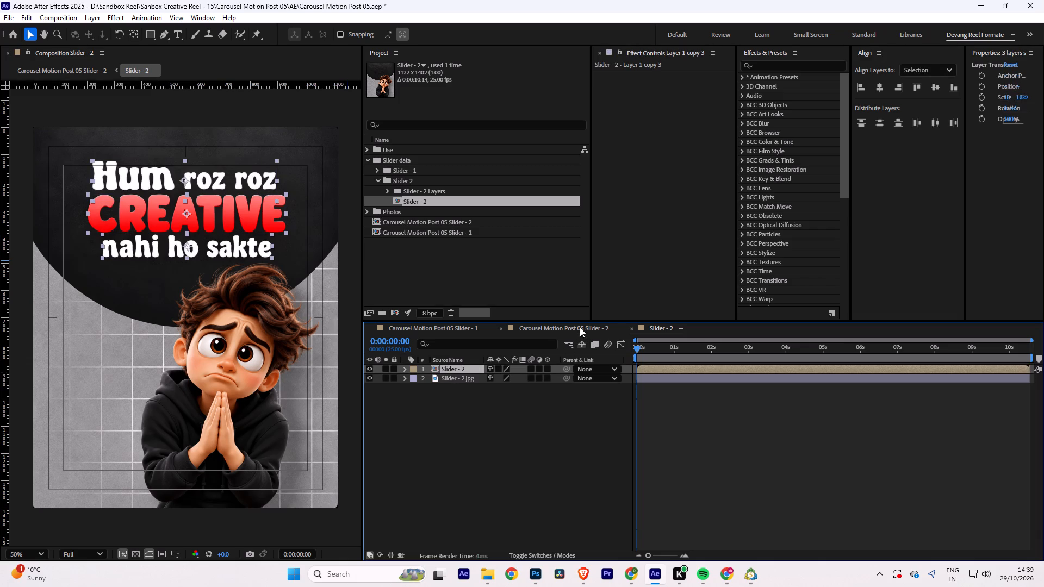
{"action": "key", "text": "ctrl+v"}
Hide the Slider - 2 precomp layer beneath the pasted text layers.
{"action": "left_click", "coordinate": [370, 395]}
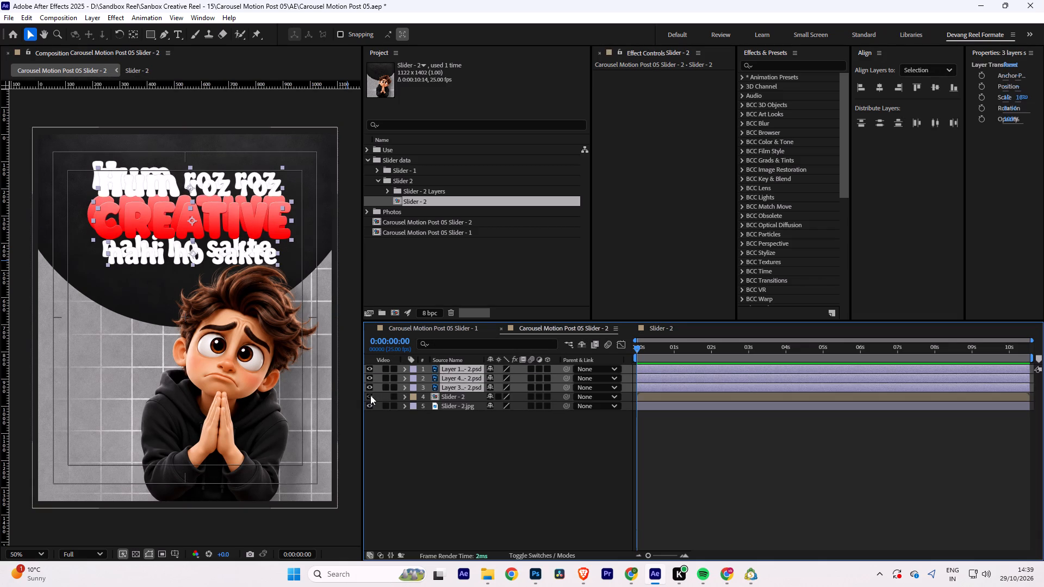
{"action": "left_click", "coordinate": [448, 449]}
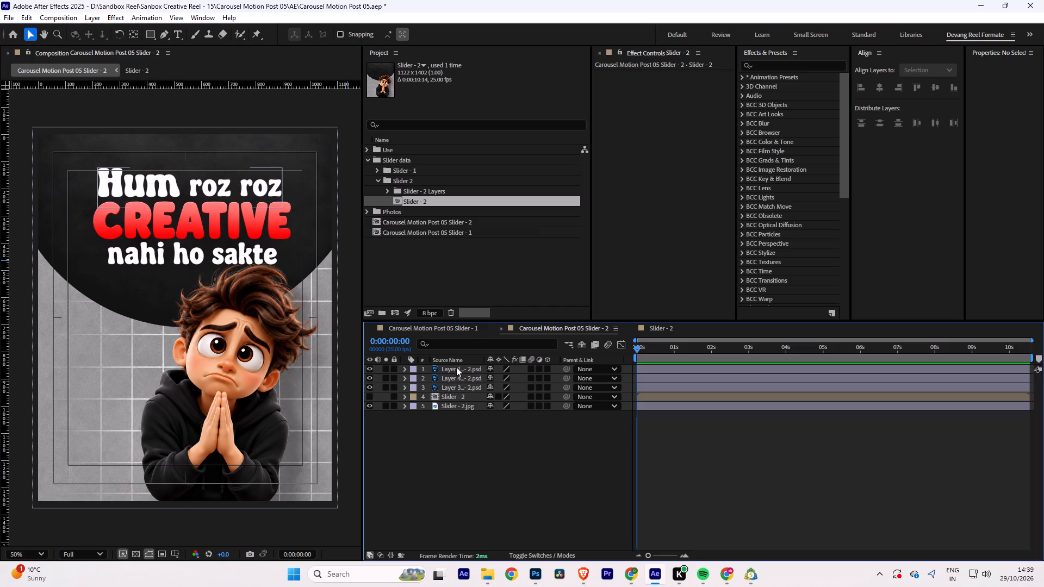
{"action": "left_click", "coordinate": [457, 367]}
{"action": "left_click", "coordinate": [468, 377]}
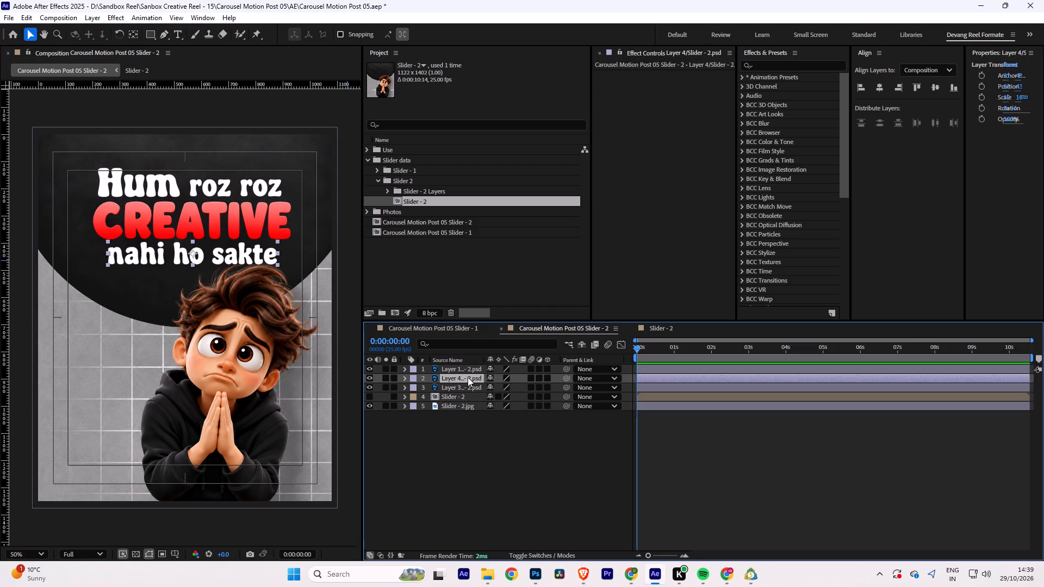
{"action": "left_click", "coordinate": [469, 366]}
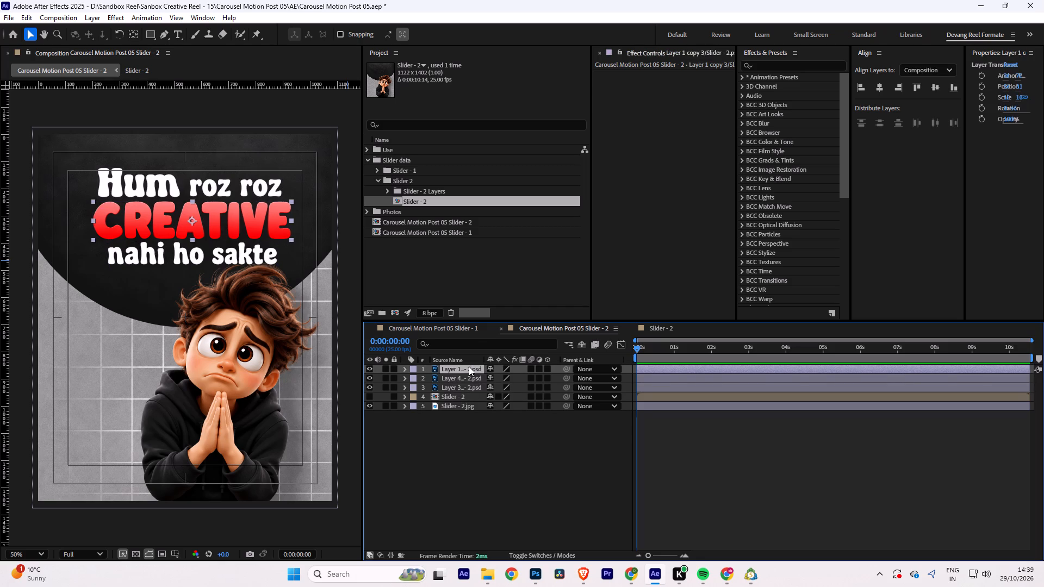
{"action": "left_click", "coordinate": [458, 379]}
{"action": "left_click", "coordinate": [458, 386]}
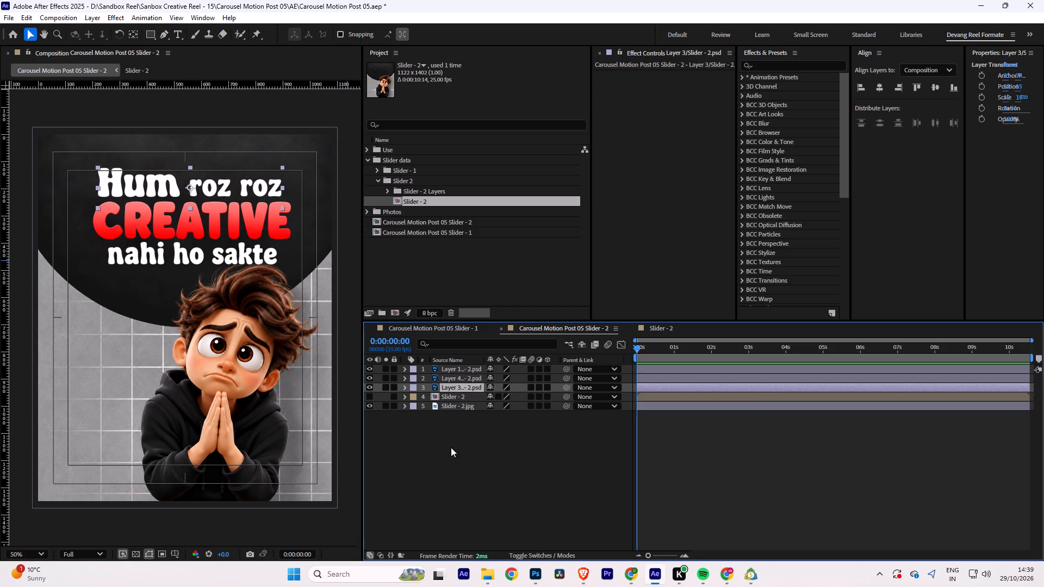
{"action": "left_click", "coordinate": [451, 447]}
Scale the three headline text layers together, trying 70% and 80% before setting 90%.
{"action": "left_click", "coordinate": [445, 384]}
{"action": "left_click", "coordinate": [451, 371], "text": "shift"}
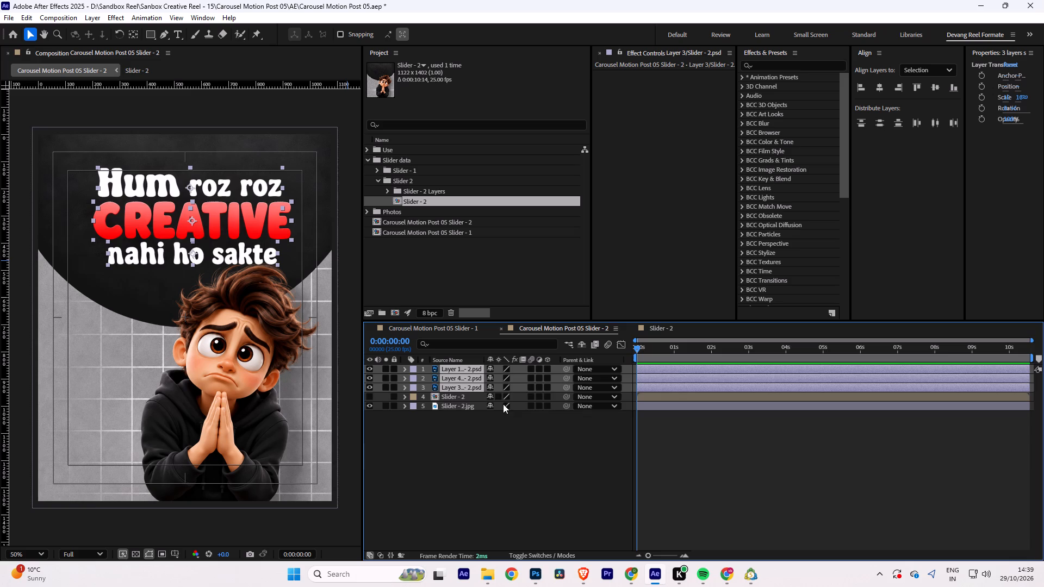
{"action": "key", "text": "s"}
{"action": "left_click", "coordinate": [500, 380]}
{"action": "type", "text": "70"}
{"action": "key", "text": "Return"}
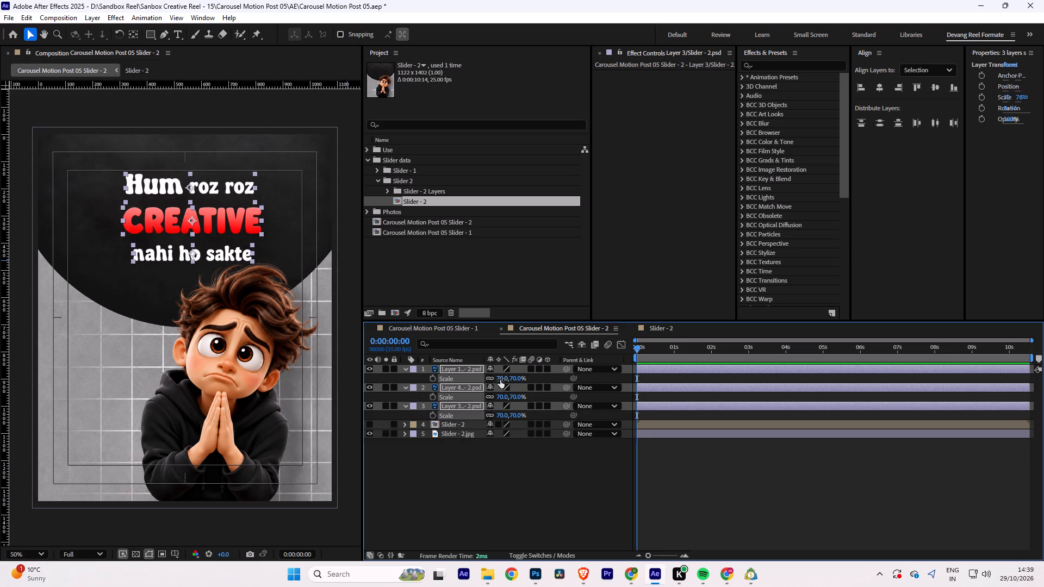
{"action": "left_click", "coordinate": [500, 380]}
{"action": "type", "text": "80"}
{"action": "key", "text": "Return"}
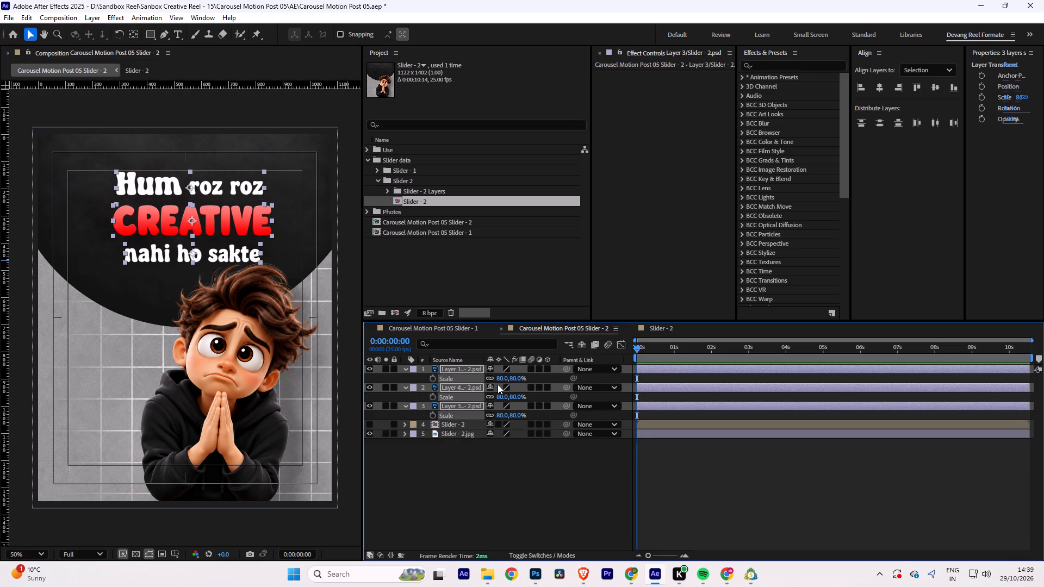
{"action": "left_click", "coordinate": [506, 377]}
{"action": "type", "text": "90"}
{"action": "key", "text": "Return"}
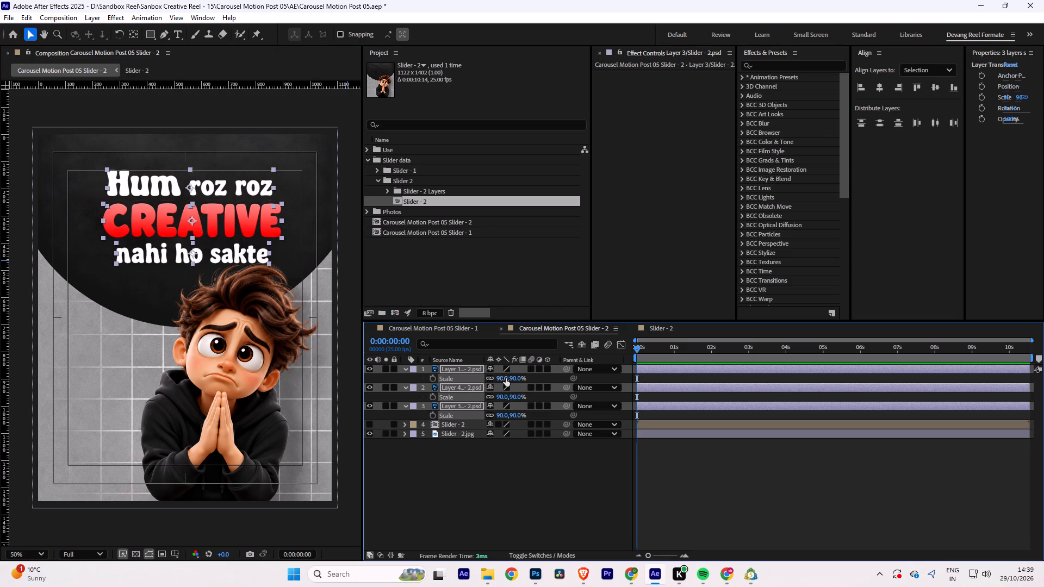
{"action": "left_click", "coordinate": [515, 477]}
Shift the Slider - 2.jpg background down to position 540, 698.
{"action": "left_click", "coordinate": [452, 433]}
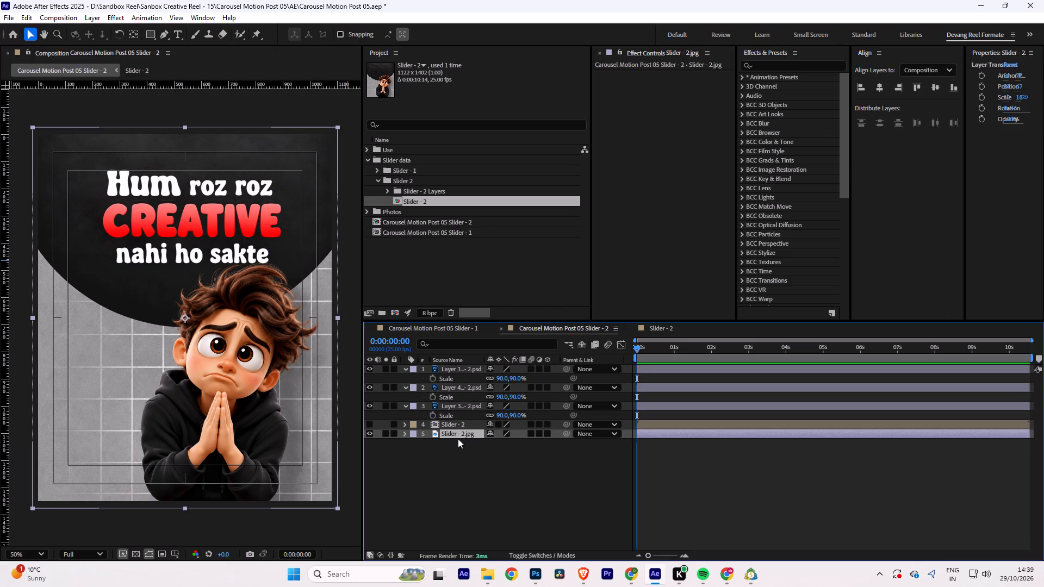
{"action": "key", "text": "p"}
{"action": "key", "text": "p"}
{"action": "key", "text": "p"}
{"action": "left_click_drag", "start_coordinate": [511, 444], "coordinate": [520, 444]}
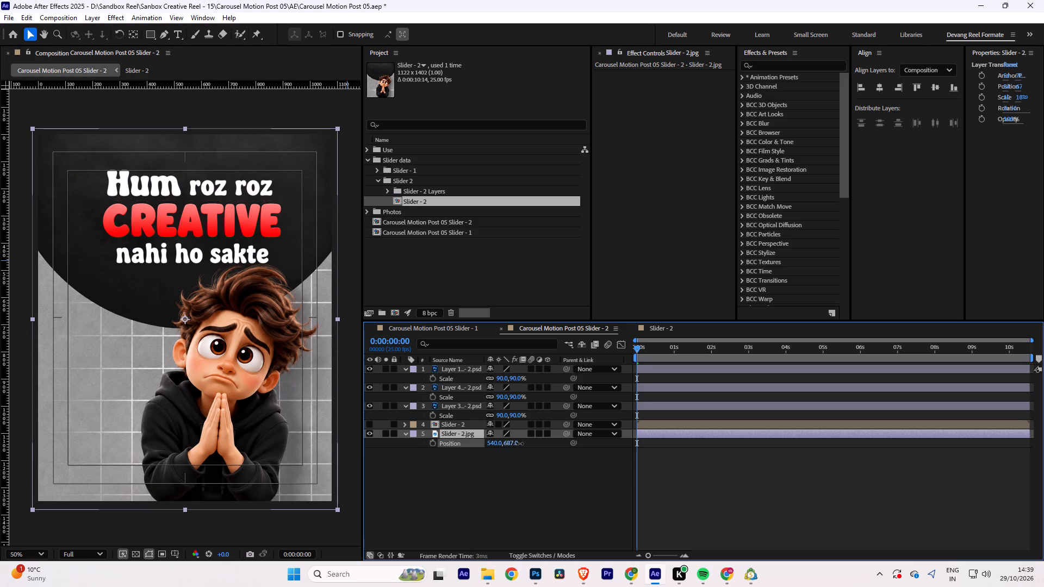
{"action": "left_click_drag", "start_coordinate": [520, 444], "coordinate": [524, 443]}
Copy the Sandbox Logo layer from Carousel Motion Post 05 Slider - 1 into Carousel Motion Post 05 Slider - 2.
{"action": "left_click", "coordinate": [467, 326]}
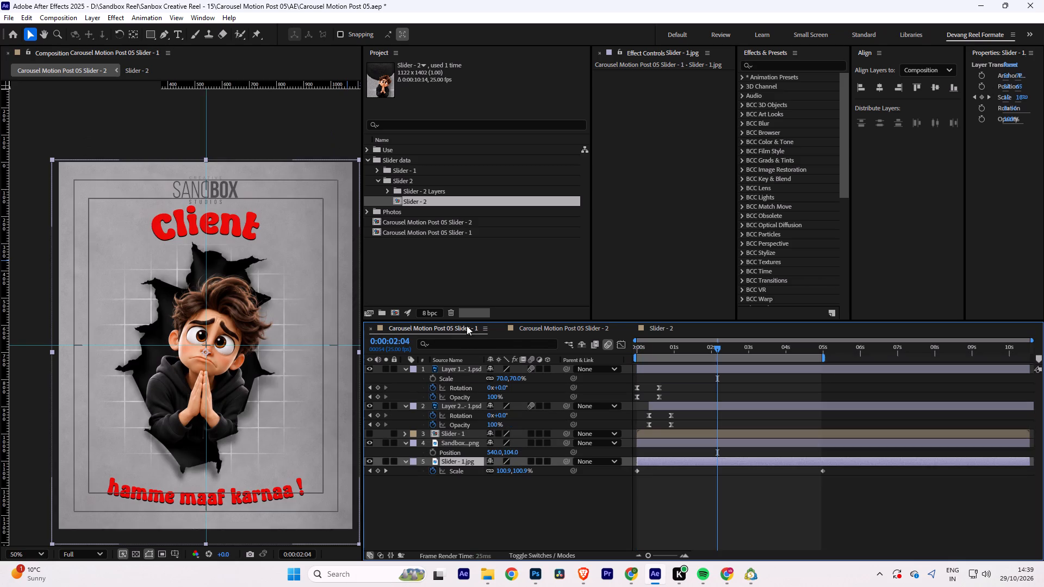
{"action": "left_click", "coordinate": [462, 489]}
{"action": "left_click", "coordinate": [461, 444]}
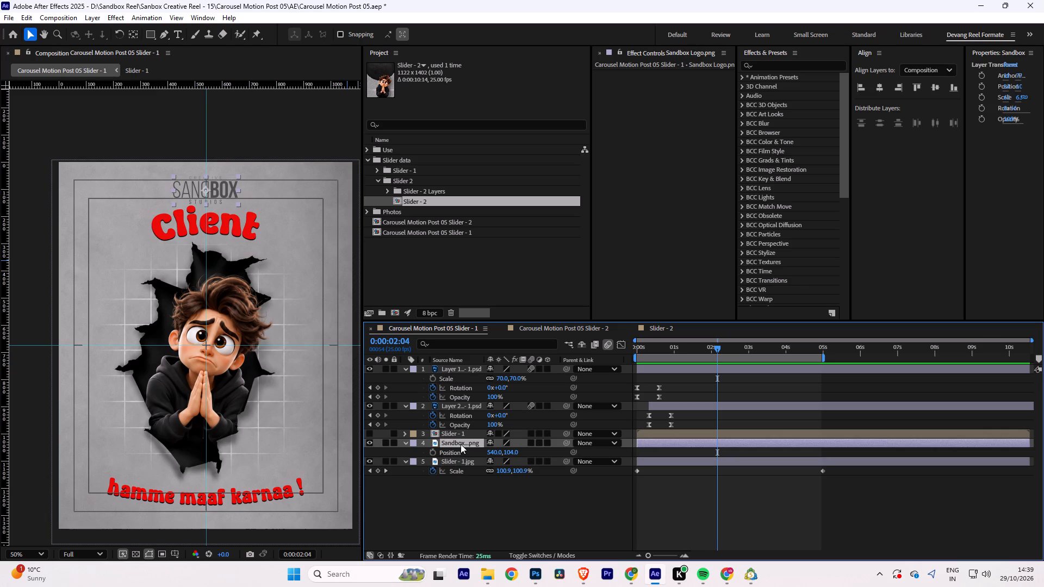
{"action": "key", "text": "ctrl+c"}
{"action": "key", "text": "ctrl+c"}
{"action": "left_click", "coordinate": [551, 328]}
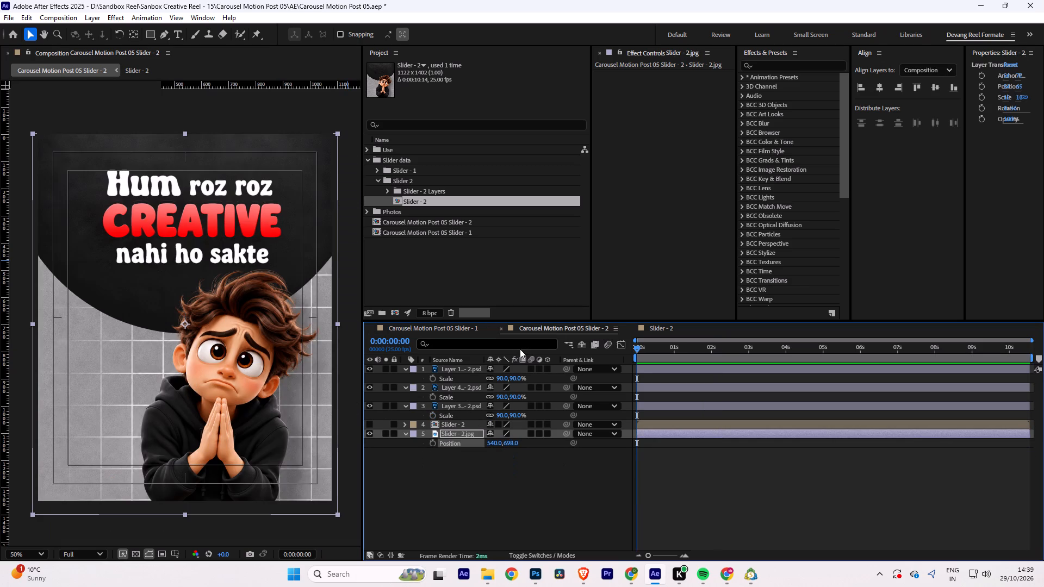
{"action": "key", "text": "ctrl+v"}
{"action": "left_click", "coordinate": [468, 480]}
Move the Sandbox Logo layer to the top of the Slider - 2 layer stack.
{"action": "left_click_drag", "start_coordinate": [458, 433], "coordinate": [463, 367]}
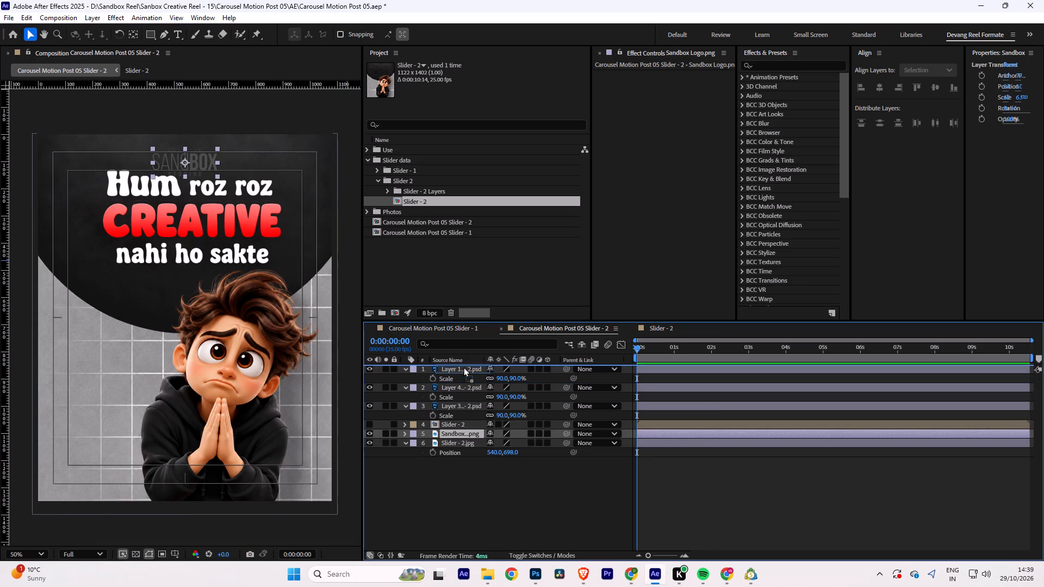
{"action": "left_click_drag", "start_coordinate": [463, 367], "coordinate": [458, 366]}
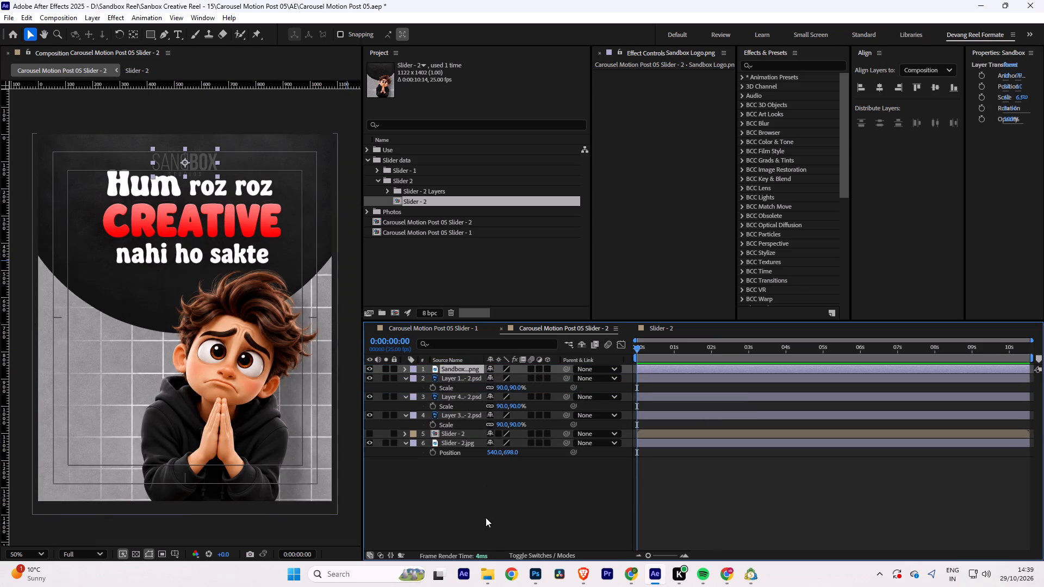
{"action": "left_click", "coordinate": [486, 517]}
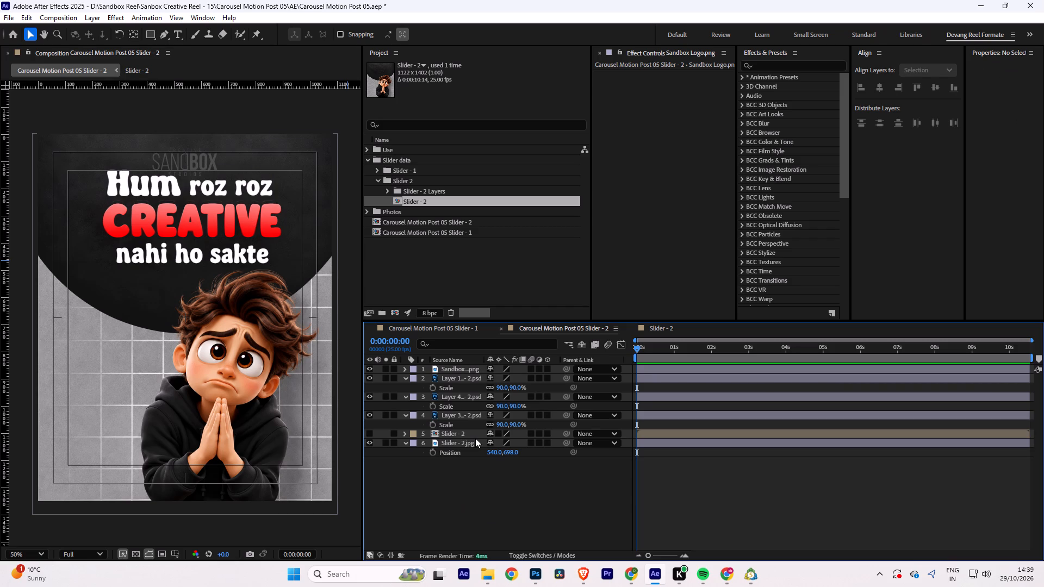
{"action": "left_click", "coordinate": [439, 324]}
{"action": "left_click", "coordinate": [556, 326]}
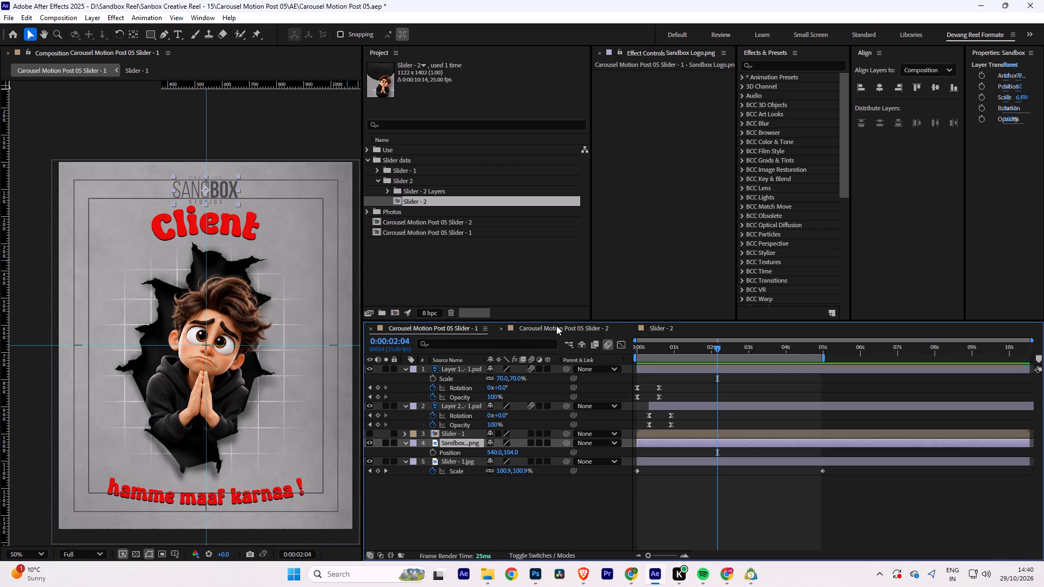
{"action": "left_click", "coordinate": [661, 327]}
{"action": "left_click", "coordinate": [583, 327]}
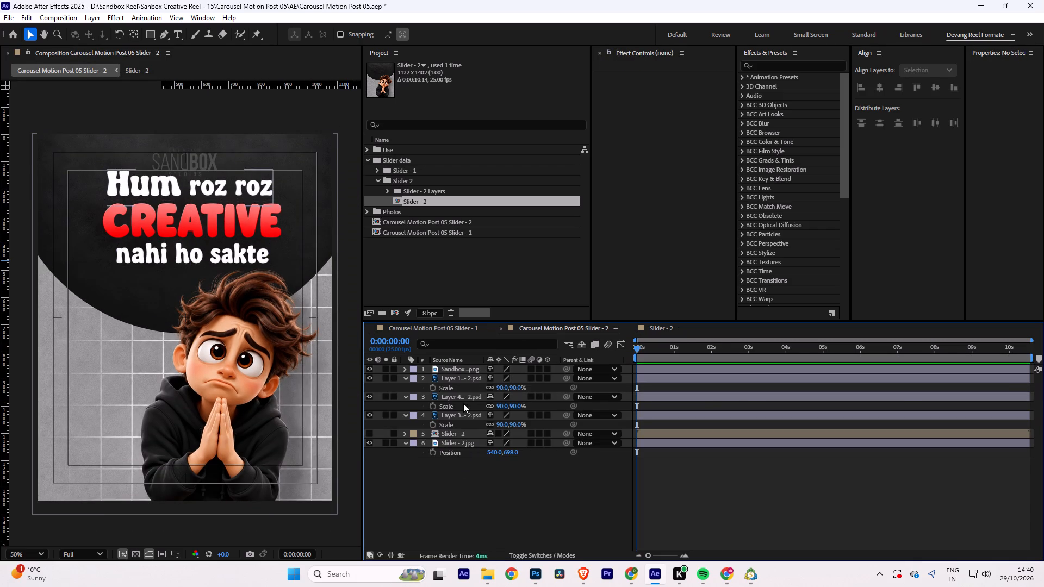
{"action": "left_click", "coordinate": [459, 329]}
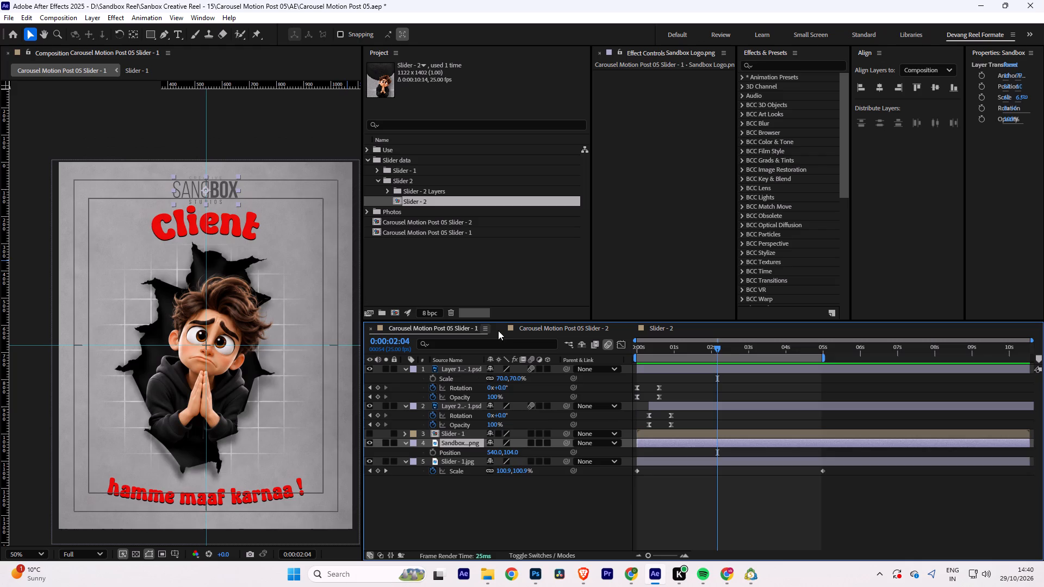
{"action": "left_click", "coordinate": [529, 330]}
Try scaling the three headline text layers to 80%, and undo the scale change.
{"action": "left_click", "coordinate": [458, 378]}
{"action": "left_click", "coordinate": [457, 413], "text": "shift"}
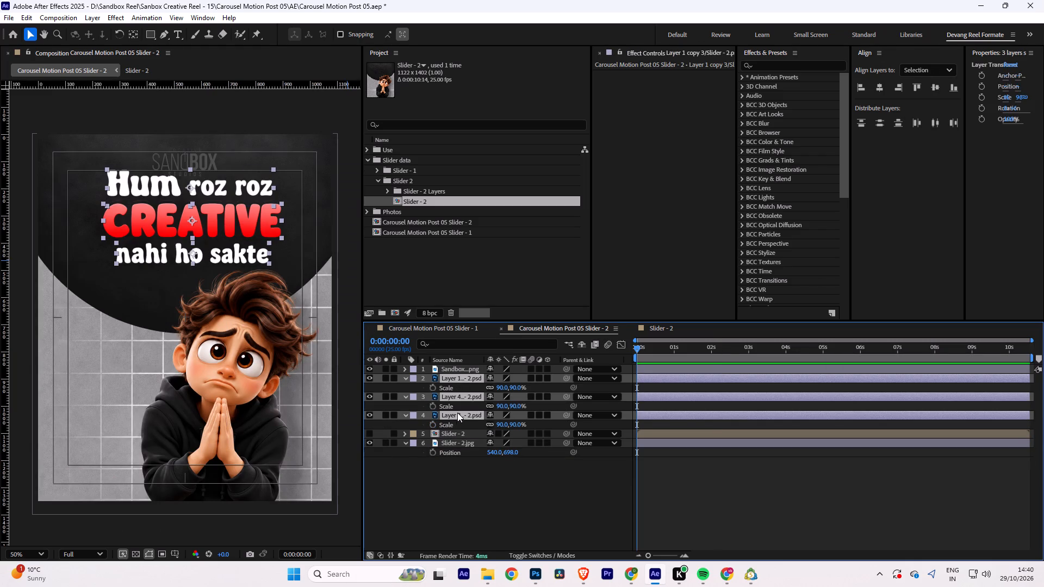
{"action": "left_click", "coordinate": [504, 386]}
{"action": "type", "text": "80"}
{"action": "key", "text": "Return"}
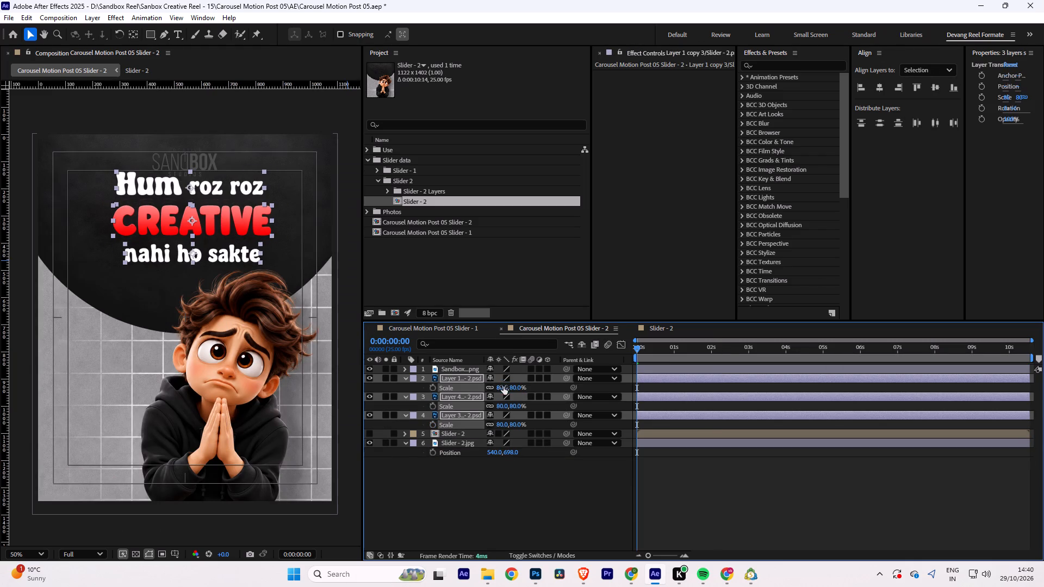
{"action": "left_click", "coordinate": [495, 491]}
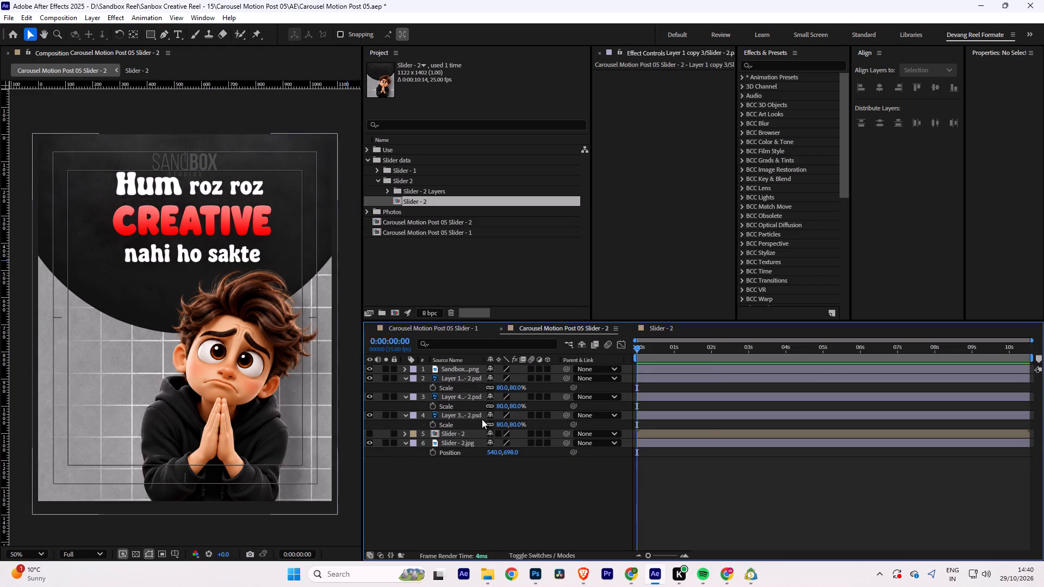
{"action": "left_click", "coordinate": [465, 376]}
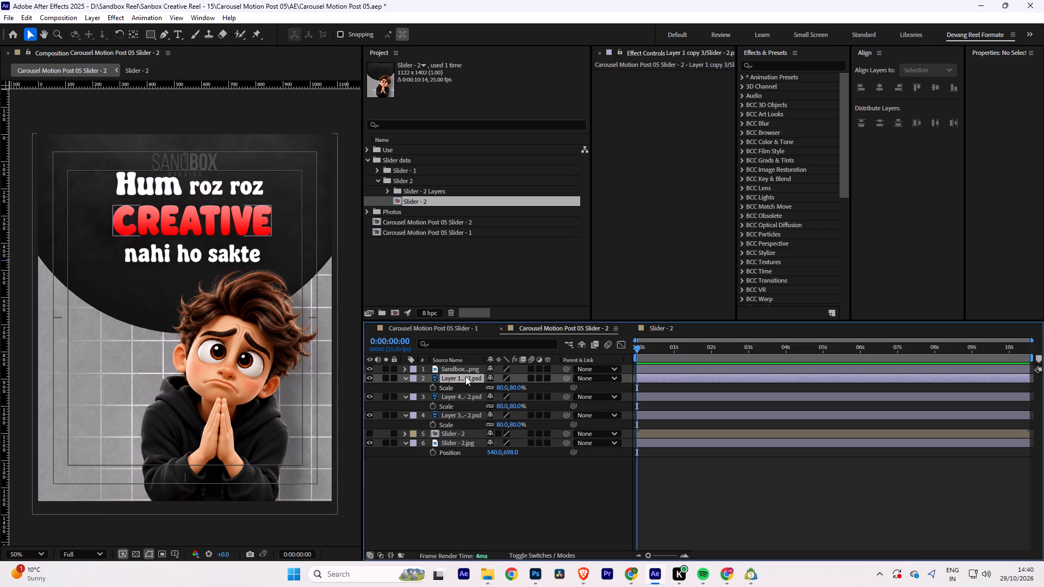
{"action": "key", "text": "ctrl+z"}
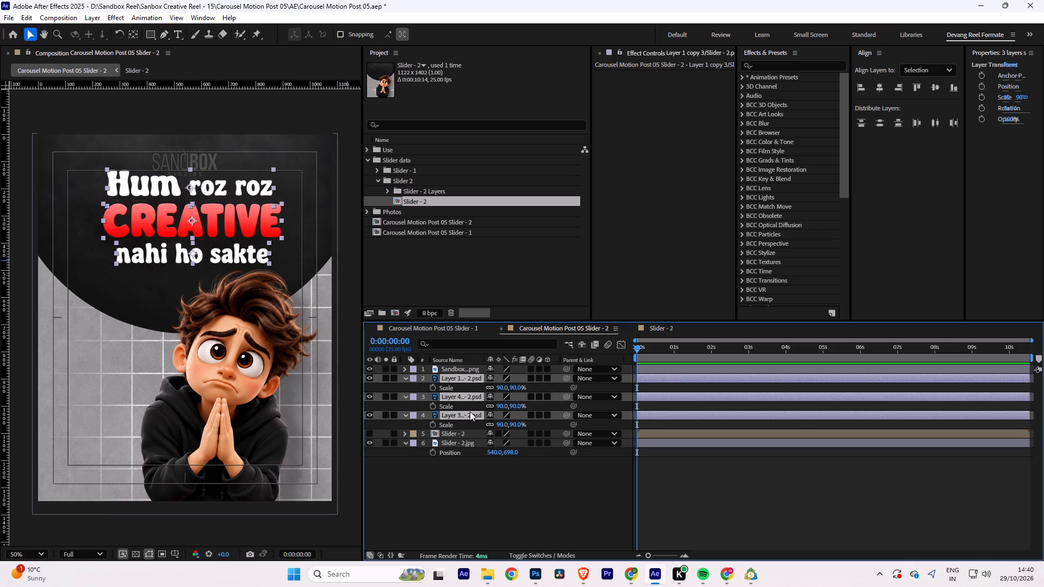
Add a null object above the headline text layers in Carousel Motion Post 05 Slider - 2.
{"action": "right_click", "coordinate": [477, 489]}
{"action": "left_click", "coordinate": [537, 352]}
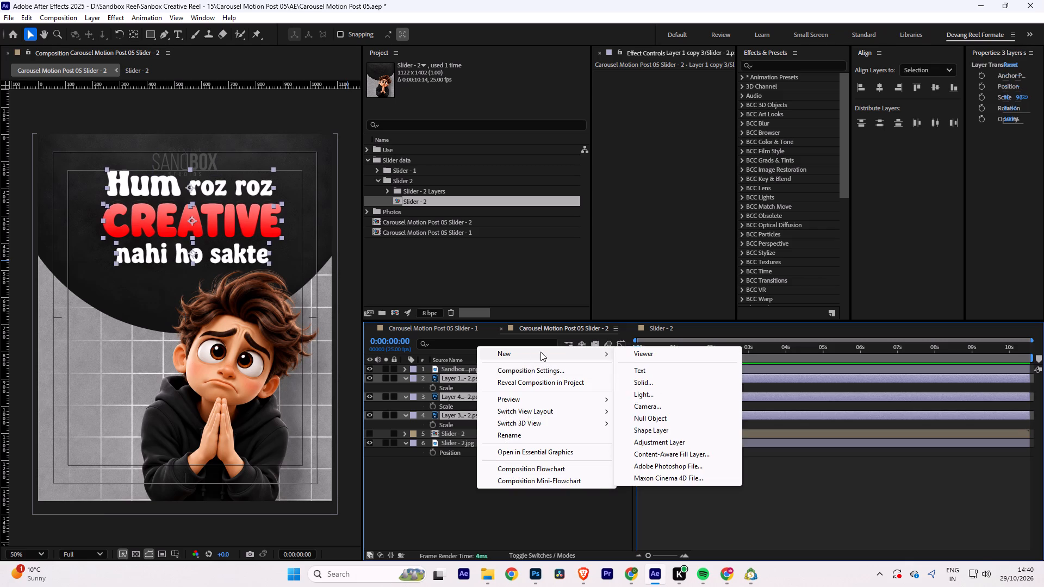
{"action": "left_click", "coordinate": [638, 417]}
Parent the three headline text layers to the Null 1 layer.
{"action": "left_click", "coordinate": [473, 386]}
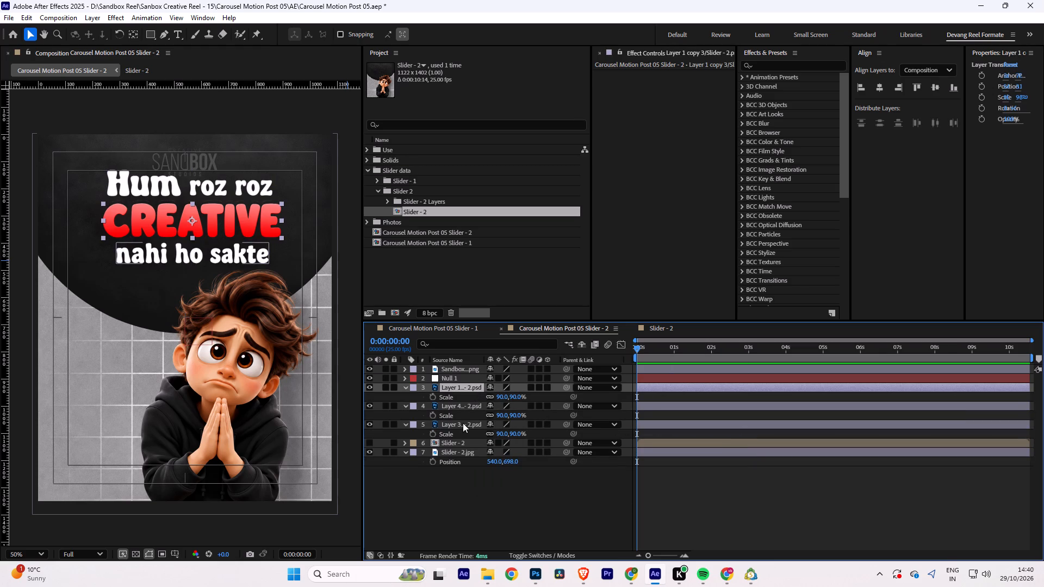
{"action": "left_click", "coordinate": [462, 424], "text": "shift"}
{"action": "left_click_drag", "start_coordinate": [565, 405], "coordinate": [455, 378]}
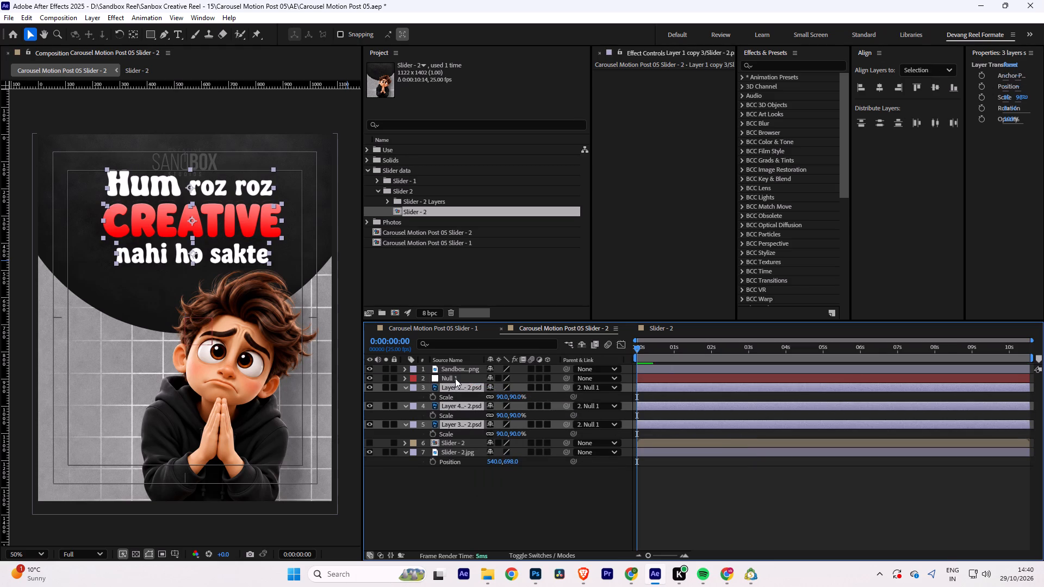
Set the Null 1 layer's scale to 80% to shrink the whole headline.
{"action": "left_click", "coordinate": [455, 378]}
{"action": "key", "text": "p"}
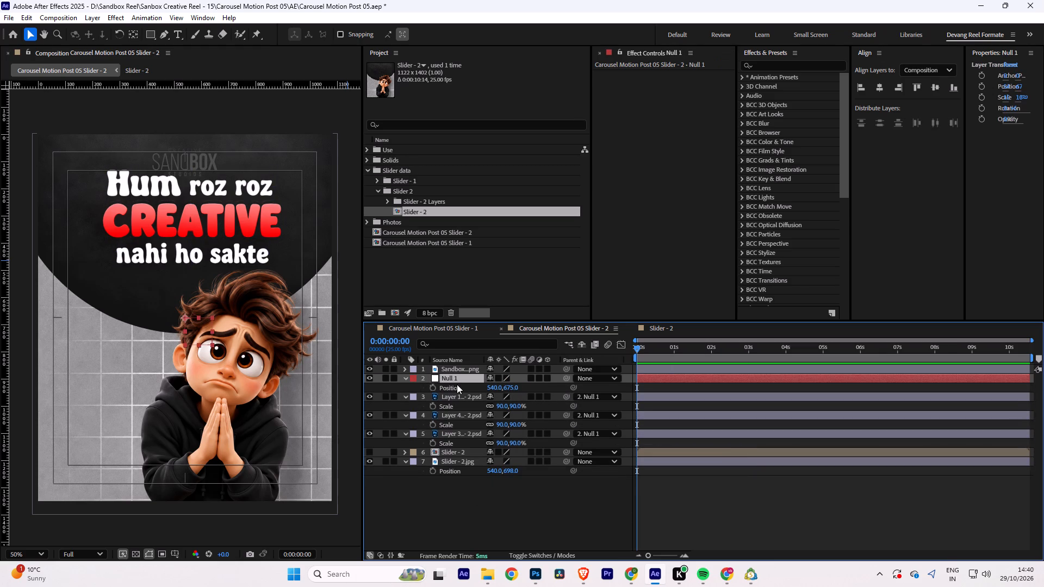
{"action": "key", "text": "d"}
{"action": "left_click", "coordinate": [494, 389]}
{"action": "left_click", "coordinate": [461, 381]}
{"action": "key", "text": "d"}
{"action": "key", "text": "s"}
{"action": "left_click", "coordinate": [497, 387]}
{"action": "type", "text": "80"}
{"action": "key", "text": "Return"}
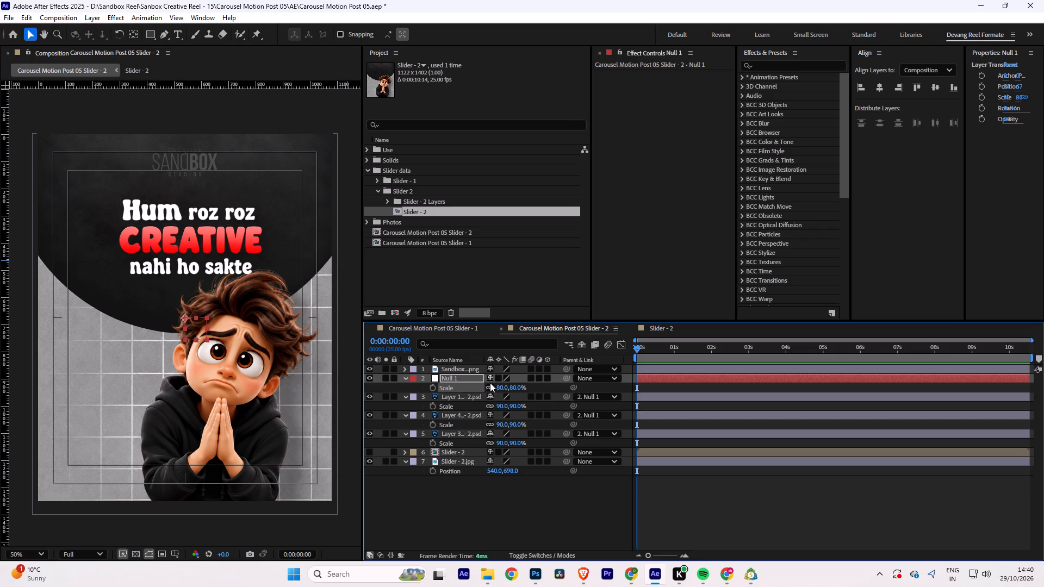
Move the headline up by setting the Null 1 layer's position to 540, 615.
{"action": "key", "text": "p"}
{"action": "left_click_drag", "start_coordinate": [511, 388], "coordinate": [467, 395]}
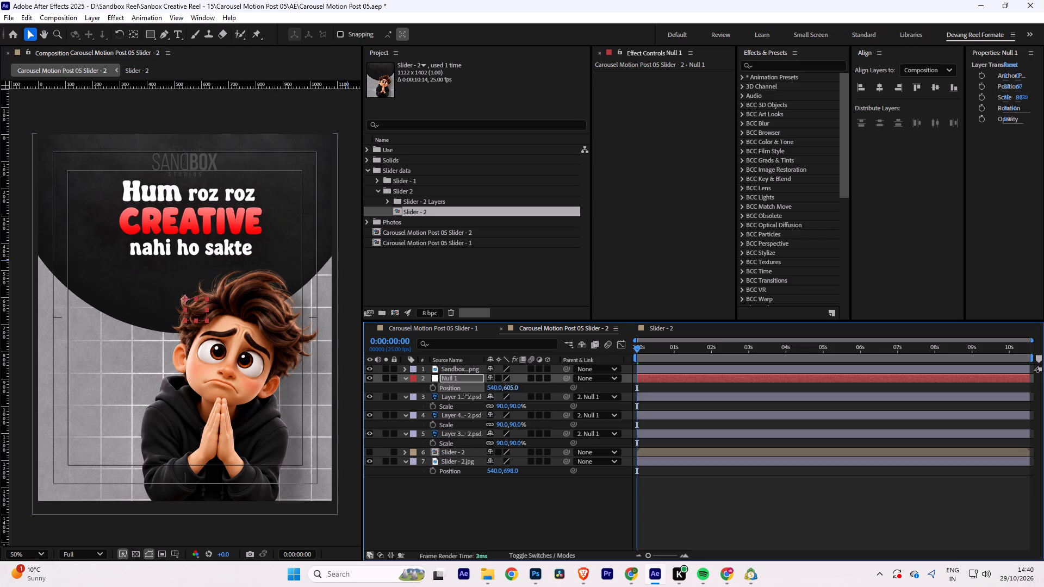
{"action": "left_click_drag", "start_coordinate": [467, 395], "coordinate": [474, 392]}
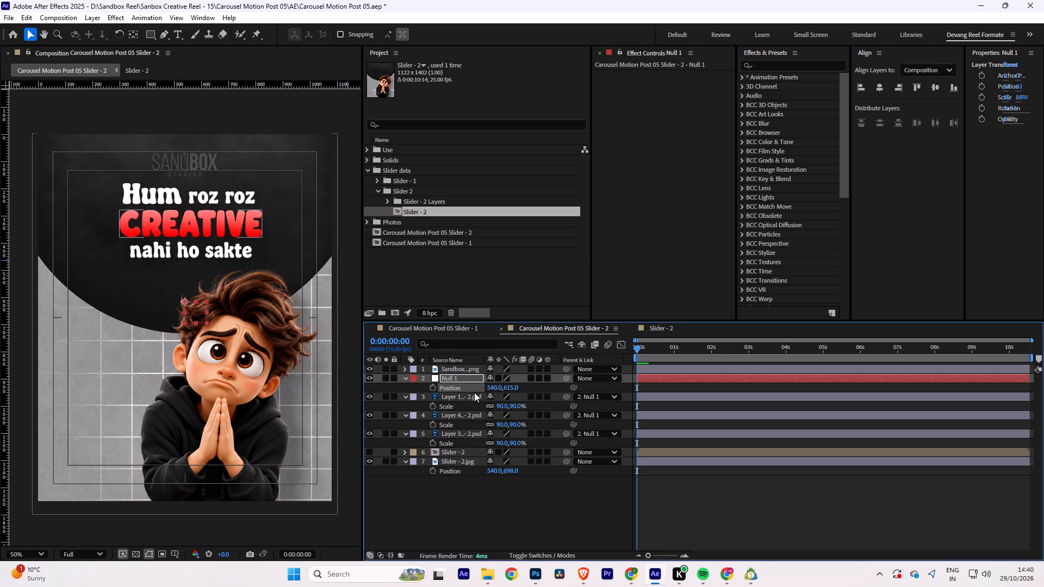
{"action": "left_click", "coordinate": [511, 522]}
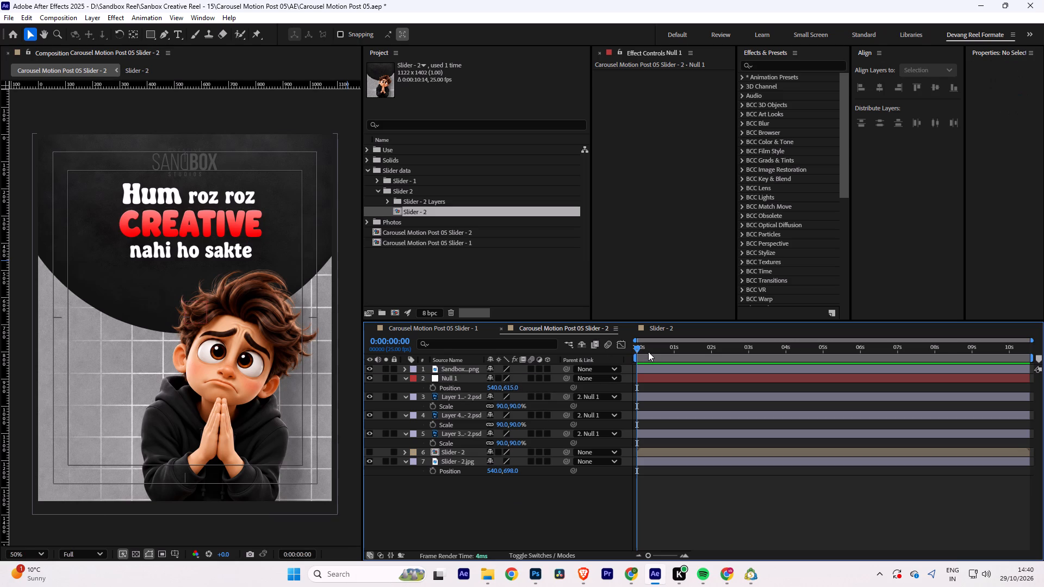
{"action": "left_click_drag", "start_coordinate": [639, 347], "coordinate": [618, 353]}
Collapse the expanded transform properties of all layers in the Slider - 2 composition.
{"action": "key", "text": "ctrl+a"}
{"action": "key", "text": "u"}
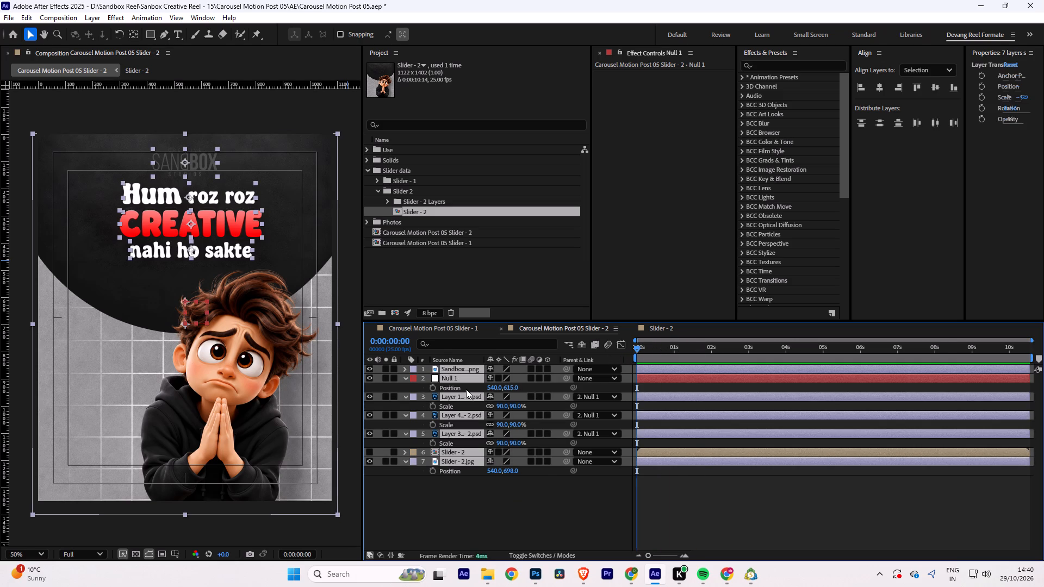
{"action": "left_click", "coordinate": [468, 469]}
Reorder the headline layers so that "Hum roz roz" sits directly below Null 1, above "CREATIVE" and "nahi ho sakte".
{"action": "left_click", "coordinate": [654, 386]}
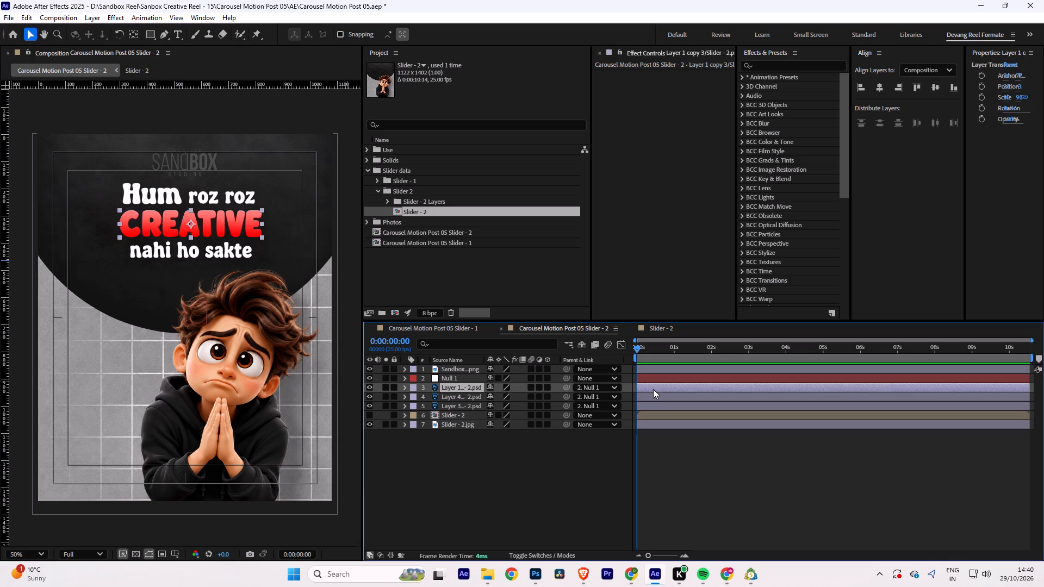
{"action": "left_click", "coordinate": [648, 396]}
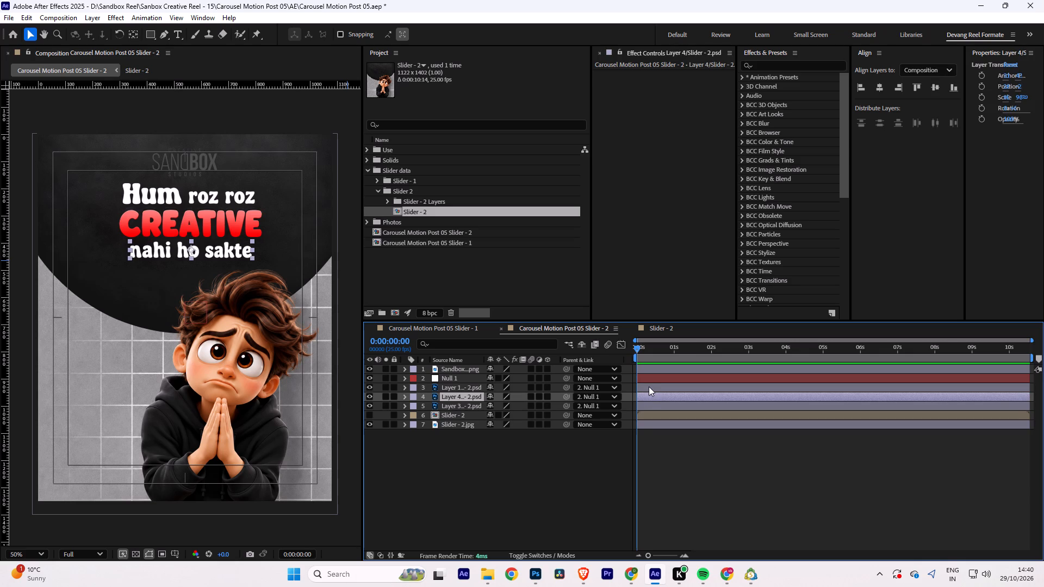
{"action": "left_click", "coordinate": [645, 404]}
{"action": "left_click", "coordinate": [645, 404]}
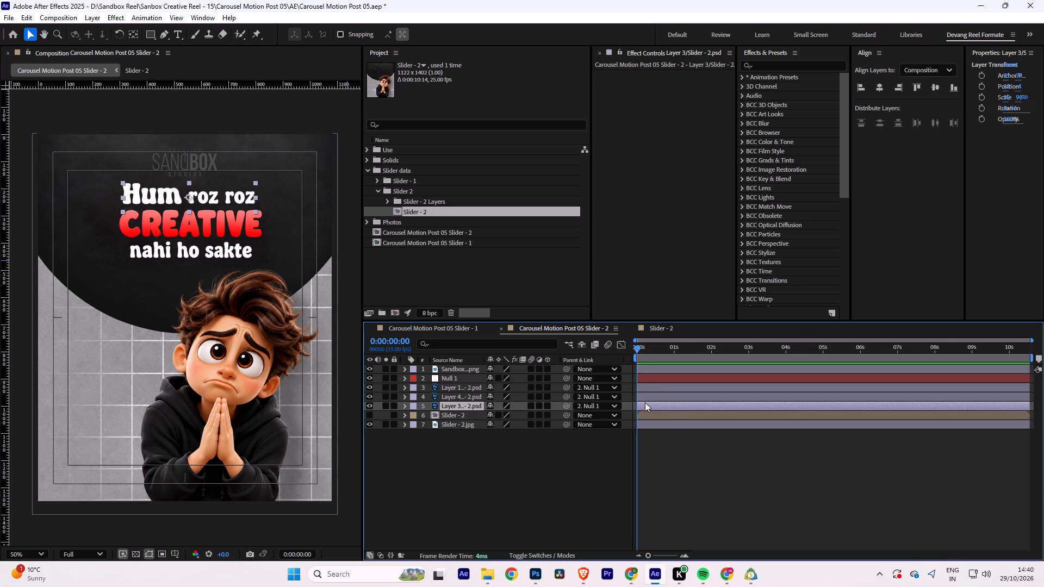
{"action": "left_click_drag", "start_coordinate": [465, 405], "coordinate": [466, 386]}
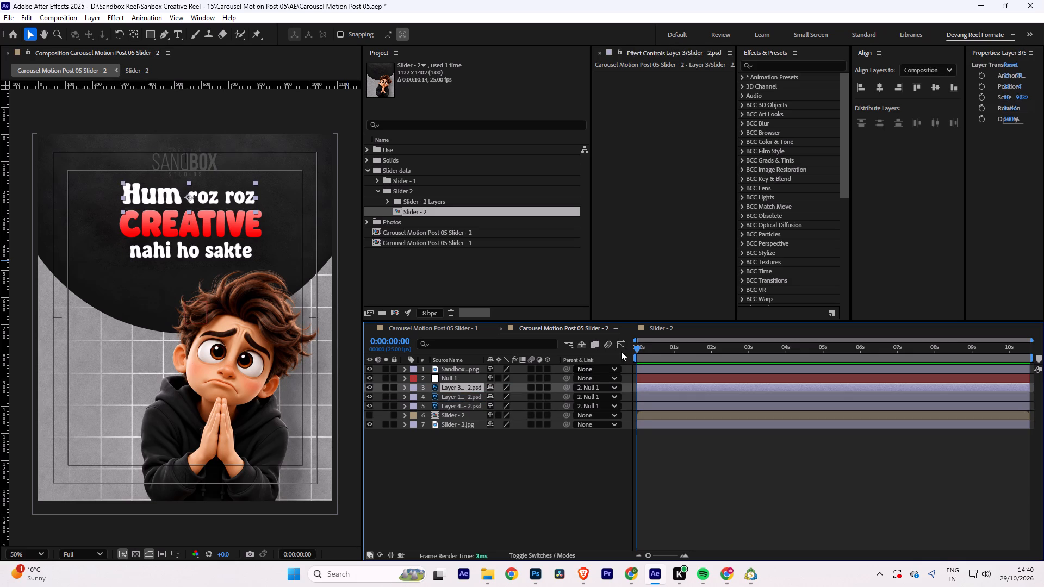
{"action": "left_click", "coordinate": [458, 396]}
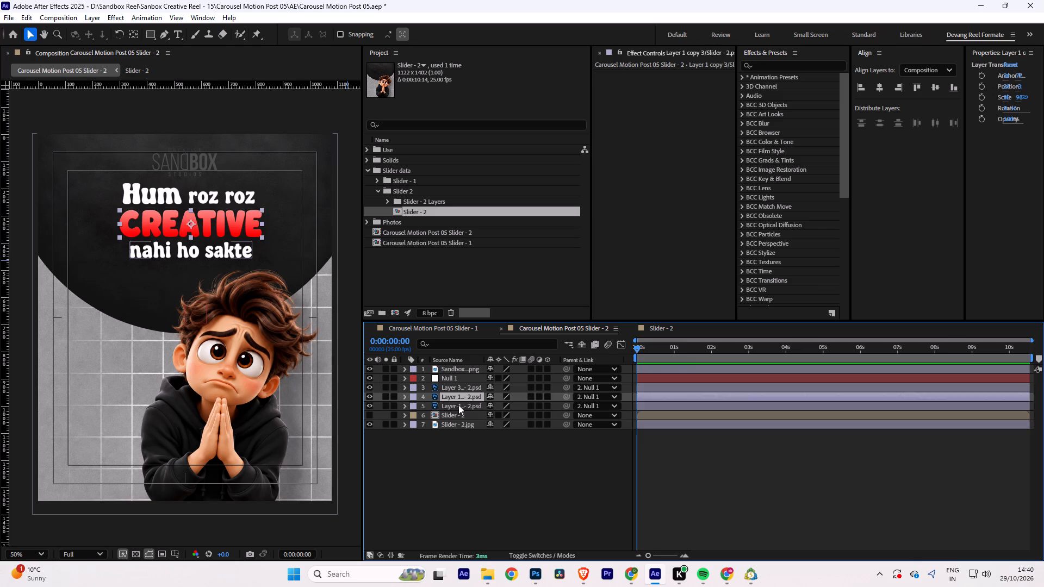
{"action": "left_click", "coordinate": [458, 405]}
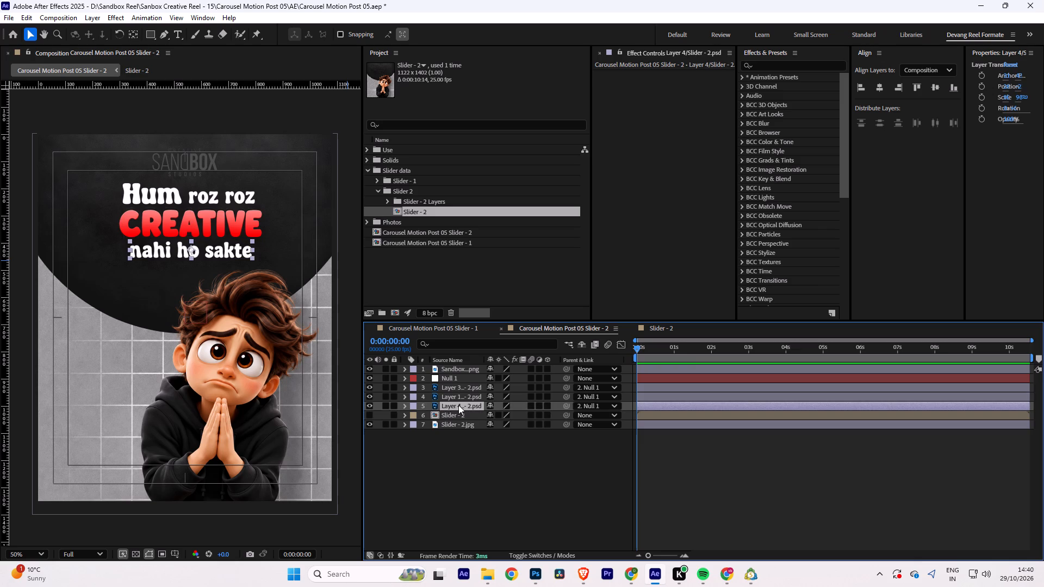
Shift the "CREATIVE" and "nahi ho sakte" layers together in time so both start at frame 15.
{"action": "left_click_drag", "start_coordinate": [638, 345], "coordinate": [636, 355]}
{"action": "scroll", "coordinate": [649, 374], "scroll_direction": "up", "scroll_amount": 2, "text": "alt"}
{"action": "key", "text": "space"}
{"action": "left_click_drag", "start_coordinate": [682, 490], "coordinate": [902, 521]}
{"action": "scroll", "coordinate": [658, 457], "scroll_direction": "up", "scroll_amount": 3, "text": "alt"}
{"action": "key", "text": "space"}
{"action": "left_click_drag", "start_coordinate": [704, 466], "coordinate": [826, 481]}
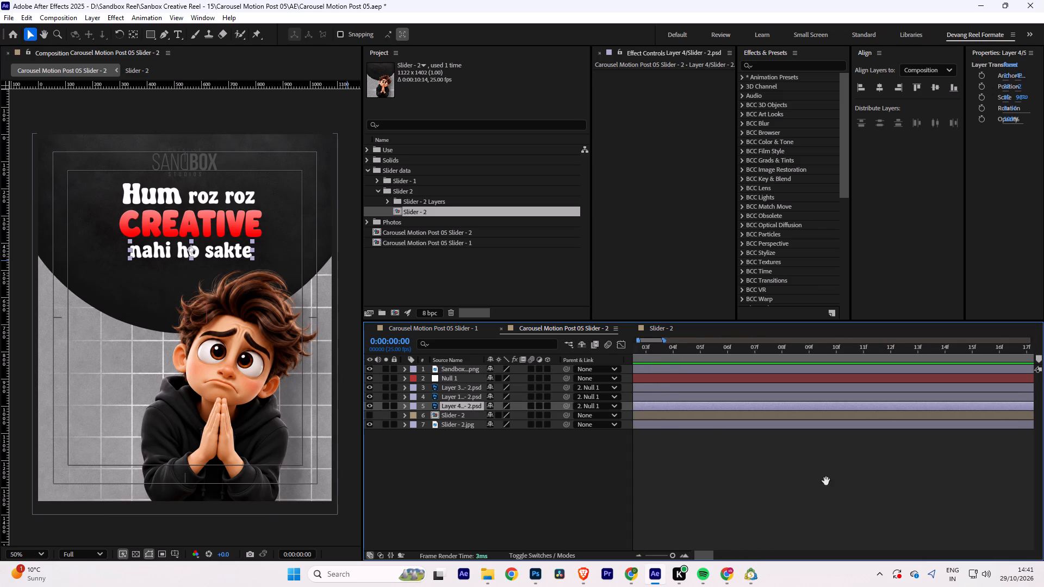
{"action": "left_click_drag", "start_coordinate": [826, 481], "coordinate": [903, 492]}
{"action": "left_click", "coordinate": [657, 396], "text": "shift"}
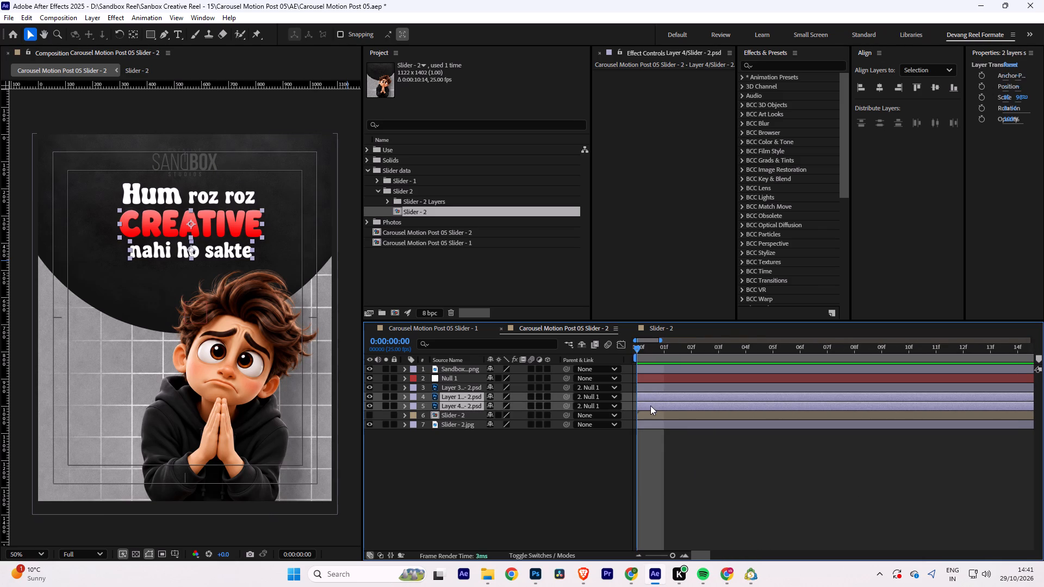
{"action": "scroll", "coordinate": [650, 405], "scroll_direction": "up", "scroll_amount": 2, "text": "alt"}
{"action": "scroll", "coordinate": [687, 425], "scroll_direction": "down", "scroll_amount": 1, "text": "alt"}
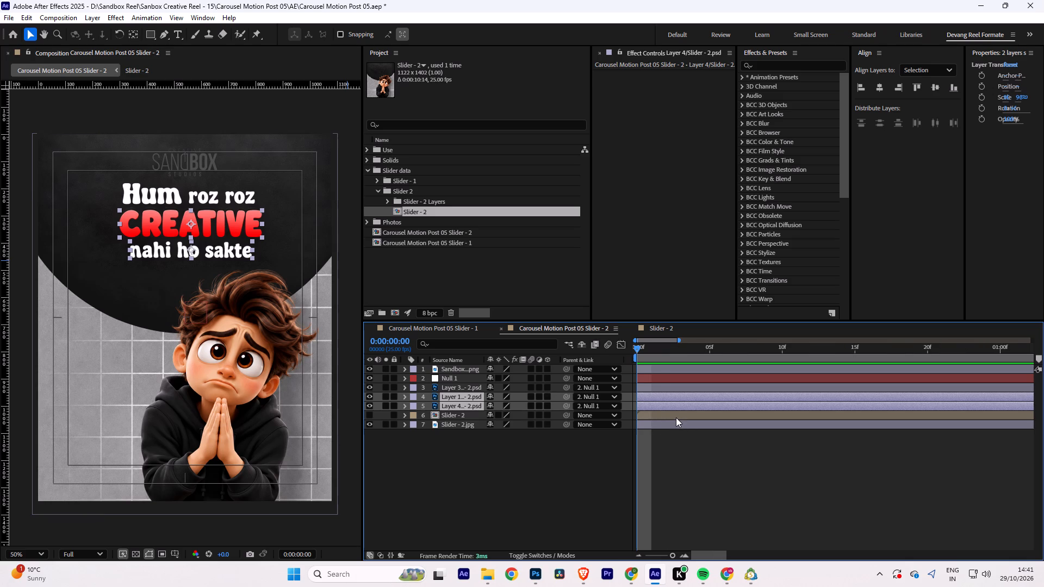
{"action": "left_click_drag", "start_coordinate": [670, 397], "coordinate": [903, 398]}
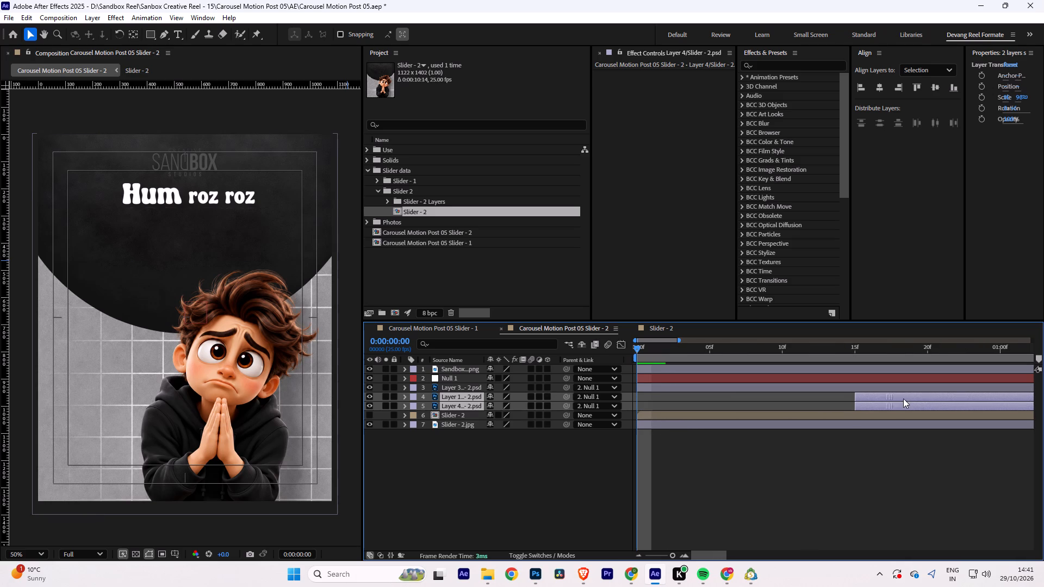
{"action": "left_click_drag", "start_coordinate": [903, 398], "coordinate": [887, 398]}
Shift the "nahi ho sakte" layer further in time so it starts at about 0:00:01:05.
{"action": "scroll", "coordinate": [790, 469], "scroll_direction": "down", "scroll_amount": 3, "text": "alt"}
{"action": "left_click", "coordinate": [722, 453]}
{"action": "scroll", "coordinate": [706, 395], "scroll_direction": "up", "scroll_amount": 1, "text": "alt"}
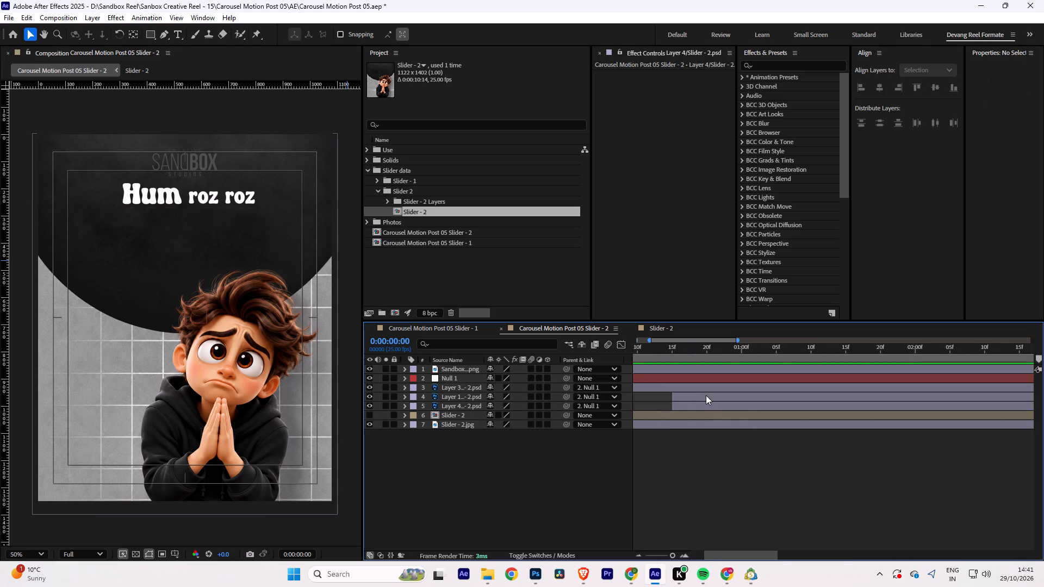
{"action": "left_click_drag", "start_coordinate": [685, 406], "coordinate": [770, 401]}
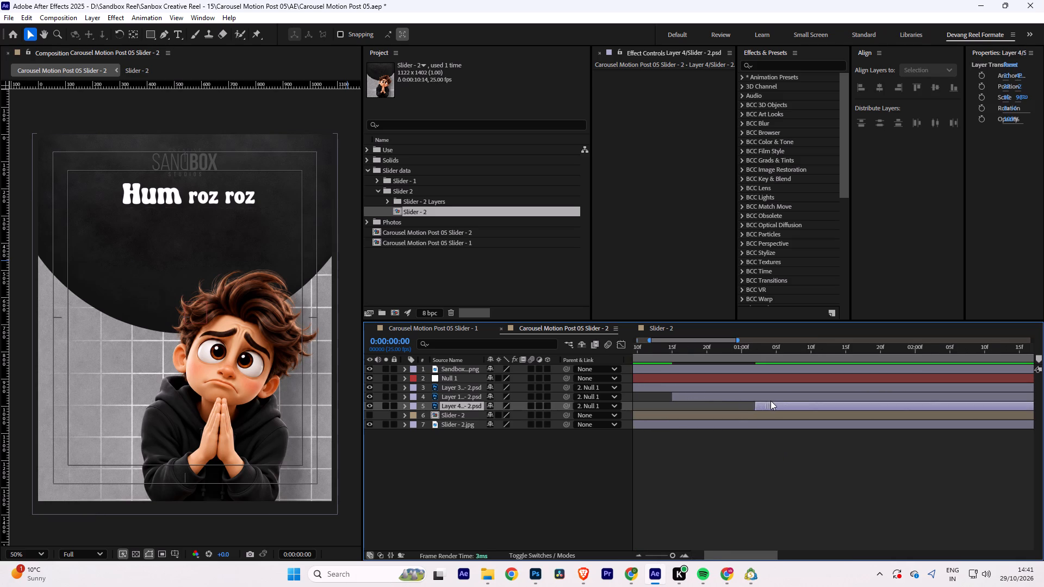
{"action": "left_click_drag", "start_coordinate": [770, 401], "coordinate": [730, 384]}
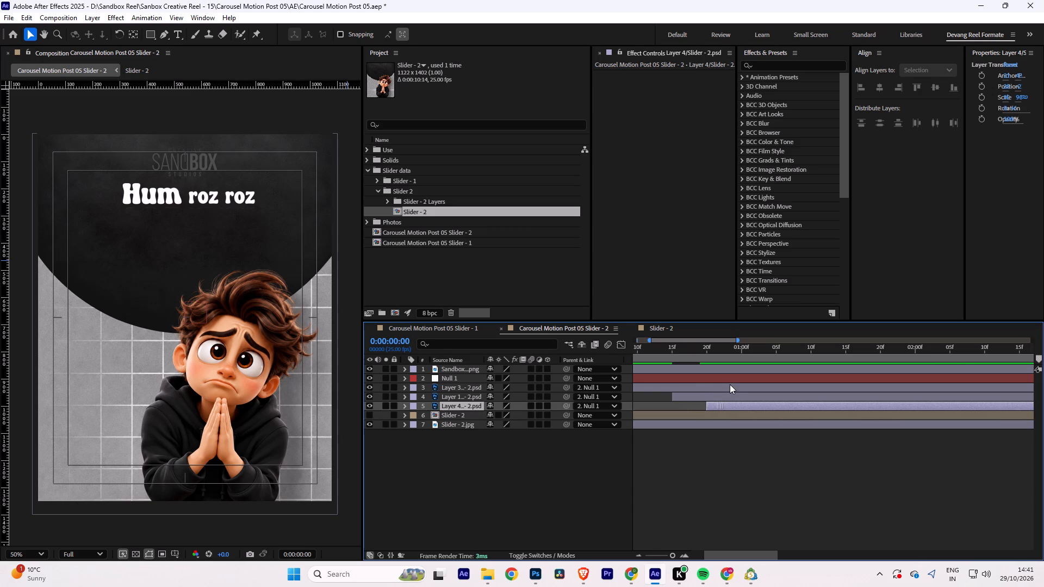
{"action": "left_click_drag", "start_coordinate": [730, 384], "coordinate": [788, 388]}
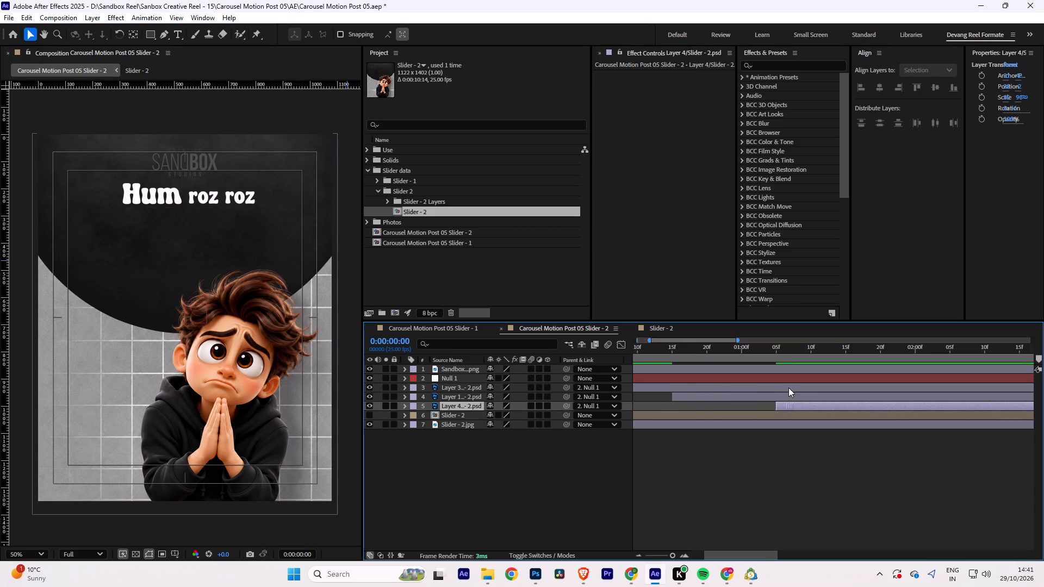
{"action": "left_click_drag", "start_coordinate": [788, 388], "coordinate": [791, 388]}
{"action": "scroll", "coordinate": [790, 445], "scroll_direction": "down", "scroll_amount": 3, "text": "alt"}
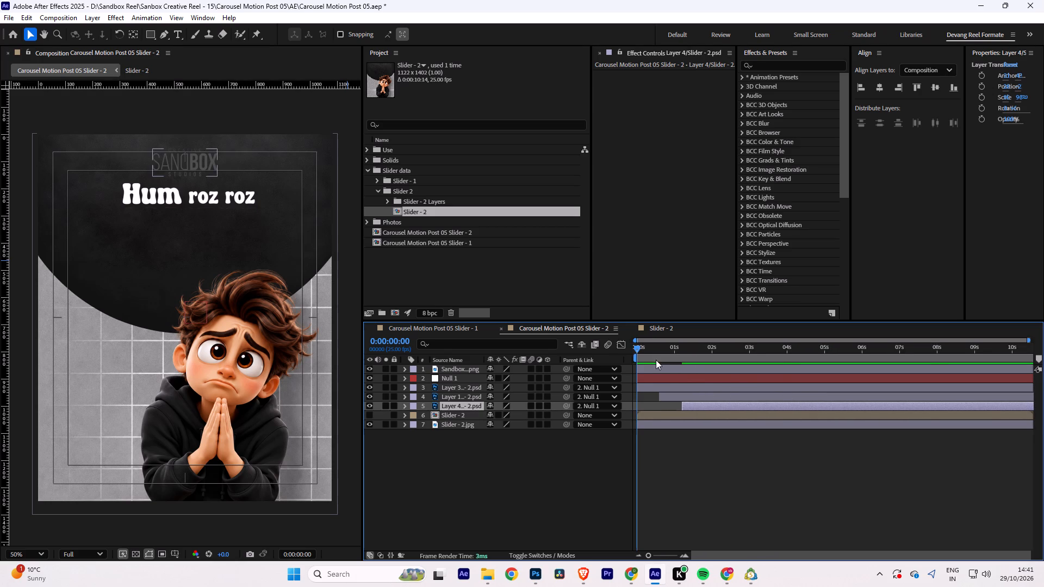
Add a Position keyframe to the "Hum roz roz" layer at 0:00:00:15 and return the playhead to the start.
{"action": "left_click", "coordinate": [644, 386]}
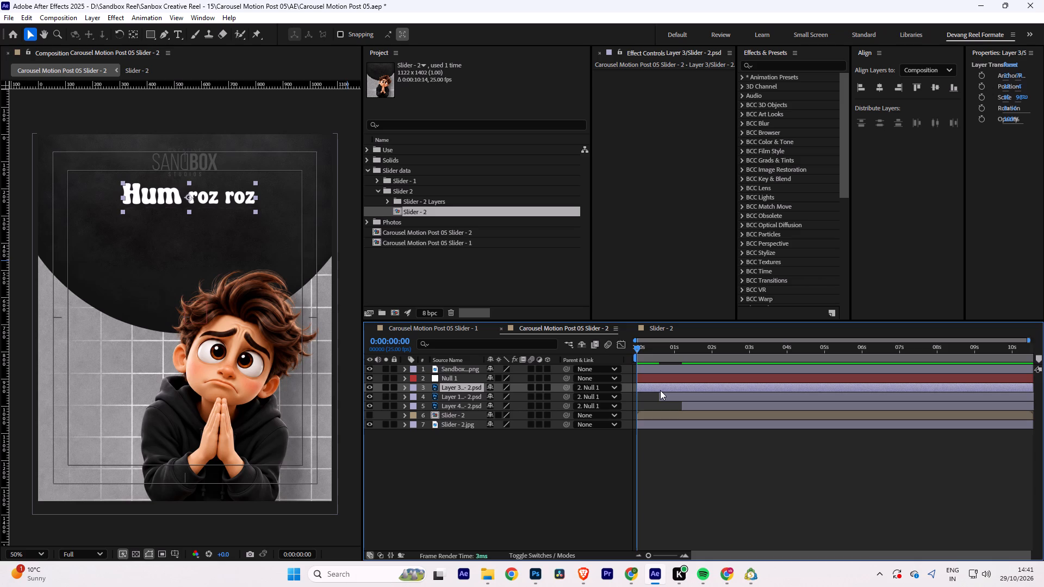
{"action": "key", "text": "s"}
{"action": "key", "text": "p"}
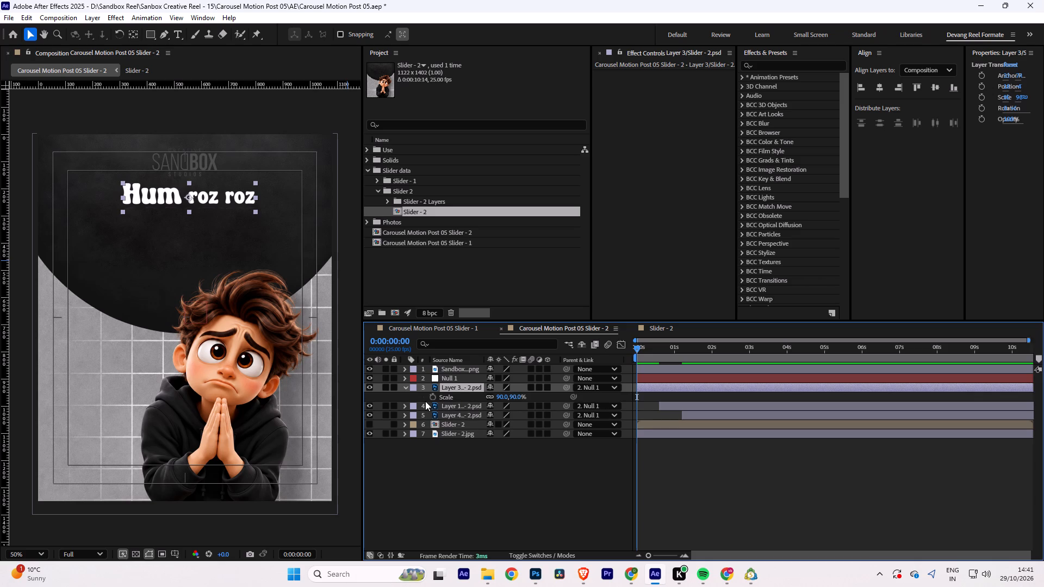
{"action": "left_click", "coordinate": [436, 398]}
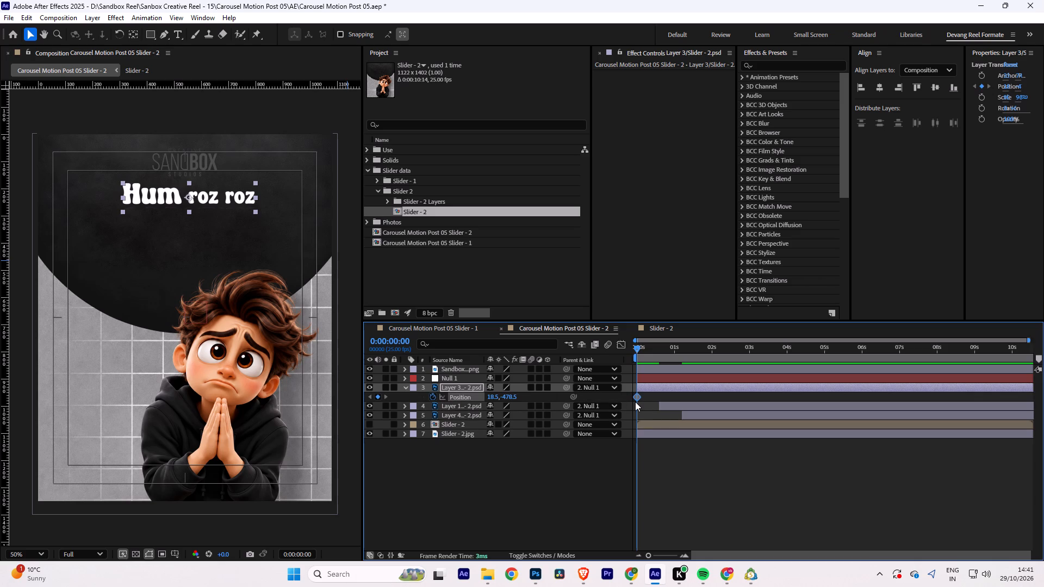
{"action": "key", "text": "ctrl+z"}
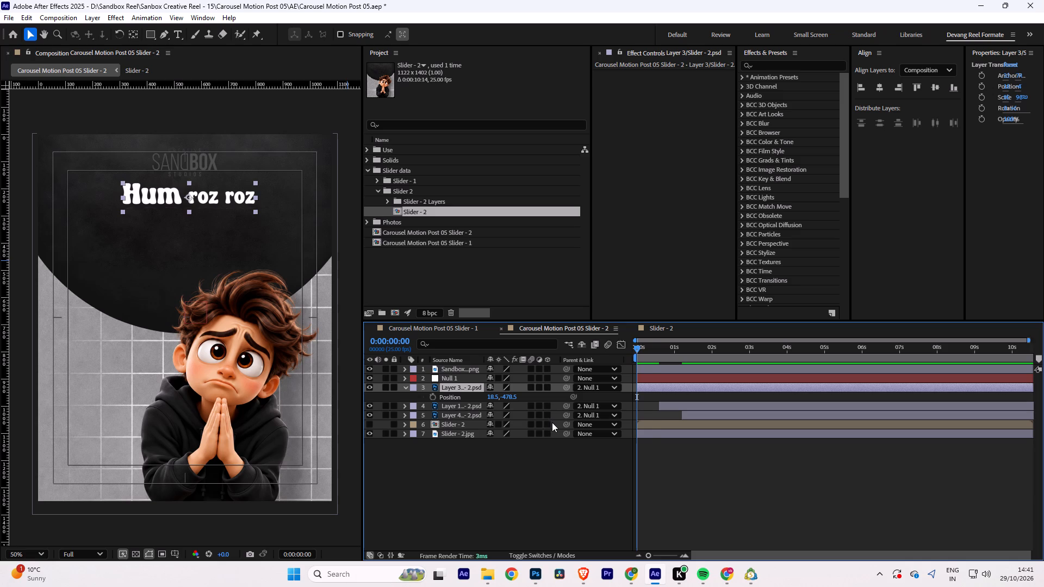
{"action": "key", "text": "shift+Page_Down"}
{"action": "scroll", "coordinate": [637, 384], "scroll_direction": "up", "scroll_amount": 3, "text": "alt"}
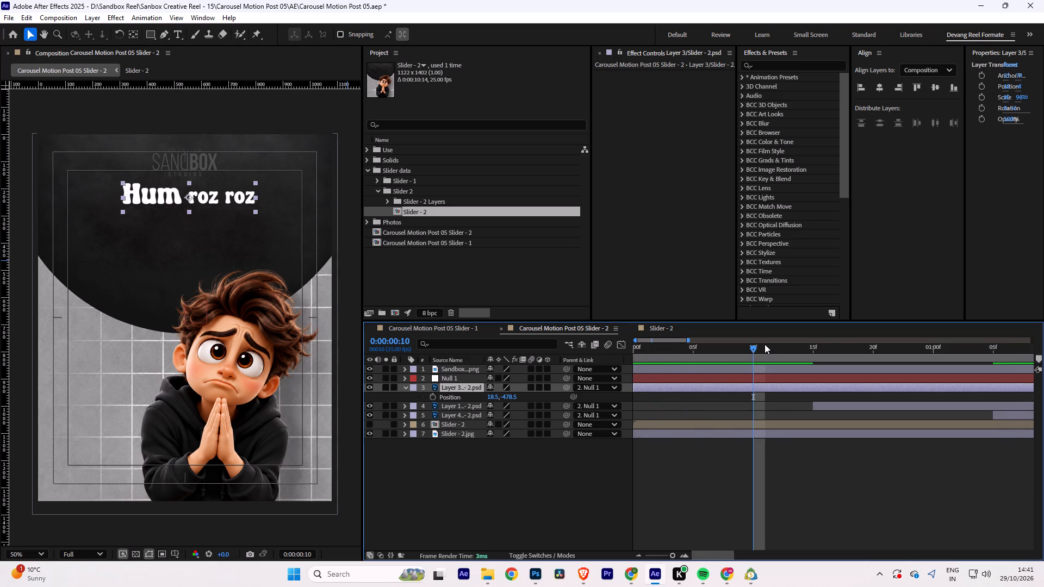
{"action": "left_click_drag", "start_coordinate": [753, 346], "coordinate": [811, 348]}
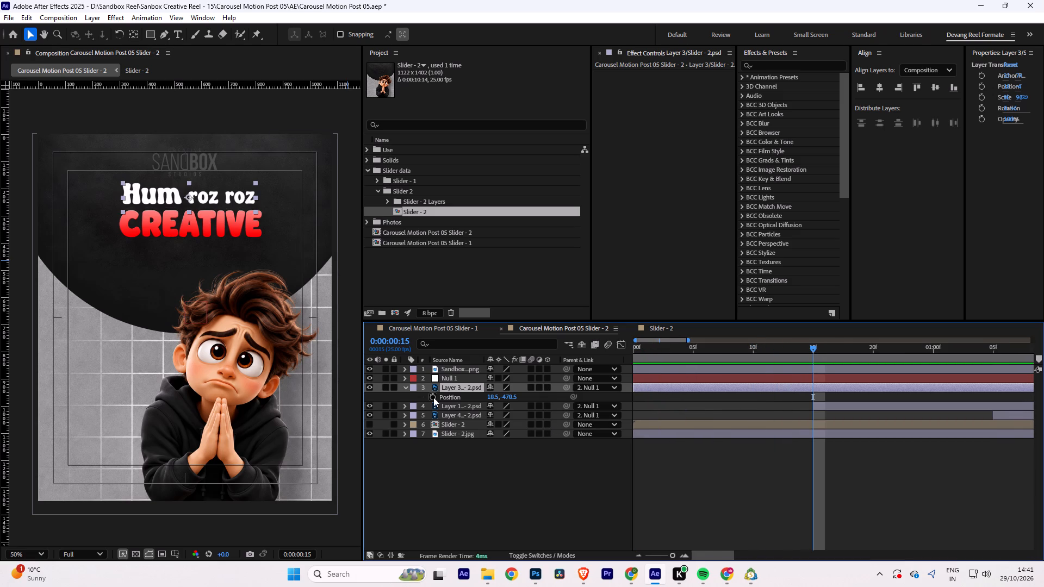
{"action": "left_click", "coordinate": [433, 397]}
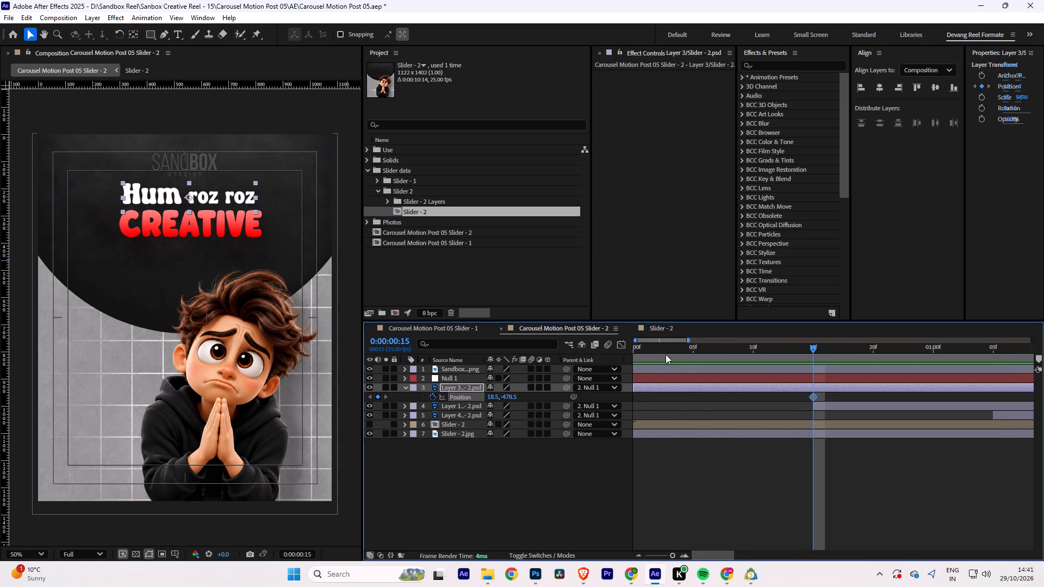
{"action": "key", "text": "Home"}
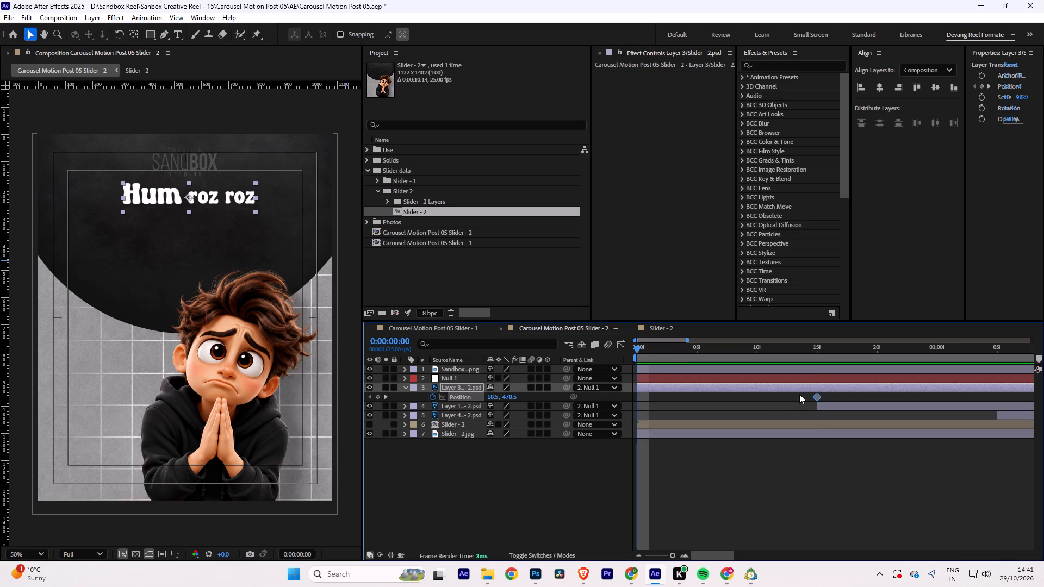
Add a 100% Opacity keyframe to the "Hum roz roz" layer at 0:00:00:15, alongside its Position keyframe.
{"action": "left_click", "coordinate": [387, 396]}
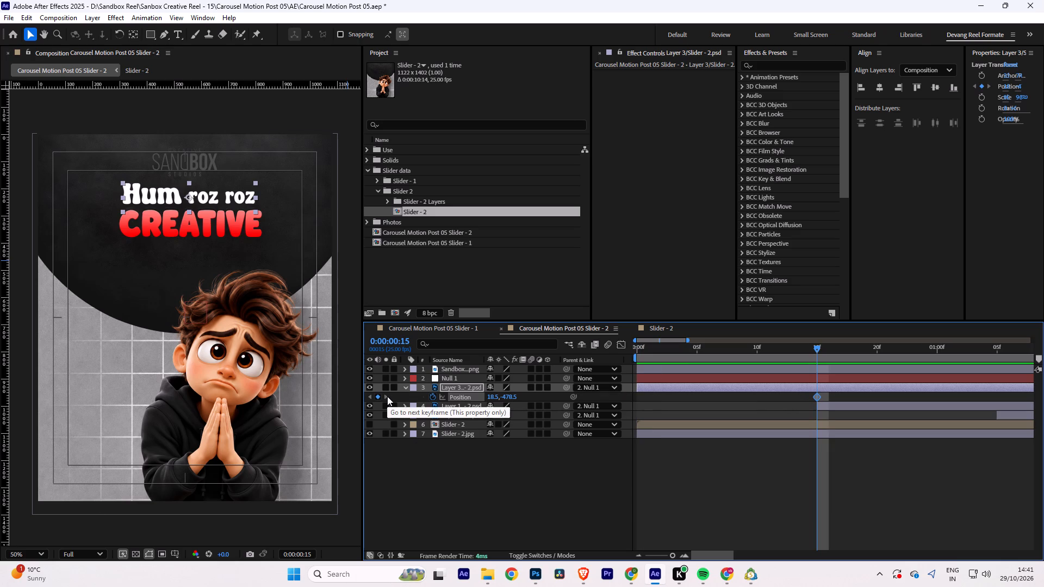
{"action": "key", "text": "t"}
{"action": "left_click", "coordinate": [431, 396]}
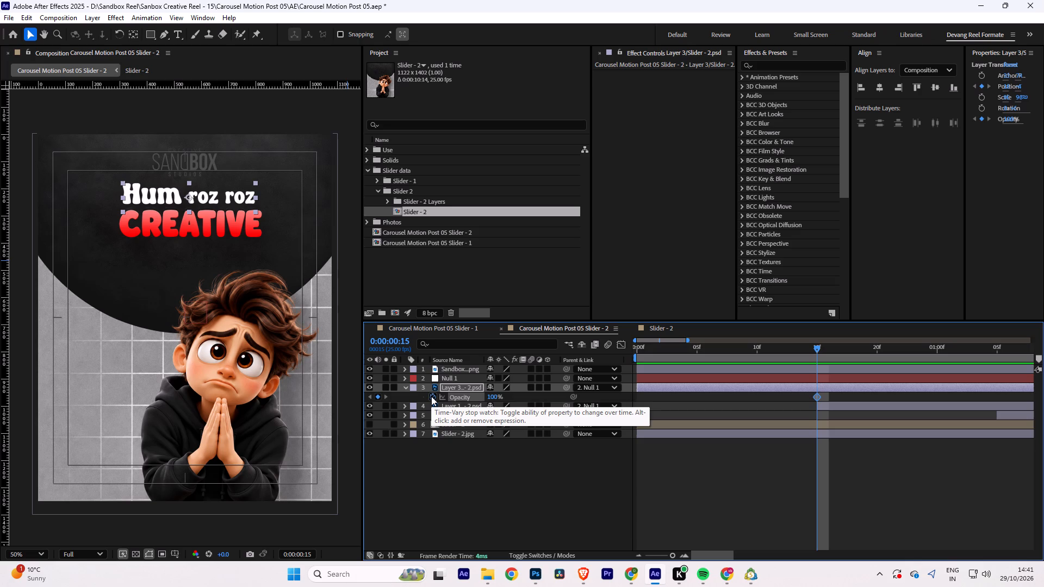
{"action": "key", "text": "u"}
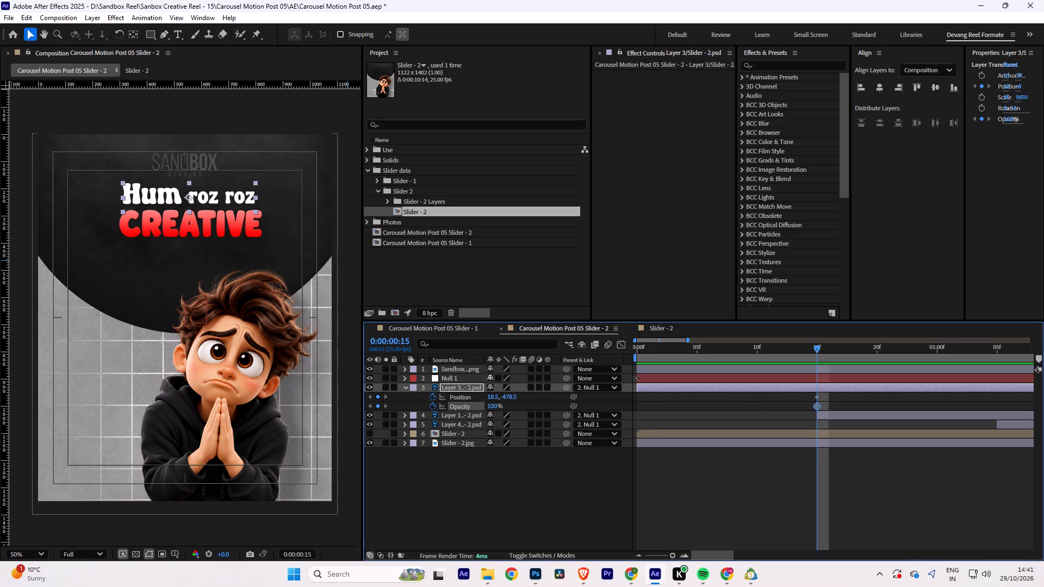
At 0:00:00:00, set the "Hum roz roz" layer's Y position to -563.5 and its opacity to 0%.
{"action": "key", "text": "Home"}
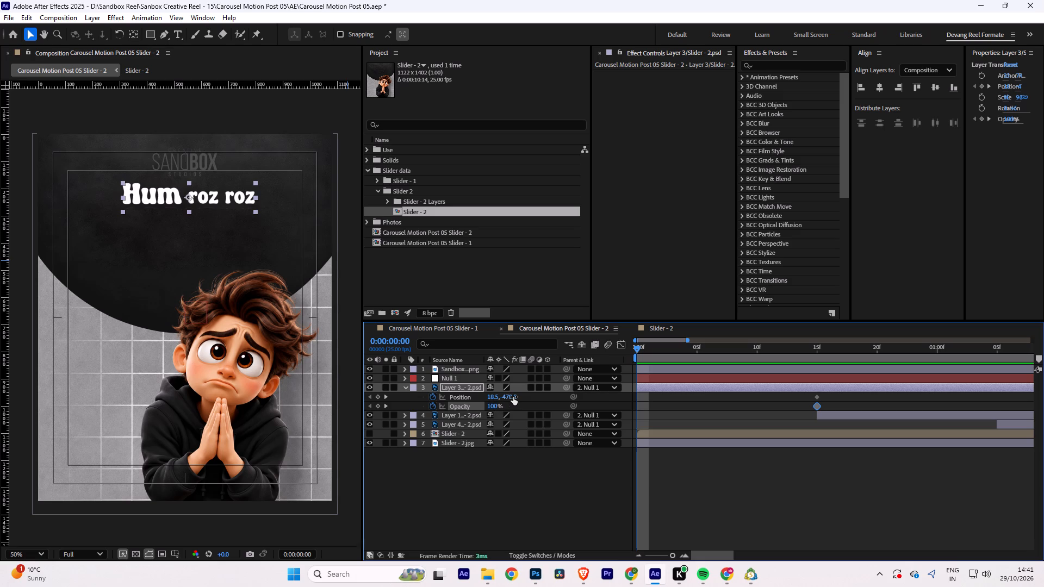
{"action": "left_click_drag", "start_coordinate": [513, 396], "coordinate": [462, 401]}
{"action": "left_click", "coordinate": [492, 407]}
{"action": "key", "text": "0"}
{"action": "key", "text": "Return"}
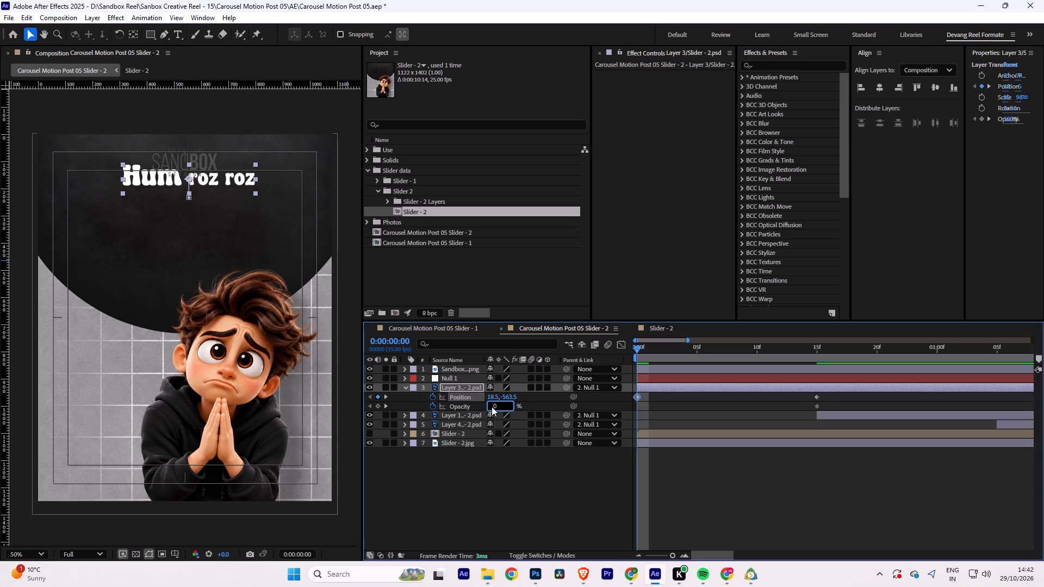
Apply Easy Ease to all "Hum roz roz" keyframes and lengthen the ease into frame 15 so the speed curve peaks early.
{"action": "left_click_drag", "start_coordinate": [838, 395], "coordinate": [733, 405]}
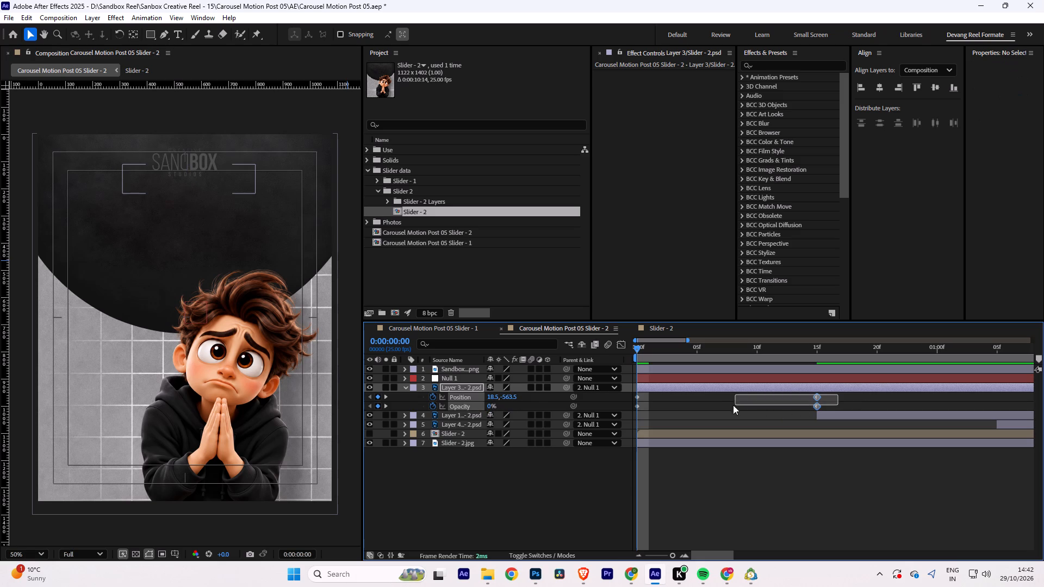
{"action": "left_click_drag", "start_coordinate": [733, 405], "coordinate": [705, 406]}
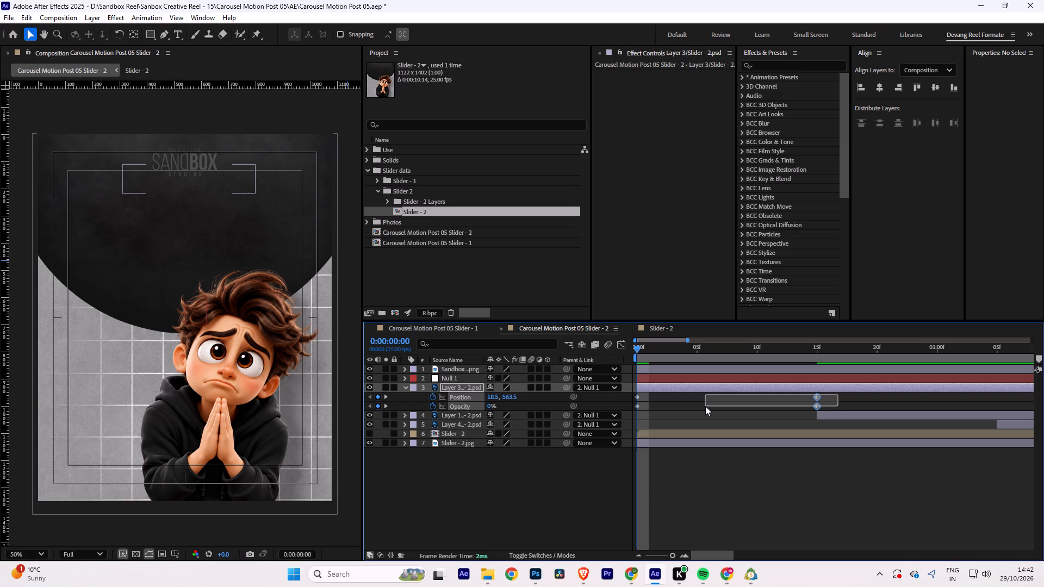
{"action": "left_click_drag", "start_coordinate": [705, 406], "coordinate": [636, 410]}
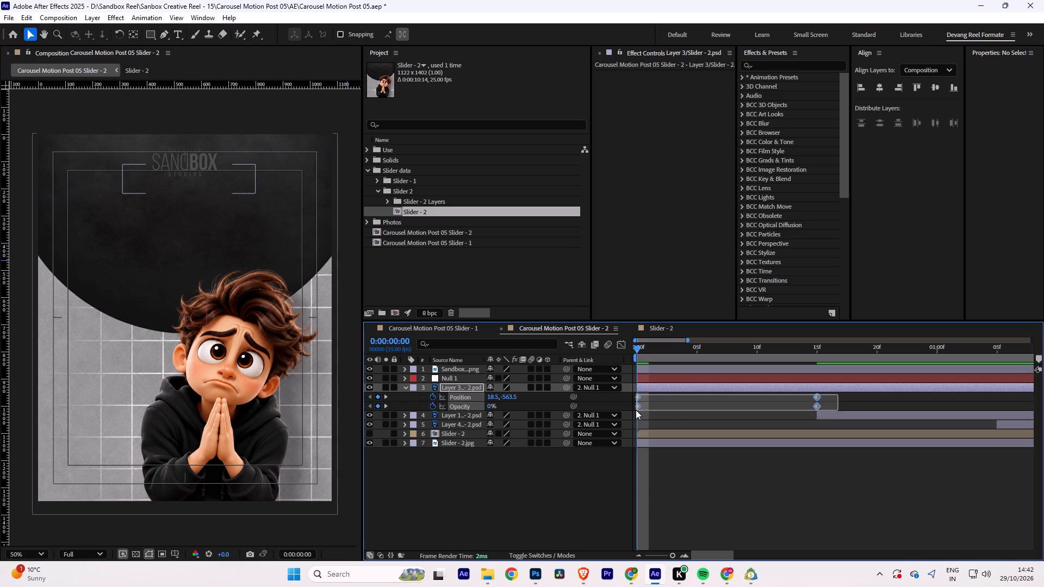
{"action": "left_click_drag", "start_coordinate": [636, 410], "coordinate": [633, 410]}
{"action": "key", "text": "F9"}
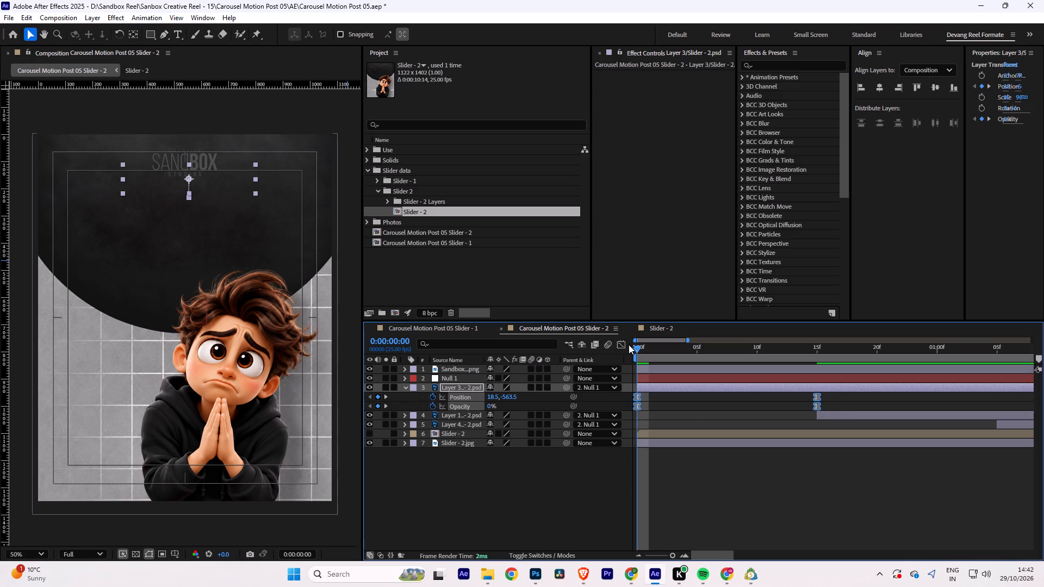
{"action": "left_click", "coordinate": [618, 344]}
{"action": "left_click_drag", "start_coordinate": [843, 501], "coordinate": [787, 531]}
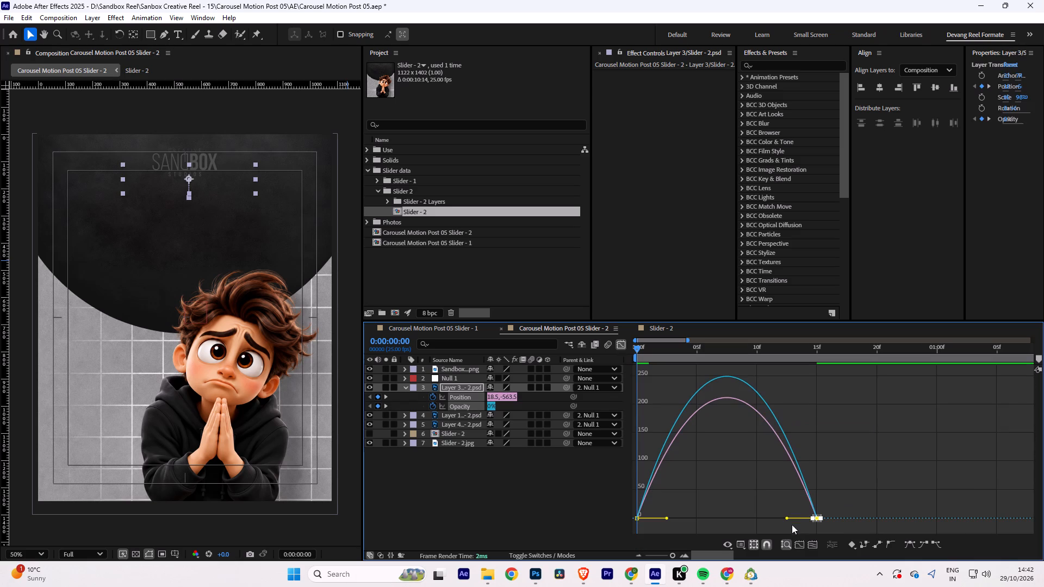
{"action": "left_click_drag", "start_coordinate": [787, 516], "coordinate": [680, 516]}
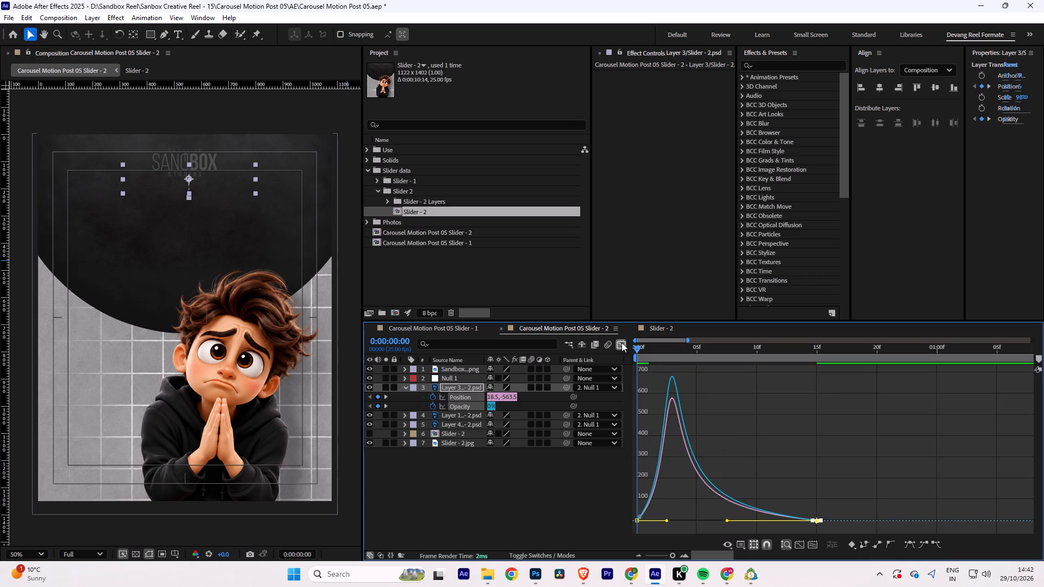
{"action": "left_click", "coordinate": [622, 342]}
Enable motion blur on the "Hum roz roz" layer and preview its entrance.
{"action": "left_click", "coordinate": [536, 388]}
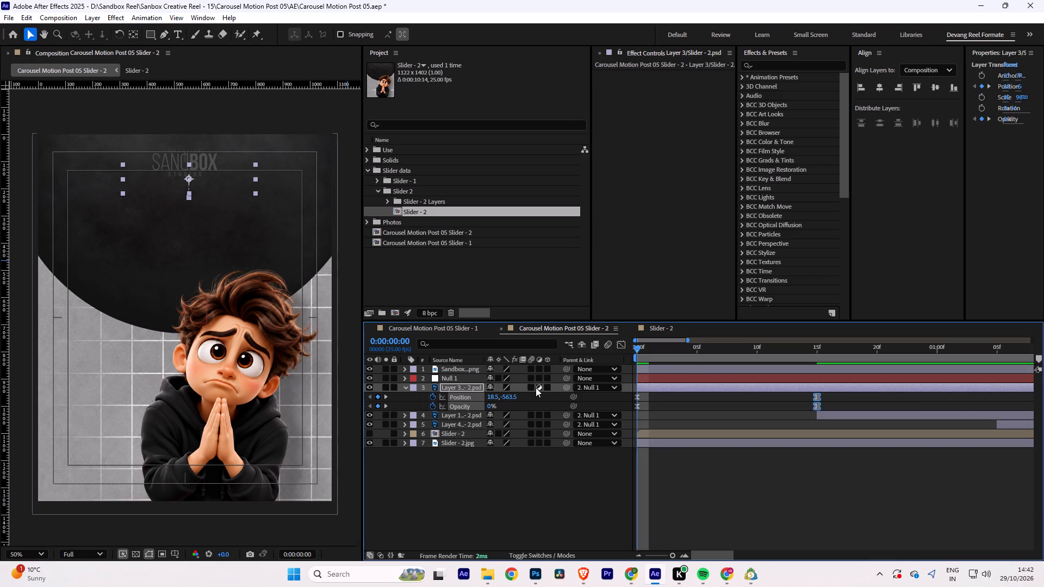
{"action": "left_click", "coordinate": [538, 386]}
{"action": "left_click", "coordinate": [531, 386]}
{"action": "left_click", "coordinate": [678, 499]}
{"action": "key", "text": "space"}
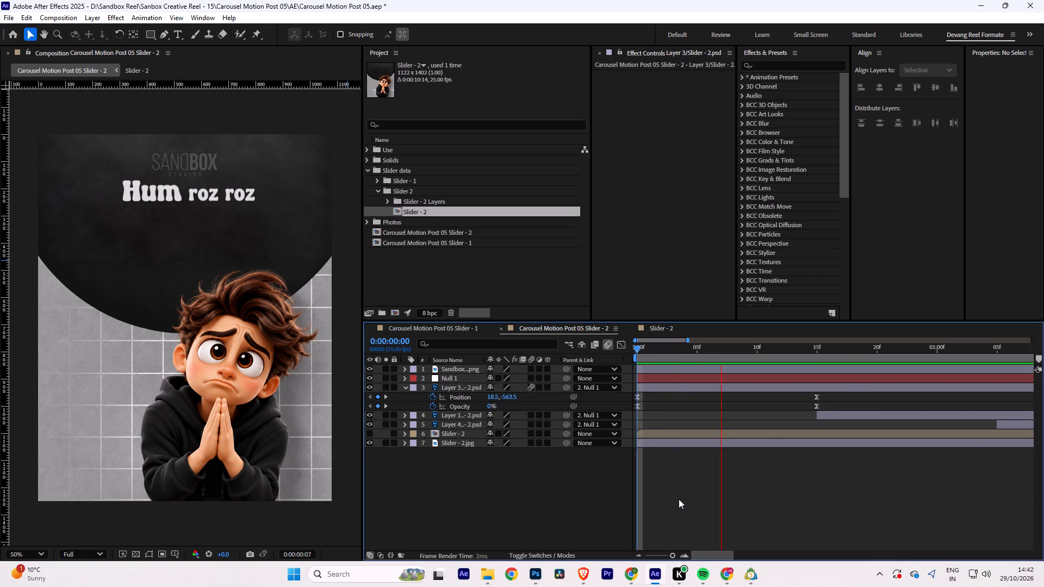
{"action": "key", "text": "space"}
Add Scale 90% and Opacity 100% keyframes to the "CREATIVE" layer at 0:00:01:05.
{"action": "left_click_drag", "start_coordinate": [861, 342], "coordinate": [825, 354]}
{"action": "left_click_drag", "start_coordinate": [850, 347], "coordinate": [979, 360]}
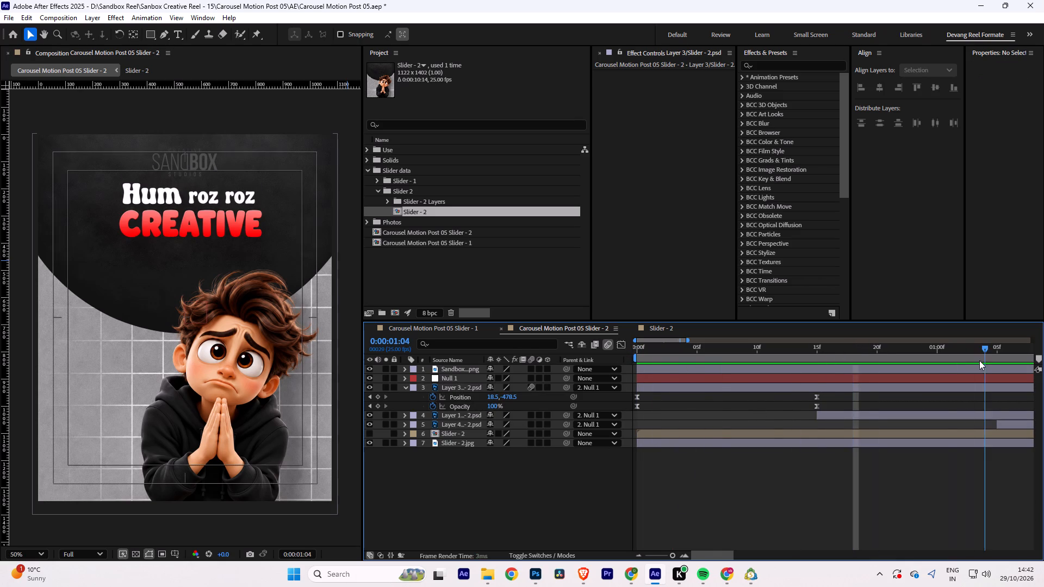
{"action": "left_click_drag", "start_coordinate": [979, 360], "coordinate": [990, 360]}
{"action": "left_click", "coordinate": [992, 420]}
{"action": "left_click", "coordinate": [993, 417]}
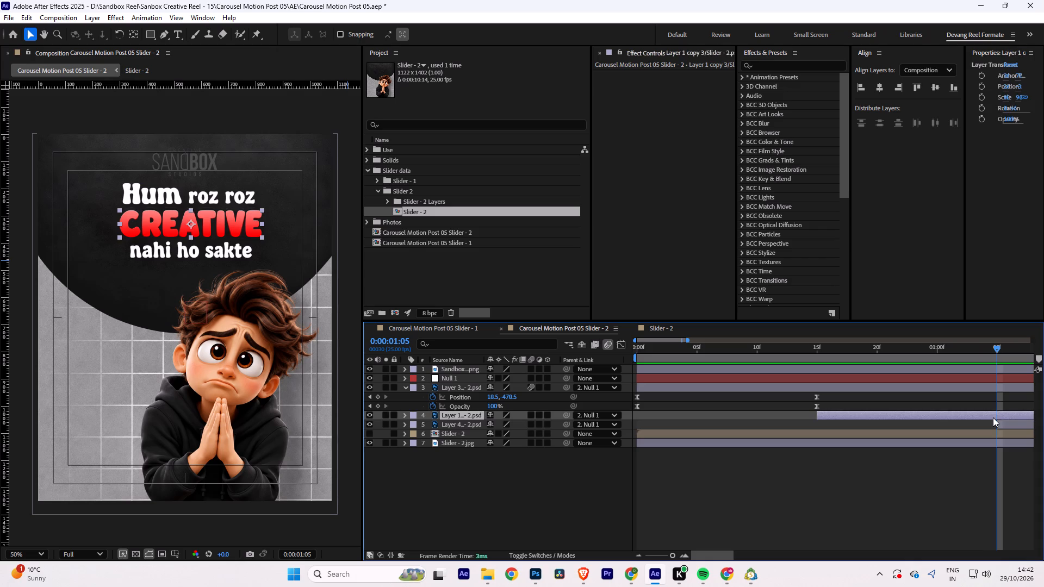
{"action": "key", "text": "s"}
{"action": "left_click", "coordinate": [434, 423]}
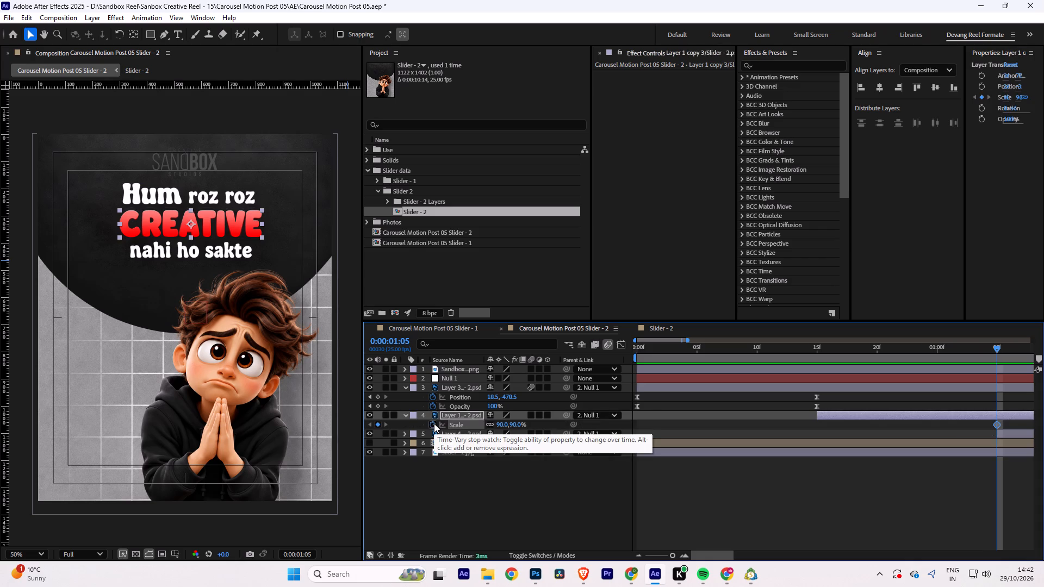
{"action": "key", "text": "t"}
{"action": "left_click", "coordinate": [434, 423]}
{"action": "key", "text": "u"}
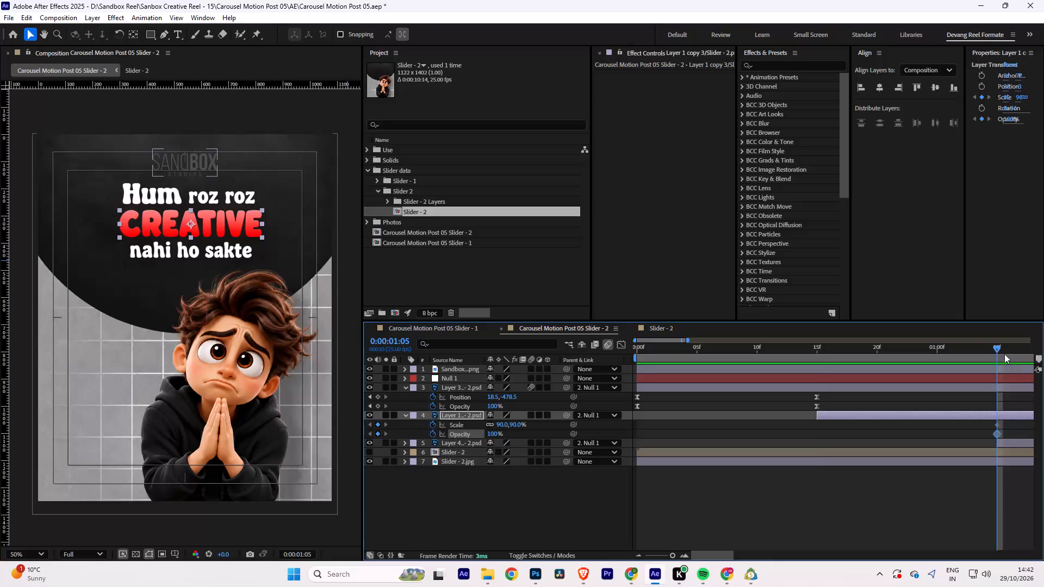
At 0:00:00:15, set the "CREATIVE" layer's scale to 110% and its opacity to 0%.
{"action": "left_click_drag", "start_coordinate": [1001, 348], "coordinate": [813, 356]}
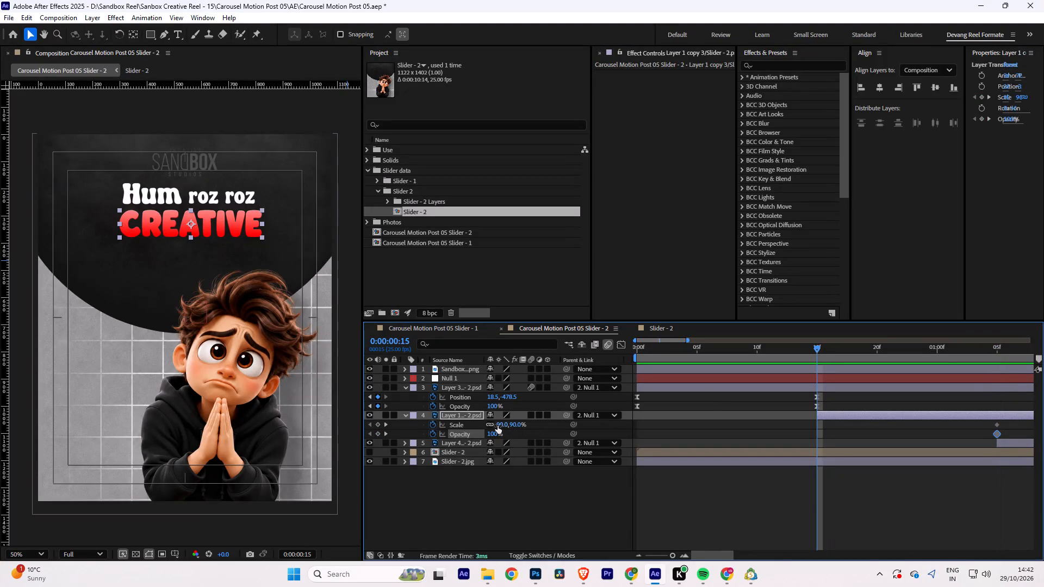
{"action": "left_click", "coordinate": [498, 426]}
{"action": "type", "text": "110"}
{"action": "key", "text": "Return"}
{"action": "left_click", "coordinate": [493, 435]}
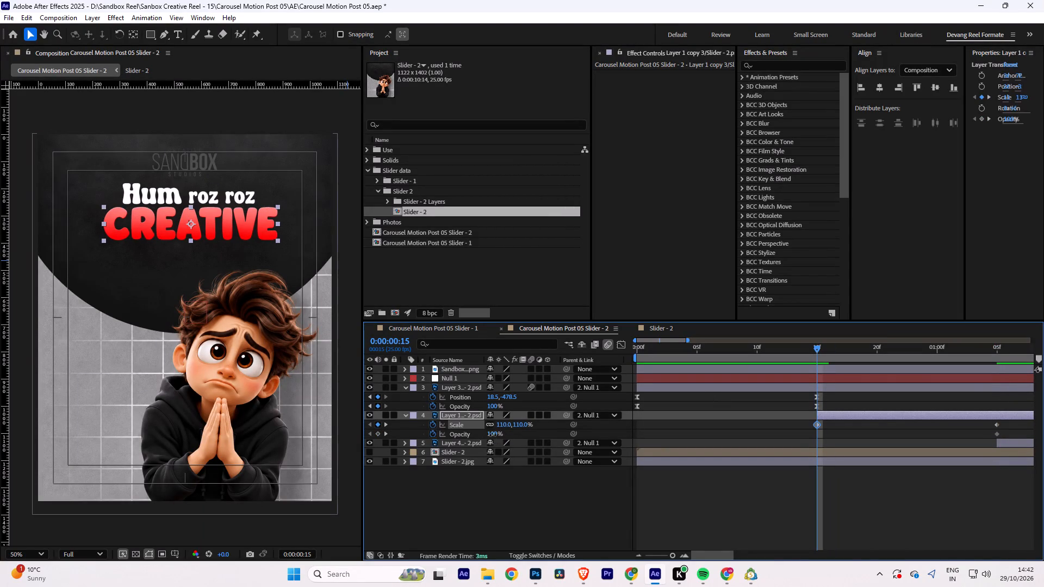
{"action": "key", "text": "0"}
{"action": "key", "text": "Return"}
Easy Ease the "CREATIVE" Scale and Opacity keyframes, lengthen the ease into 0:00:01:05 so speed peaks early, and save the project.
{"action": "scroll", "coordinate": [493, 435], "scroll_direction": "up", "scroll_amount": 1}
{"action": "scroll", "coordinate": [730, 413], "scroll_direction": "down", "scroll_amount": 2, "text": "alt"}
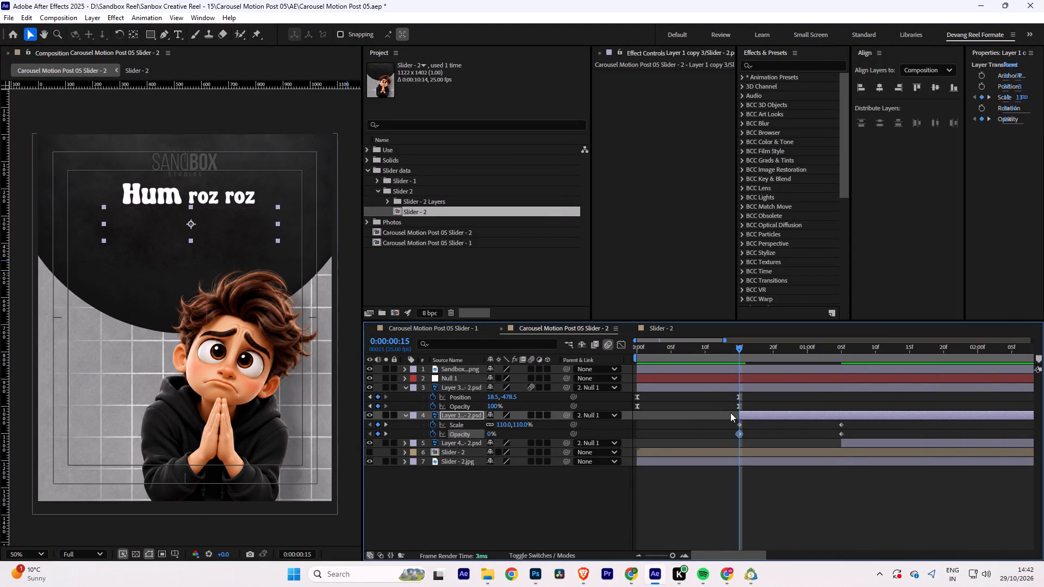
{"action": "left_click_drag", "start_coordinate": [766, 422], "coordinate": [747, 427]}
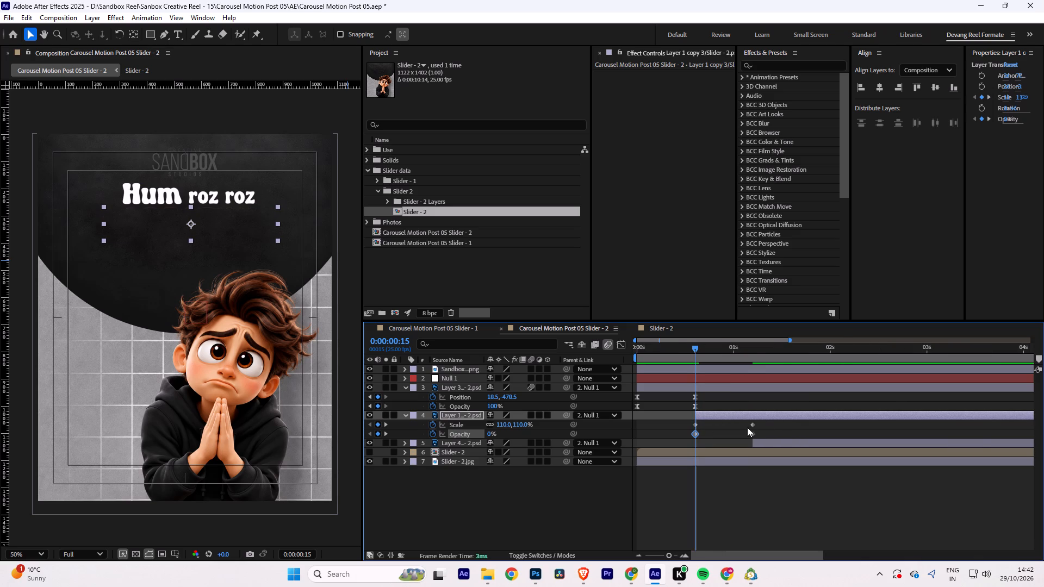
{"action": "left_click_drag", "start_coordinate": [747, 427], "coordinate": [680, 434]}
{"action": "key", "text": "F9"}
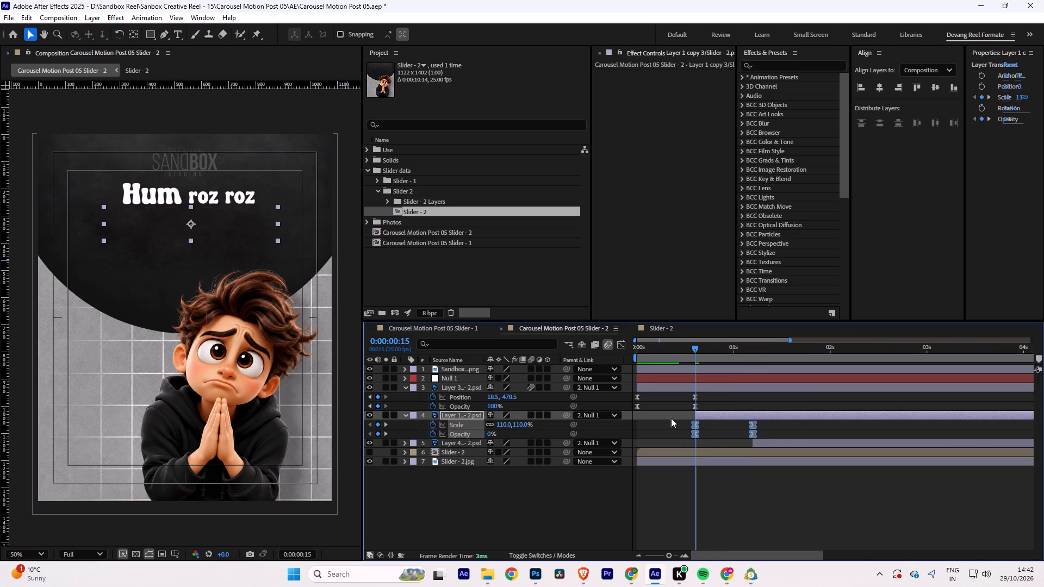
{"action": "left_click", "coordinate": [622, 342]}
{"action": "left_click_drag", "start_coordinate": [769, 483], "coordinate": [725, 507]}
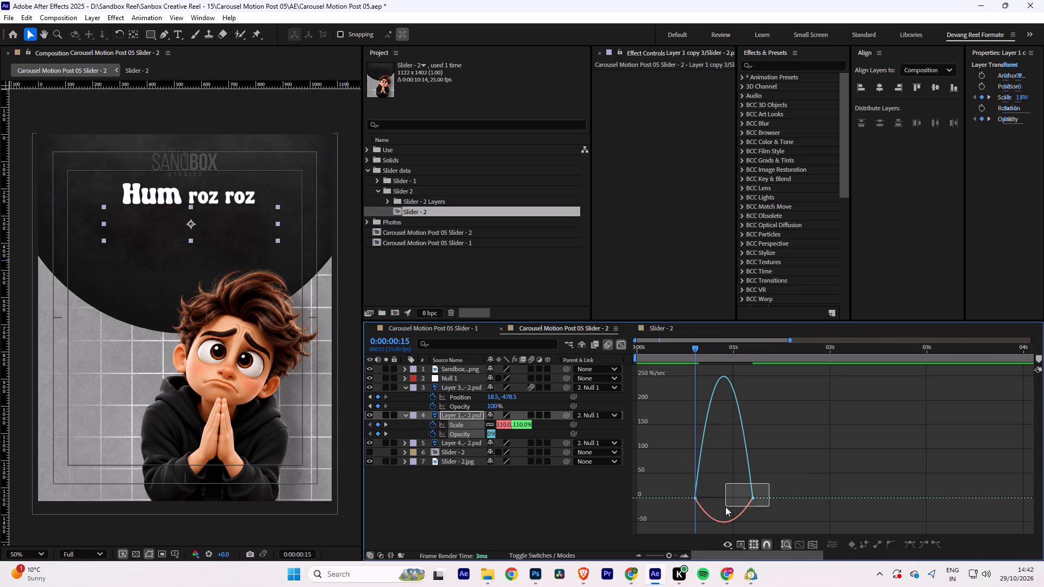
{"action": "left_click_drag", "start_coordinate": [742, 497], "coordinate": [691, 499]}
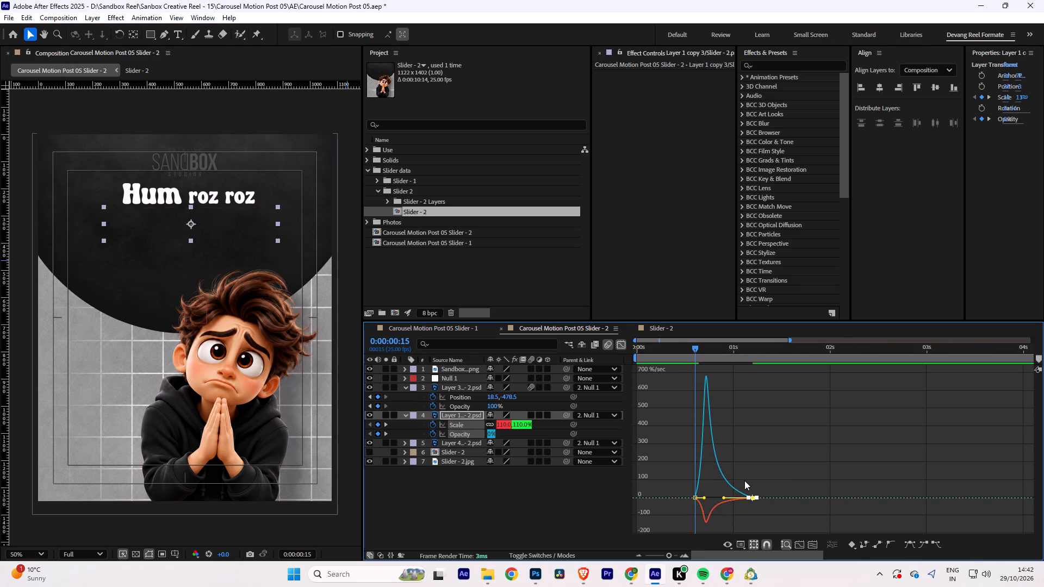
{"action": "key", "text": "ctrl+s"}
{"action": "left_click", "coordinate": [621, 341]}
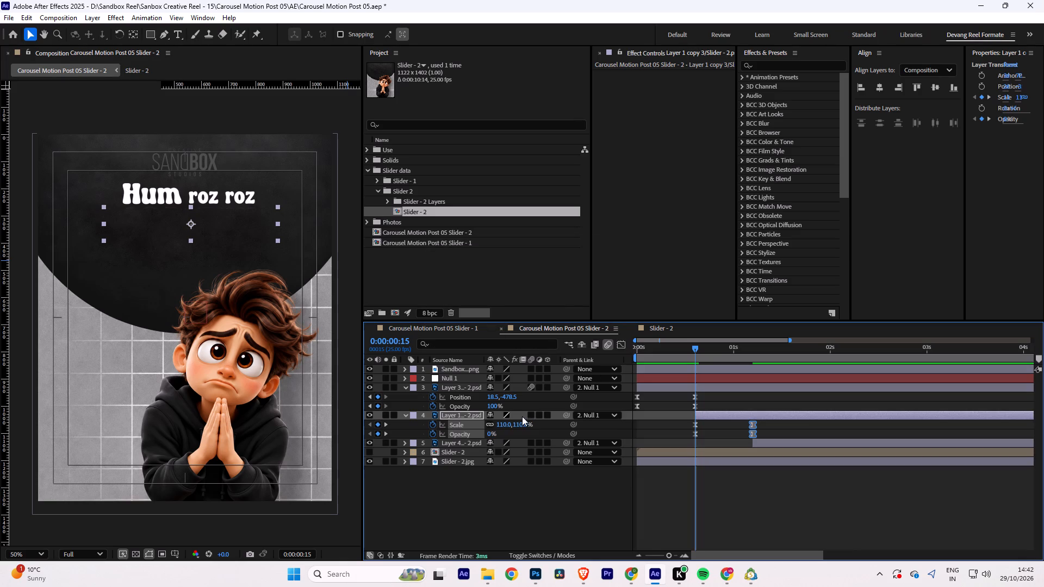
Enable motion blur on the "CREATIVE" layer.
{"action": "left_click", "coordinate": [532, 415]}
Play and scrub the composition from the start to check the timing of the "Hum roz roz" and "CREATIVE" entrances.
{"action": "left_click_drag", "start_coordinate": [695, 350], "coordinate": [562, 353]}
{"action": "key", "text": "space"}
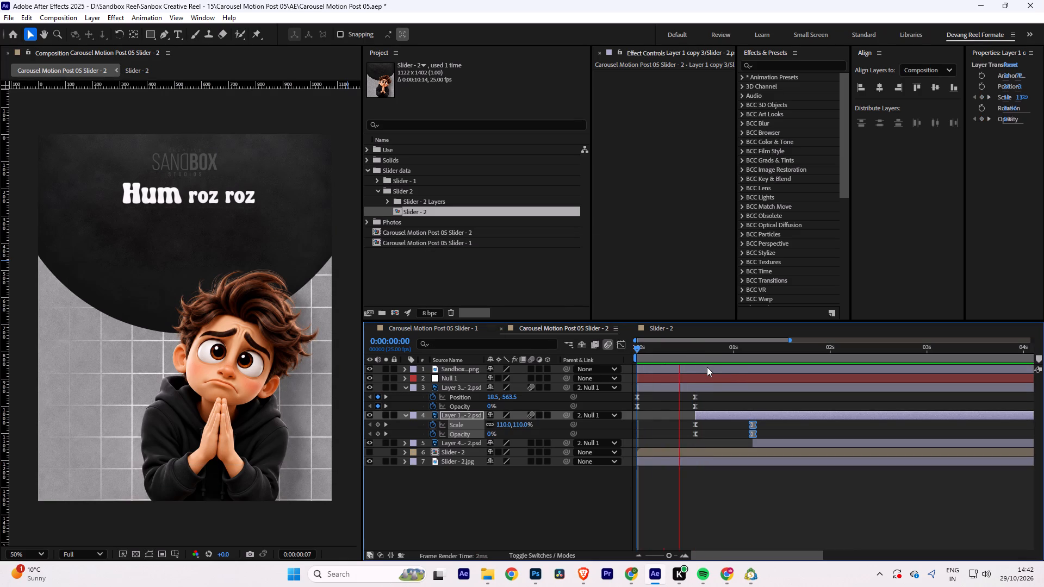
{"action": "key", "text": "space"}
{"action": "left_click_drag", "start_coordinate": [785, 349], "coordinate": [615, 349]}
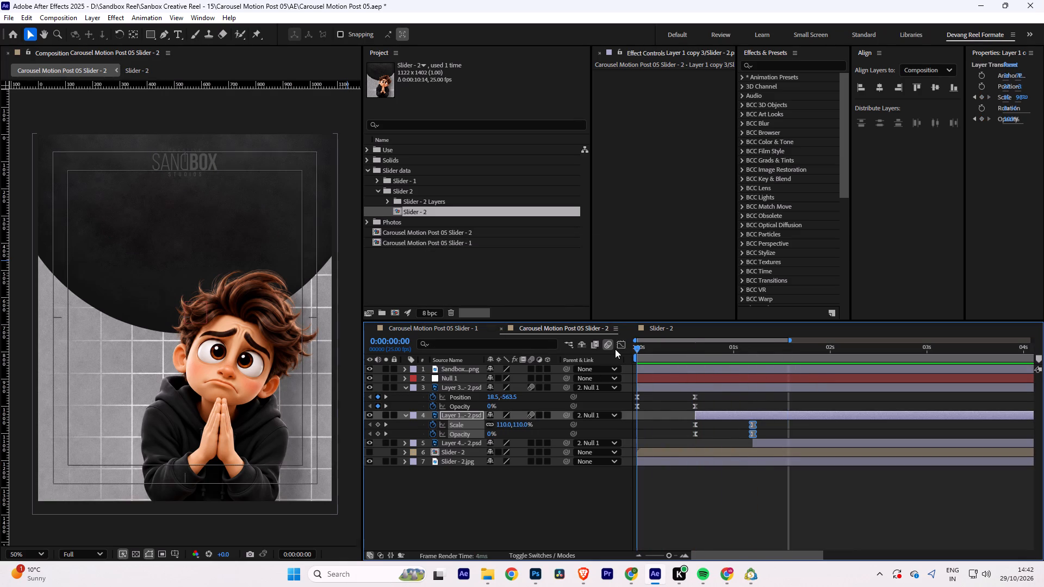
{"action": "left_click_drag", "start_coordinate": [615, 349], "coordinate": [615, 348]}
{"action": "key", "text": "space"}
{"action": "key", "text": "space"}
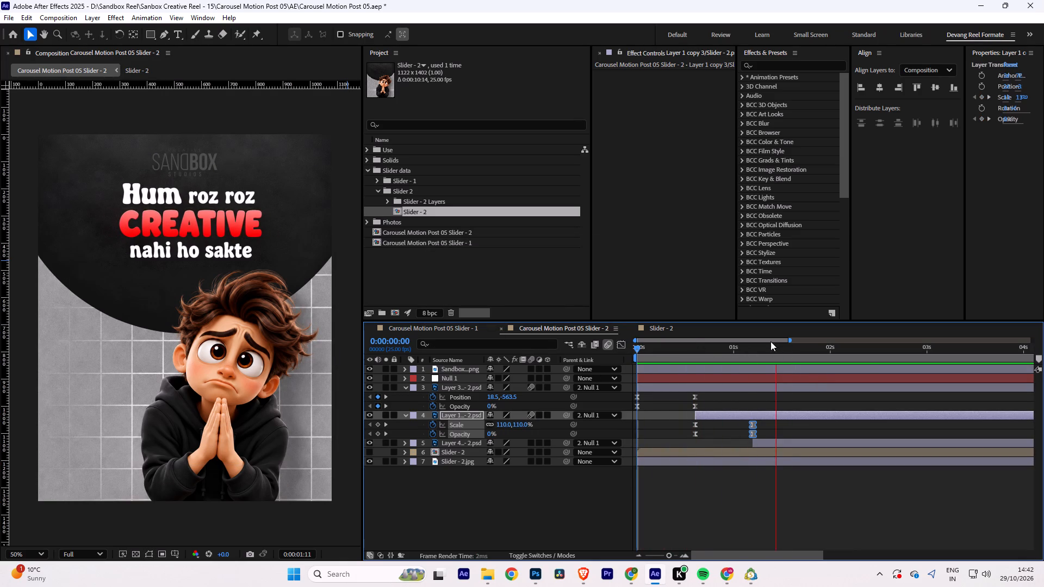
{"action": "left_click_drag", "start_coordinate": [776, 346], "coordinate": [793, 365]}
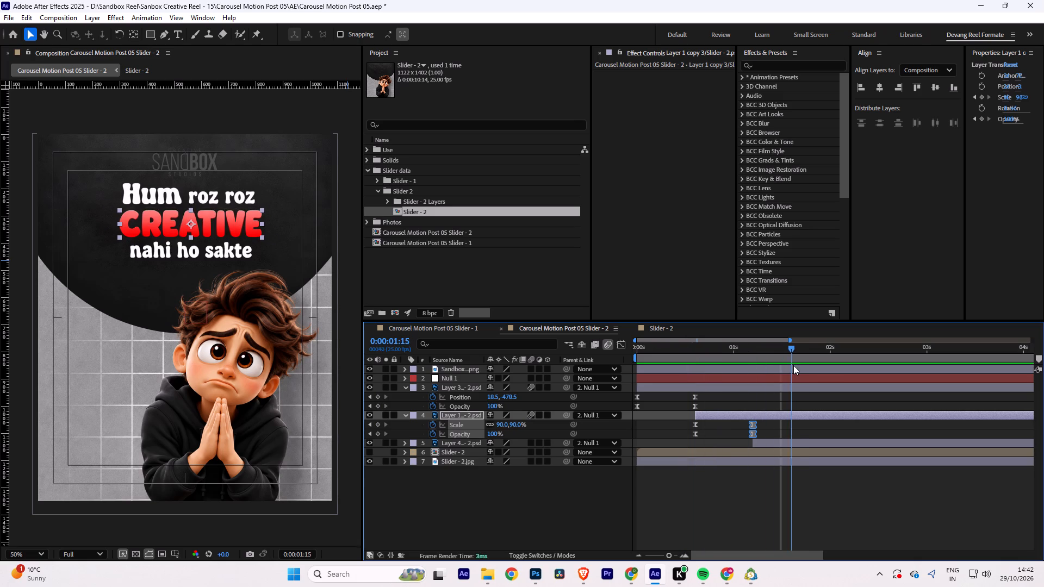
{"action": "left_click_drag", "start_coordinate": [793, 365], "coordinate": [664, 374]}
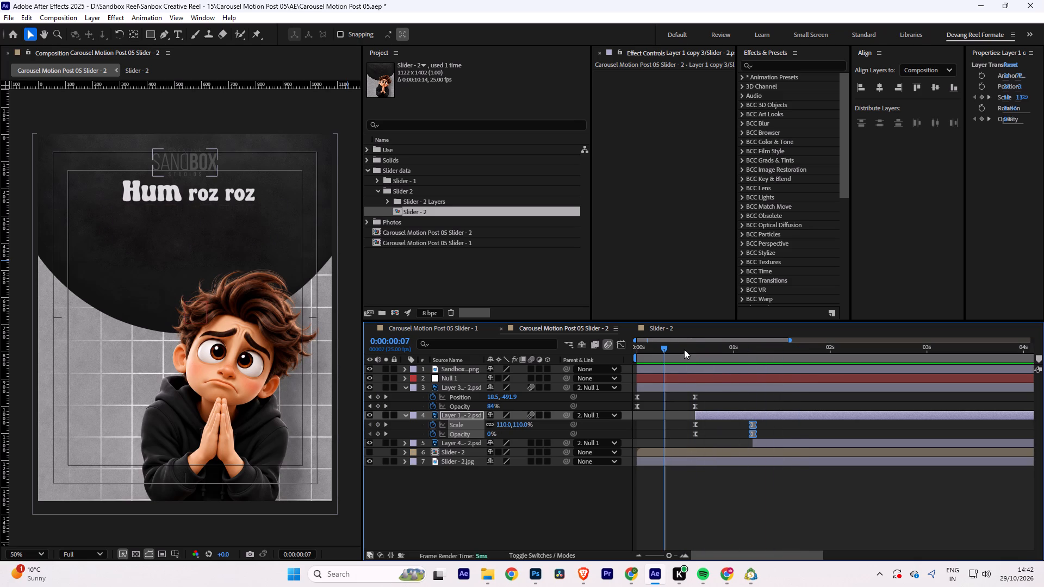
Replay the slider 2 composition from the start to examine the timing of the "Hum roz roz" and "CREATIVE" entrances.
{"action": "left_click_drag", "start_coordinate": [663, 348], "coordinate": [596, 348]}
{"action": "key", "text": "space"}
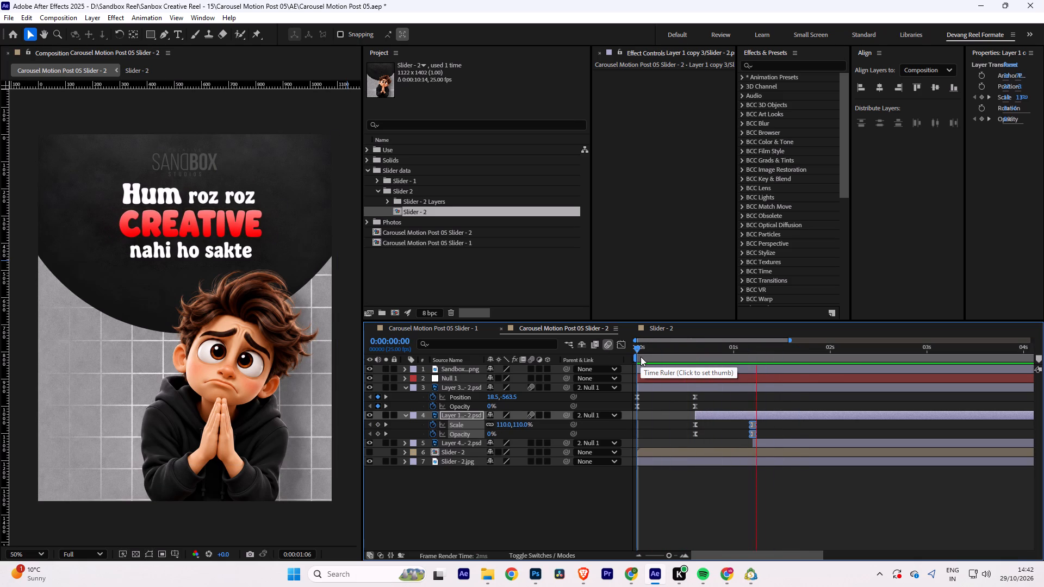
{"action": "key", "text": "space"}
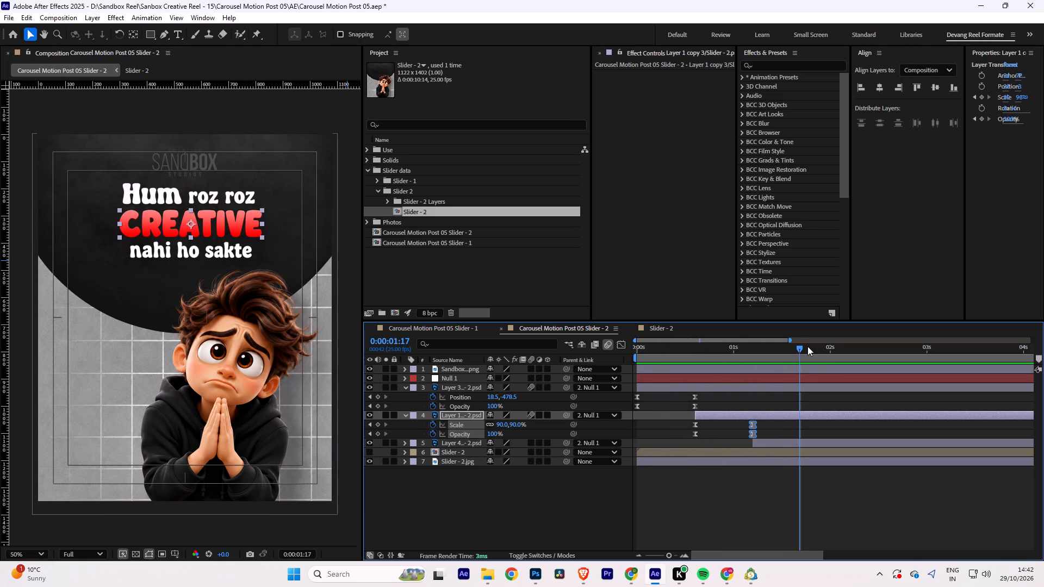
{"action": "left_click_drag", "start_coordinate": [803, 345], "coordinate": [756, 348]}
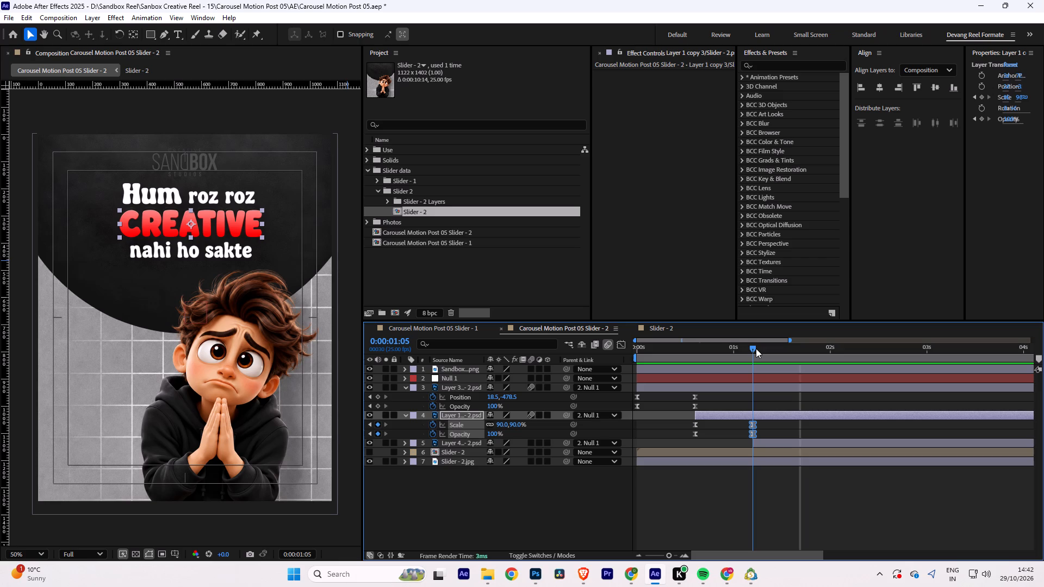
{"action": "left_click_drag", "start_coordinate": [756, 348], "coordinate": [756, 348]}
{"action": "left_click_drag", "start_coordinate": [751, 347], "coordinate": [549, 350]}
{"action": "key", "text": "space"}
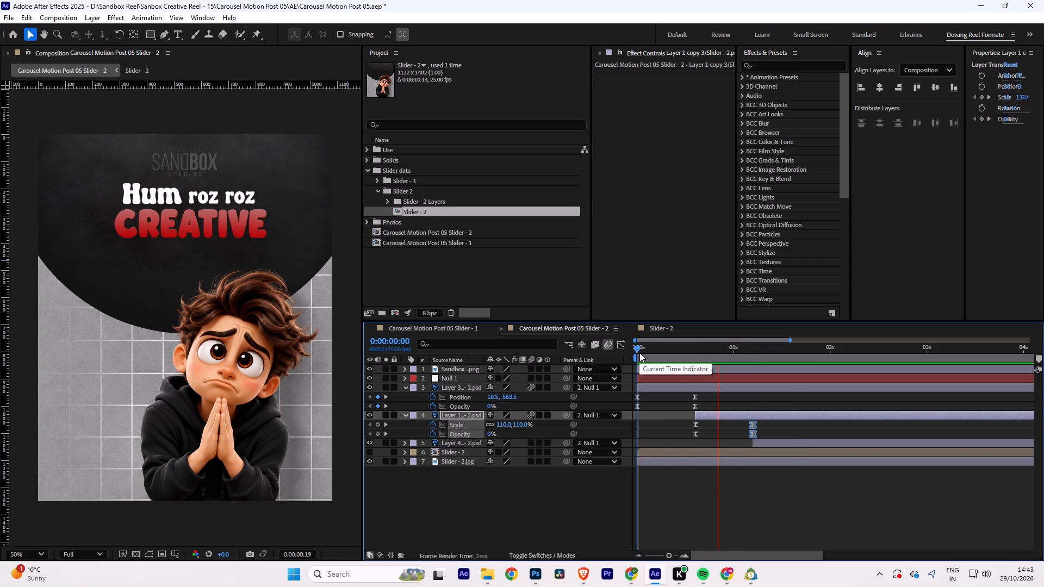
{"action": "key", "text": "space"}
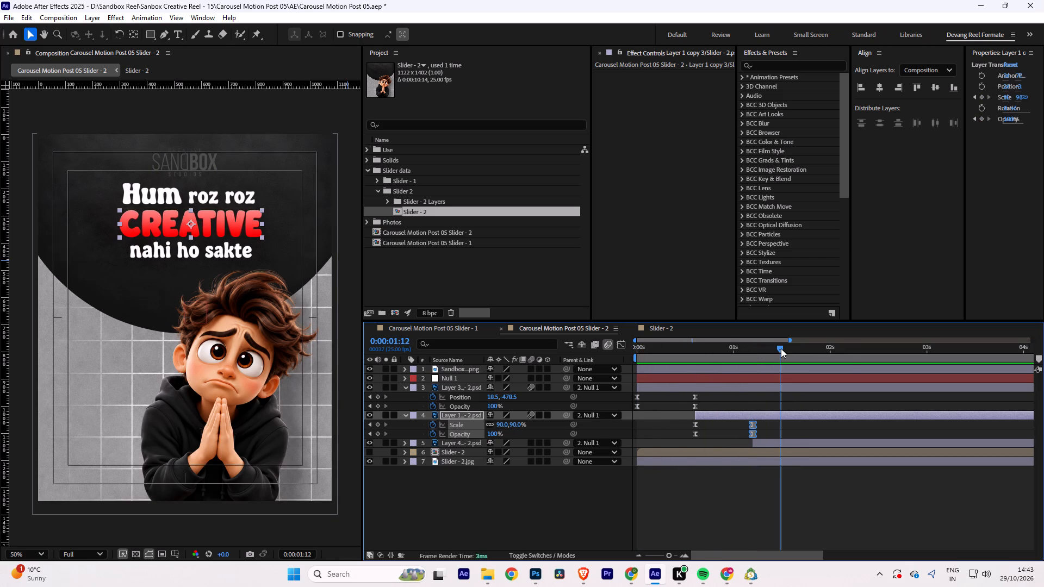
Switch to the NAS100 price chart in Google Chrome.
{"action": "key", "text": "alt+Tab"}
{"action": "key", "text": "alt+Tab"}
{"action": "key", "text": "alt+Tab"}
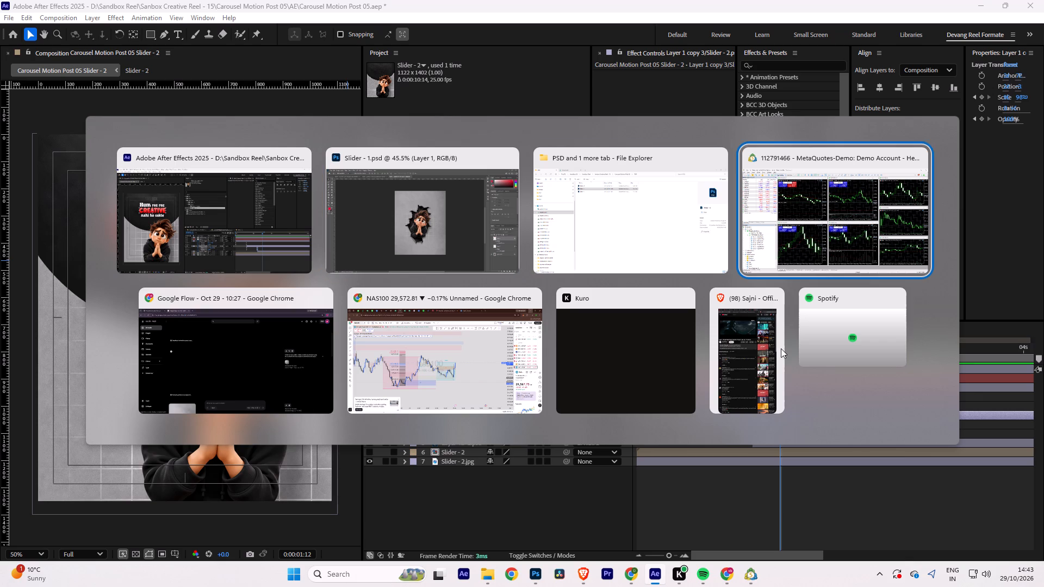
{"action": "key", "text": "alt+Tab"}
{"action": "key", "text": "alt+Tab"}
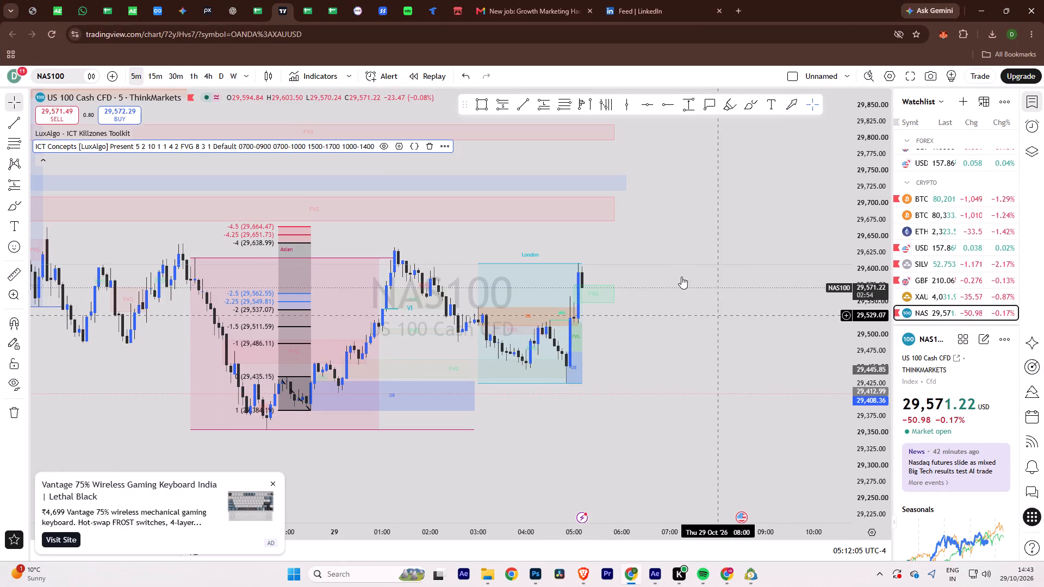
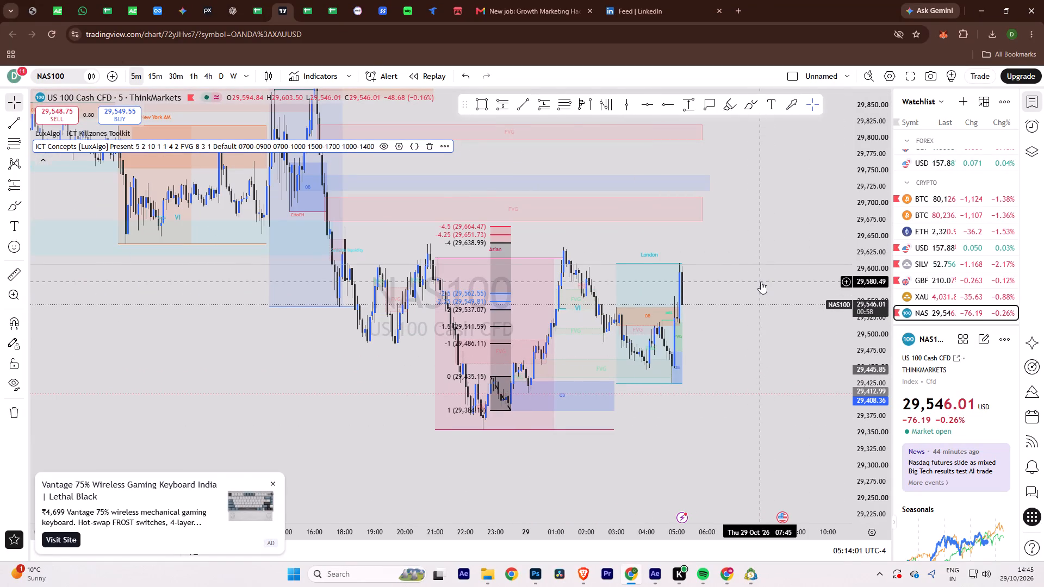
Switch the TradingView chart from NAS100 to XAUUSD and examine the recent 5-minute price action around the London session.
{"action": "scroll", "coordinate": [702, 278], "scroll_direction": "up", "scroll_amount": 5}
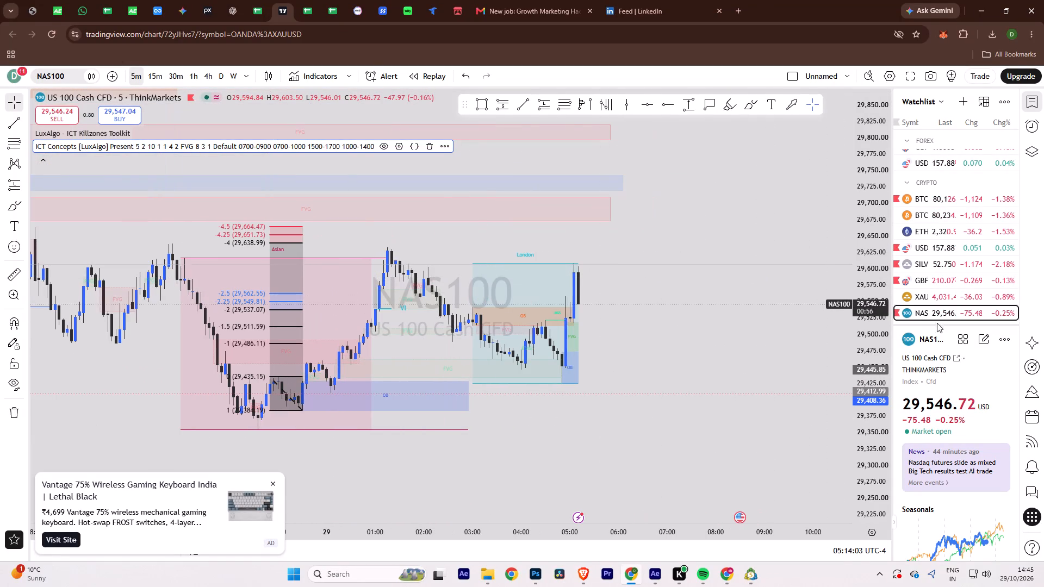
{"action": "left_click", "coordinate": [923, 301]}
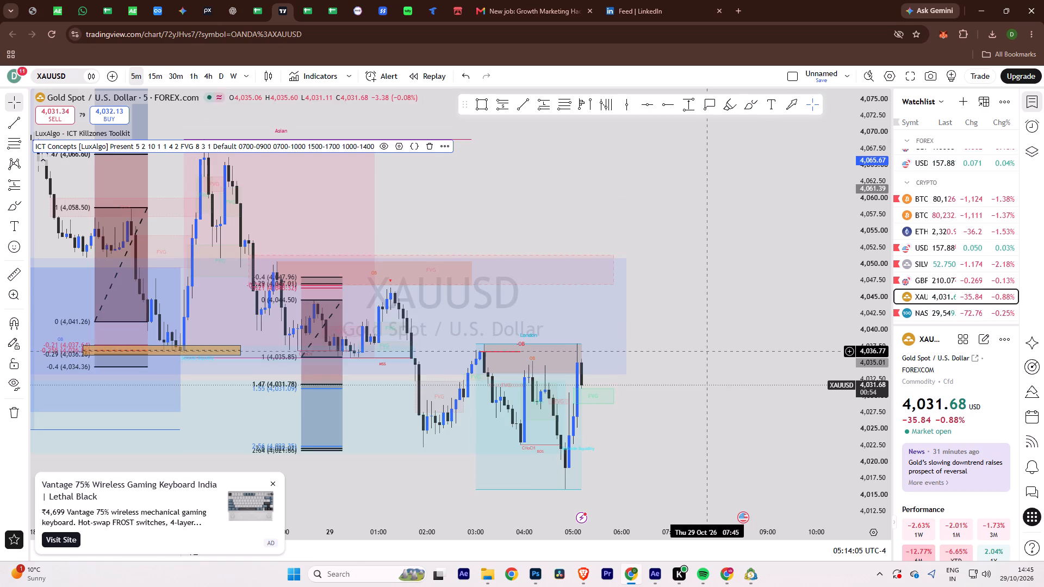
{"action": "scroll", "coordinate": [707, 351], "scroll_direction": "up", "scroll_amount": 4}
{"action": "left_click_drag", "start_coordinate": [629, 358], "coordinate": [744, 311]}
{"action": "scroll", "coordinate": [746, 310], "scroll_direction": "down", "scroll_amount": 4}
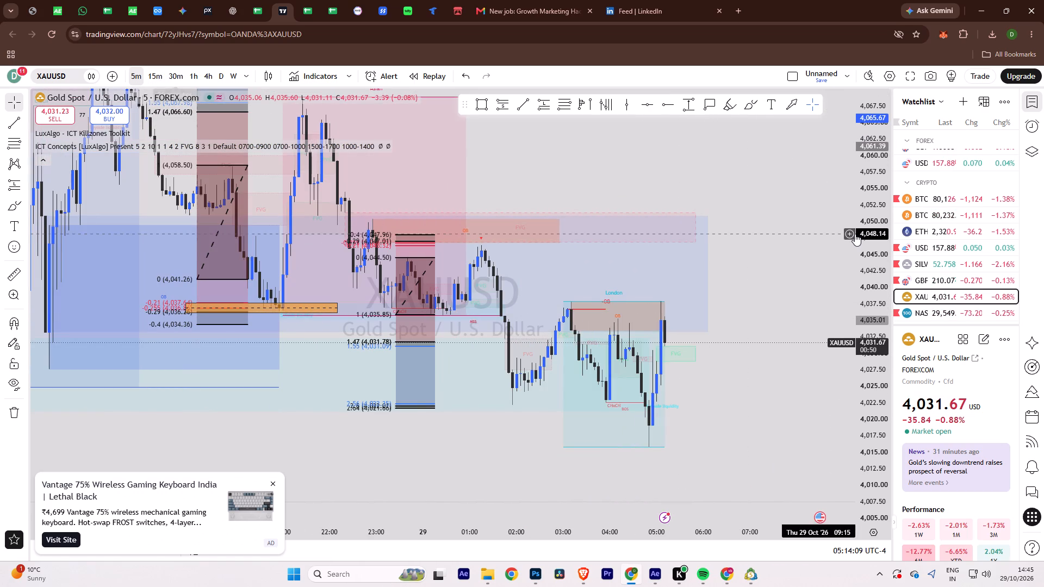
Examine the XAUUSD and NAS100 5-minute price charts.
{"action": "left_click_drag", "start_coordinate": [887, 247], "coordinate": [854, 399]}
{"action": "scroll", "coordinate": [782, 369], "scroll_direction": "down", "scroll_amount": 4}
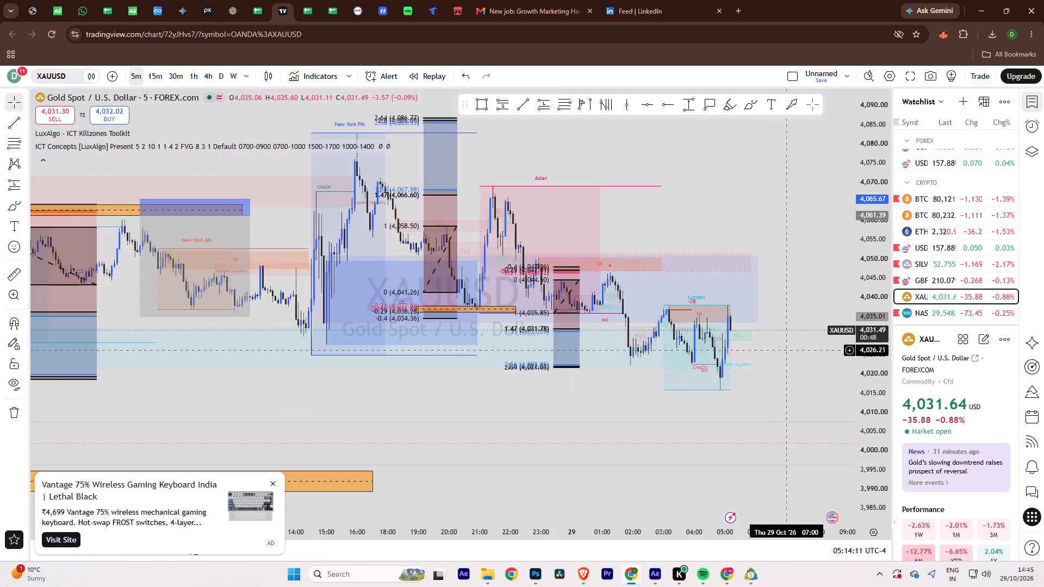
{"action": "scroll", "coordinate": [786, 349], "scroll_direction": "up", "scroll_amount": 5}
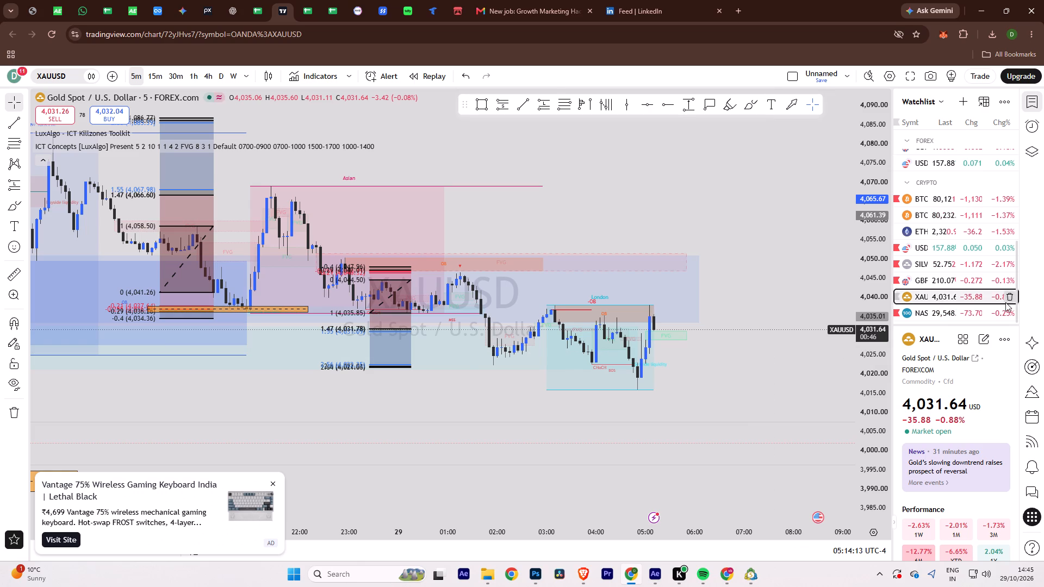
{"action": "left_click", "coordinate": [934, 313]}
{"action": "left_click_drag", "start_coordinate": [866, 427], "coordinate": [836, 208]}
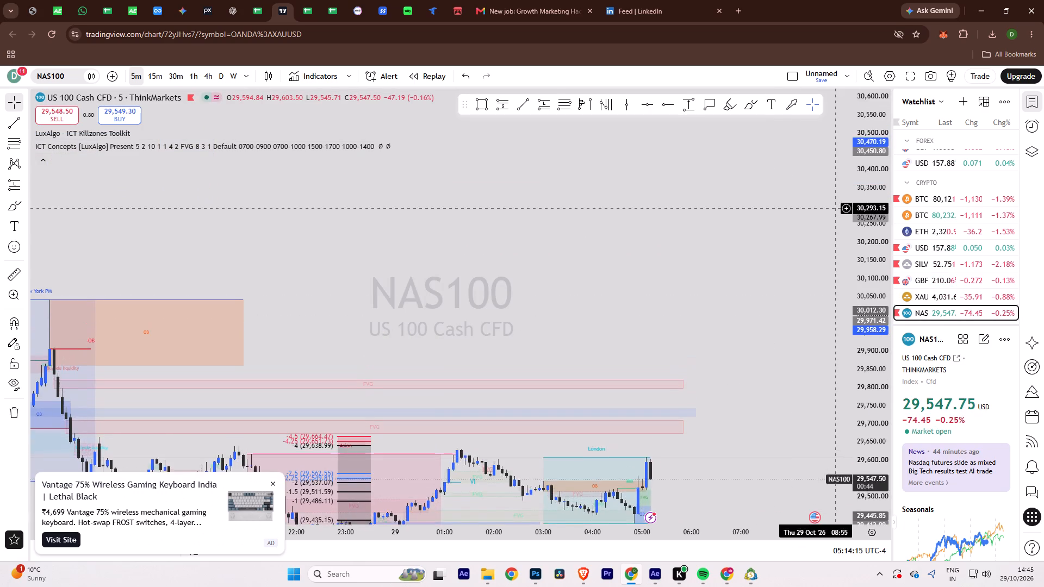
{"action": "left_click_drag", "start_coordinate": [750, 334], "coordinate": [705, 153]}
Switch to After Effects and replay the Slider 2 composition from the start to check the "Hum roz roz" and "CREATIVE" entrances.
{"action": "key", "text": "alt+Tab"}
{"action": "key", "text": "alt+Tab"}
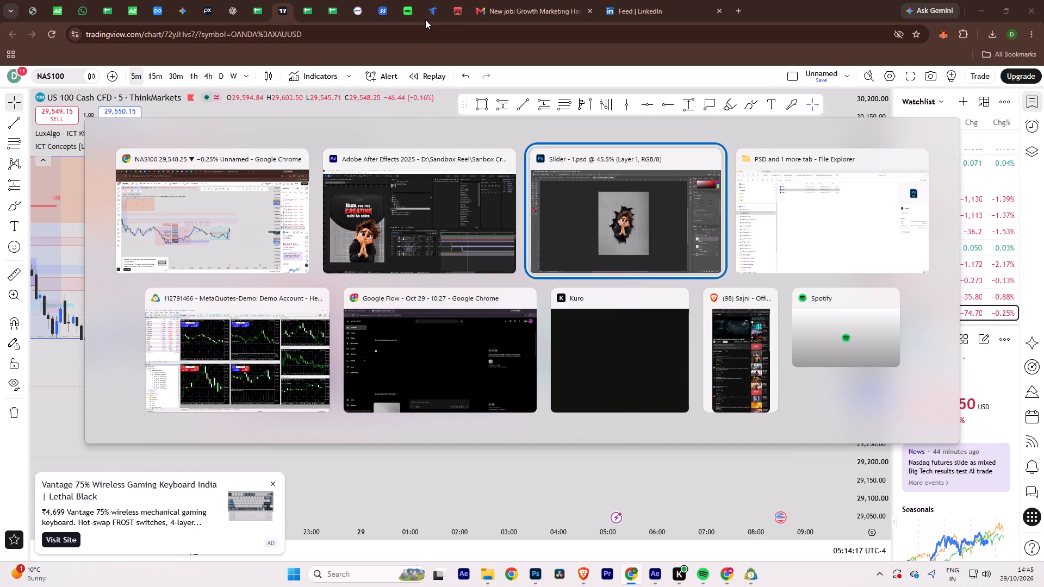
{"action": "key", "text": "alt+Tab"}
{"action": "key", "text": "alt+Tab"}
{"action": "key", "text": "alt+Tab"}
{"action": "key", "text": "alt+Tab"}
{"action": "key", "text": "alt+Tab"}
{"action": "key", "text": "alt+Tab"}
{"action": "key", "text": "alt+Tab"}
{"action": "key", "text": "alt+Tab"}
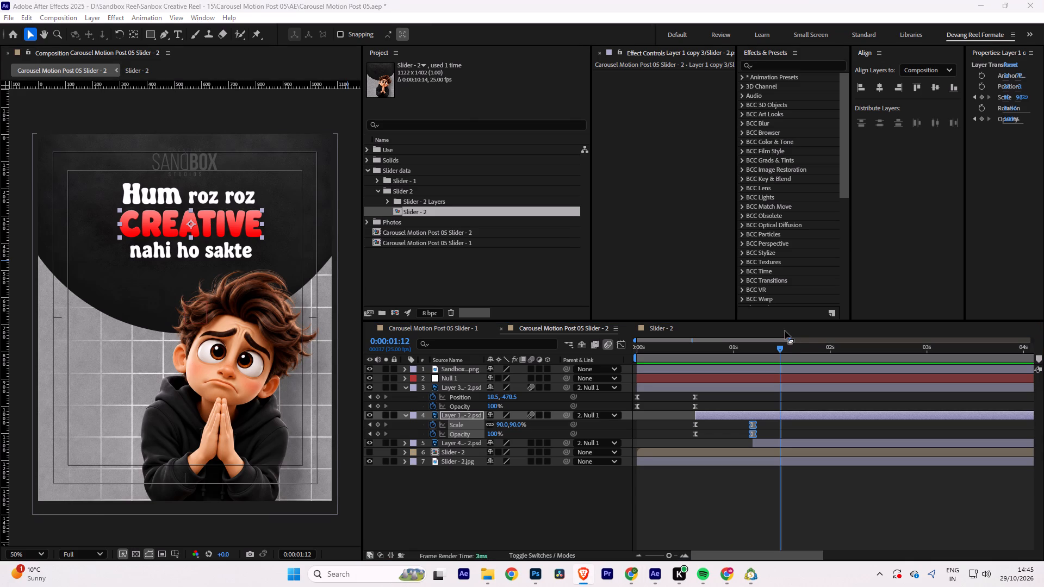
{"action": "left_click_drag", "start_coordinate": [775, 348], "coordinate": [772, 359]}
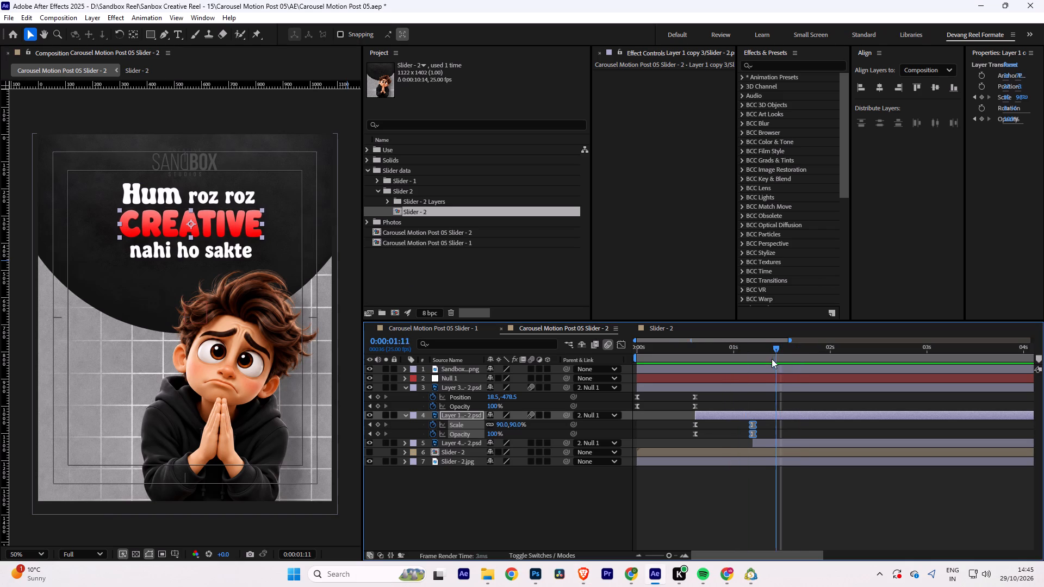
{"action": "left_click_drag", "start_coordinate": [772, 359], "coordinate": [607, 365]}
{"action": "key", "text": "space"}
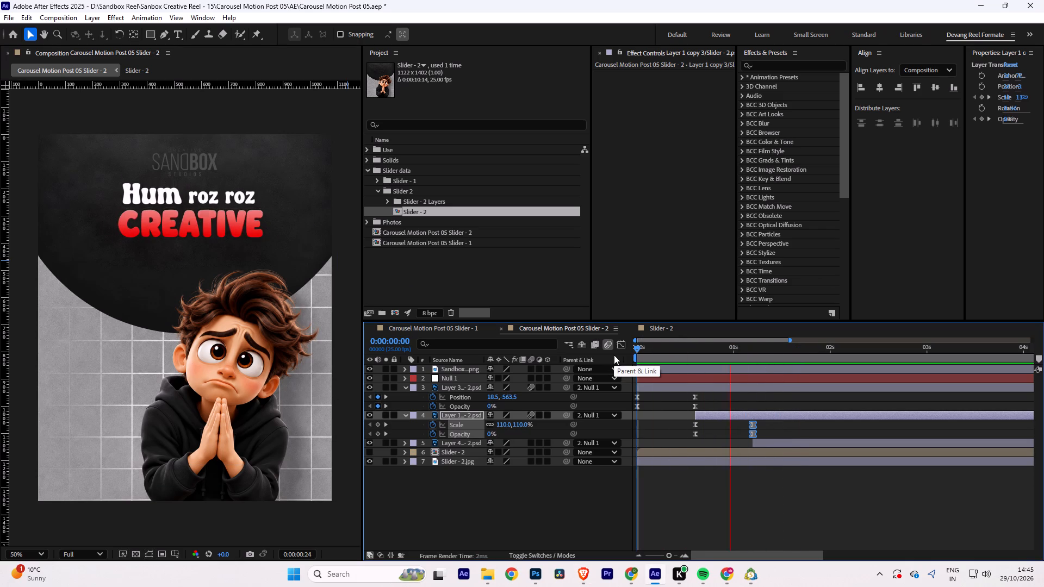
{"action": "key", "text": "space"}
{"action": "left_click_drag", "start_coordinate": [803, 348], "coordinate": [535, 347]}
{"action": "key", "text": "space"}
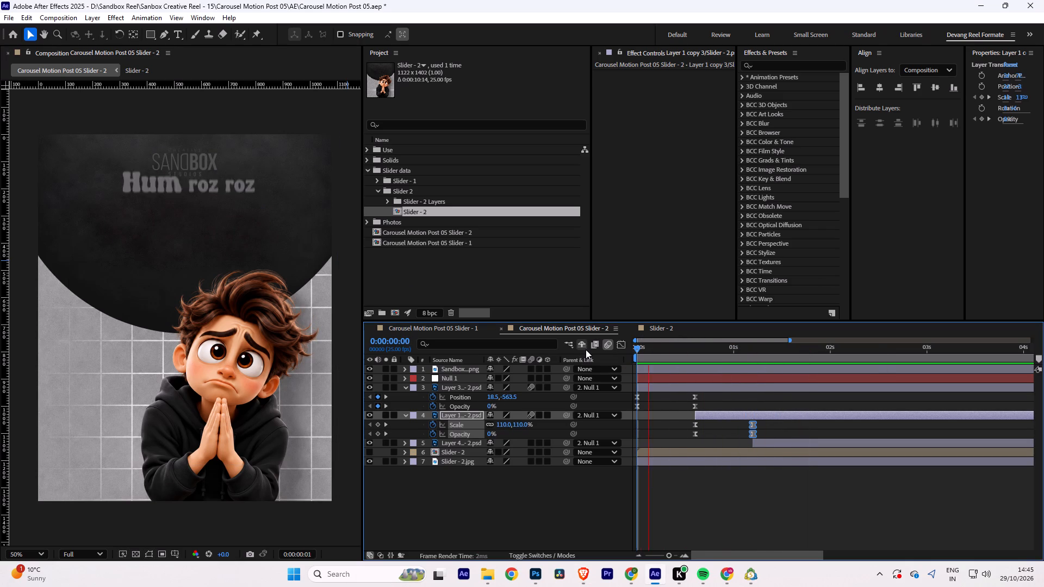
{"action": "key", "text": "space"}
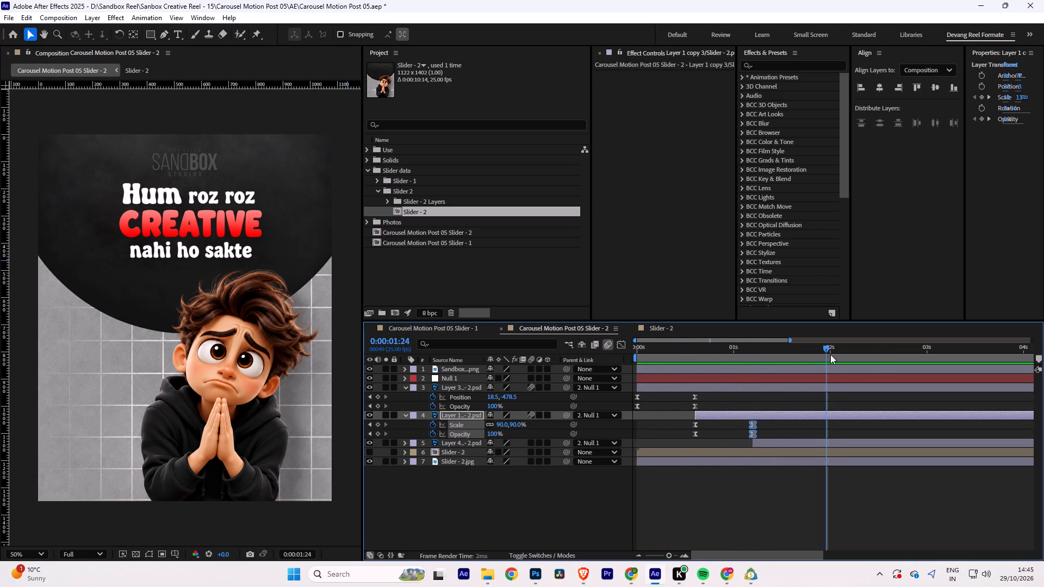
{"action": "left_click_drag", "start_coordinate": [828, 347], "coordinate": [626, 348]}
{"action": "key", "text": "space"}
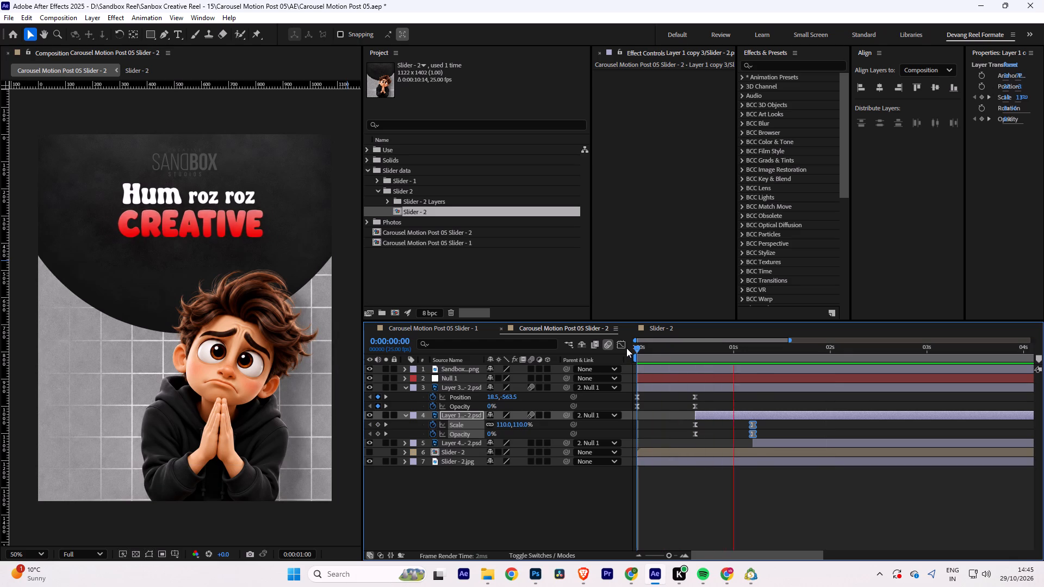
{"action": "key", "text": "space"}
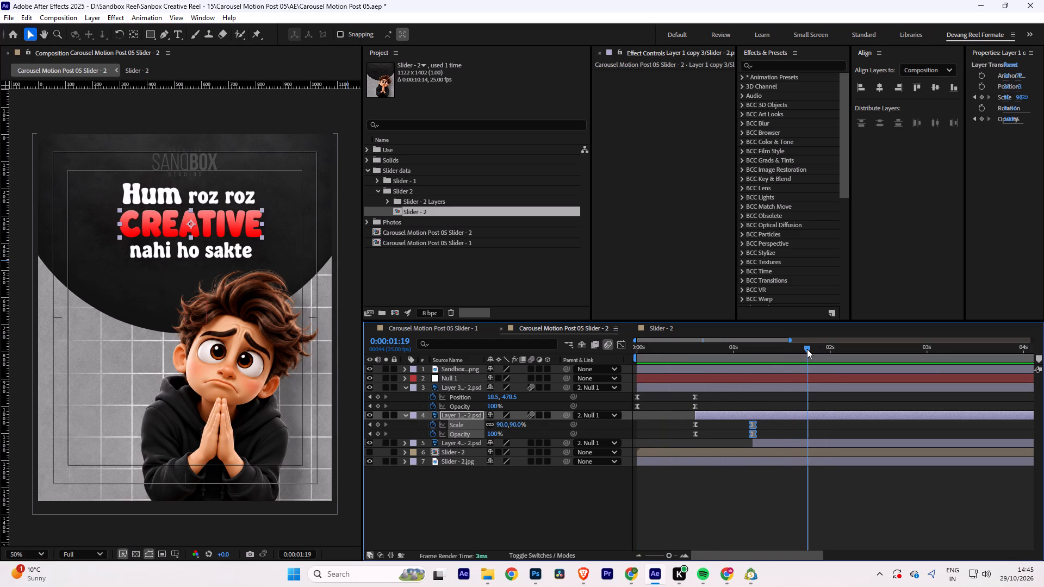
{"action": "left_click_drag", "start_coordinate": [804, 348], "coordinate": [602, 332]}
{"action": "key", "text": "space"}
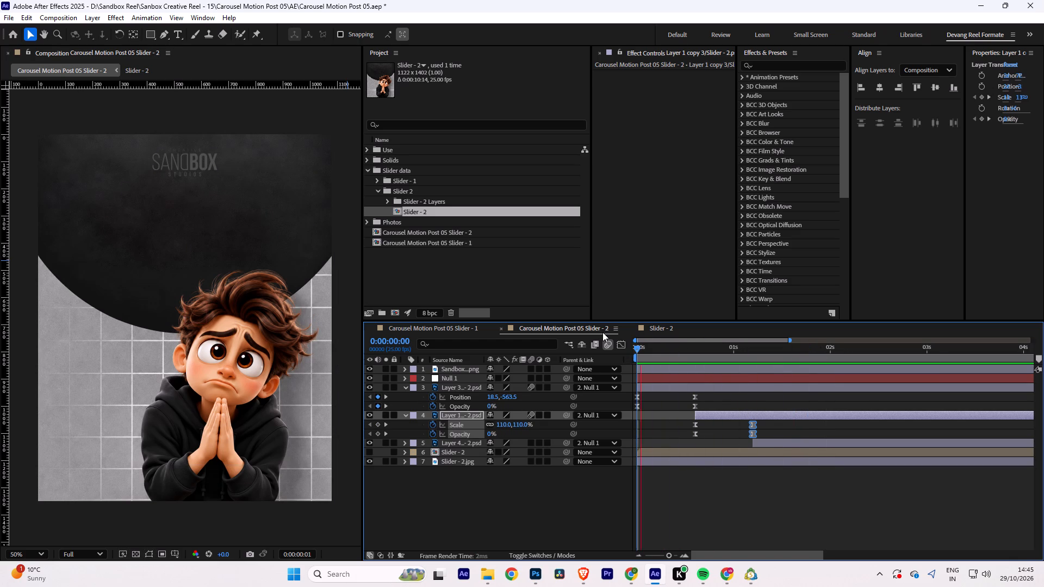
{"action": "key", "text": "space"}
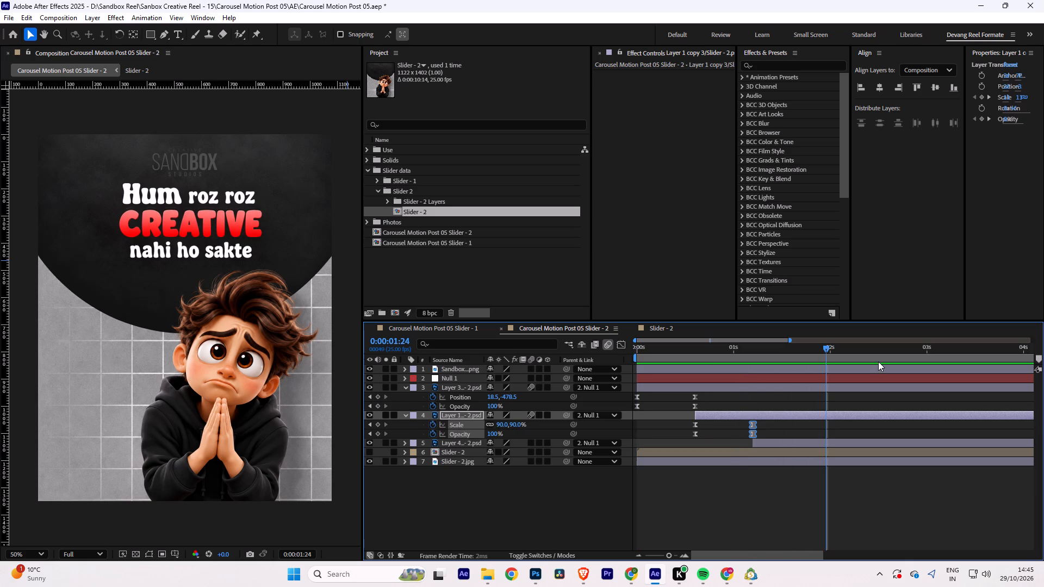
{"action": "left_click_drag", "start_coordinate": [822, 349], "coordinate": [687, 357]}
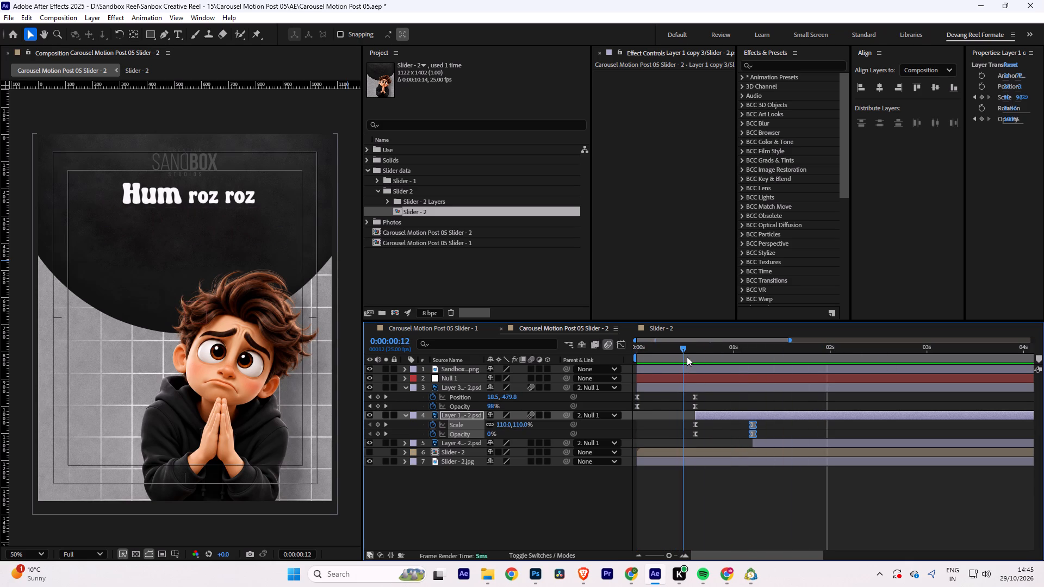
{"action": "left_click_drag", "start_coordinate": [687, 357], "coordinate": [604, 365]}
{"action": "key", "text": "space"}
{"action": "key", "text": "space"}
Save the After Effects project.
{"action": "key", "text": "ctrl+s"}
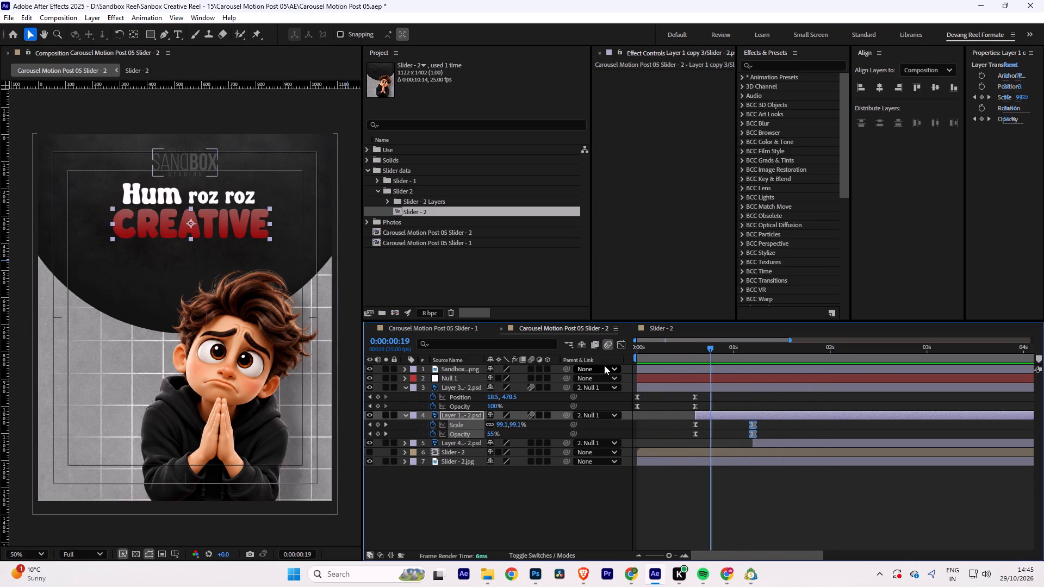
Switch to Photoshop and, in Slider - 2.psd, show only Layer 3 with the "Hum roz roz" text over the Background.
{"action": "left_click", "coordinate": [540, 576]}
{"action": "left_click", "coordinate": [226, 38]}
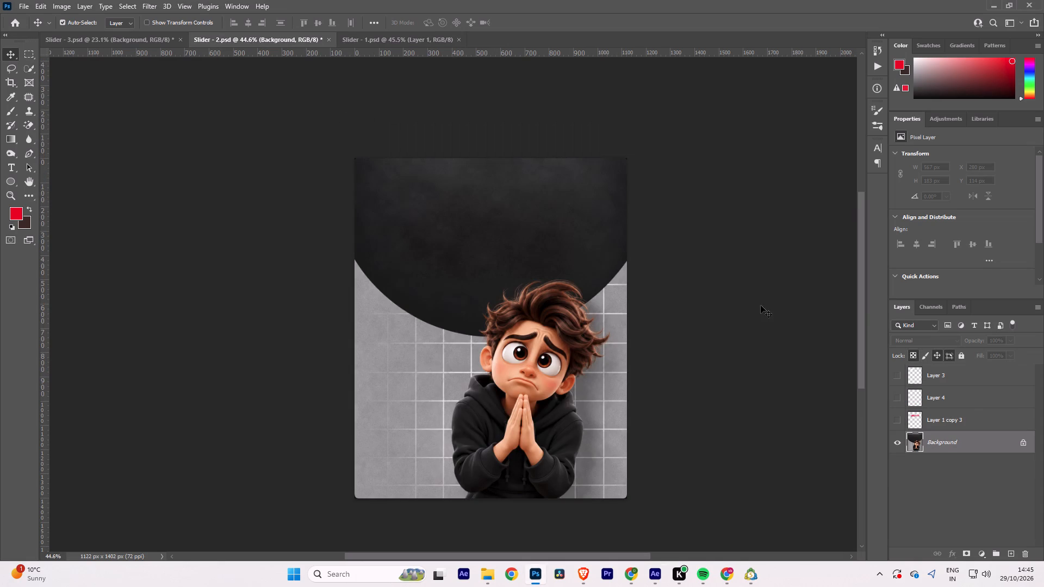
{"action": "left_click", "coordinate": [897, 394]}
{"action": "left_click", "coordinate": [894, 423]}
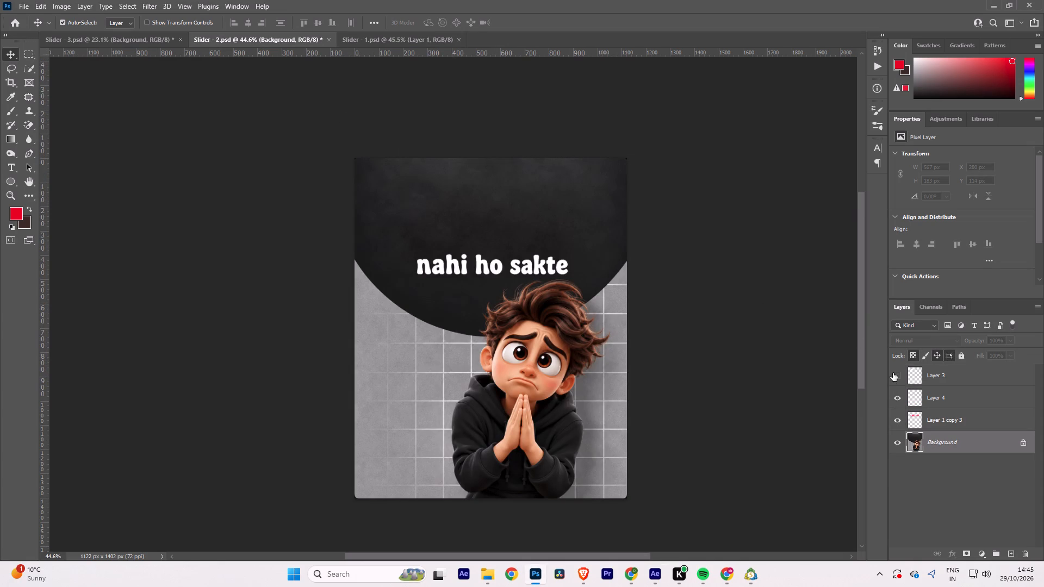
{"action": "left_click", "coordinate": [897, 371]}
{"action": "left_click", "coordinate": [897, 396]}
{"action": "left_click", "coordinate": [897, 418]}
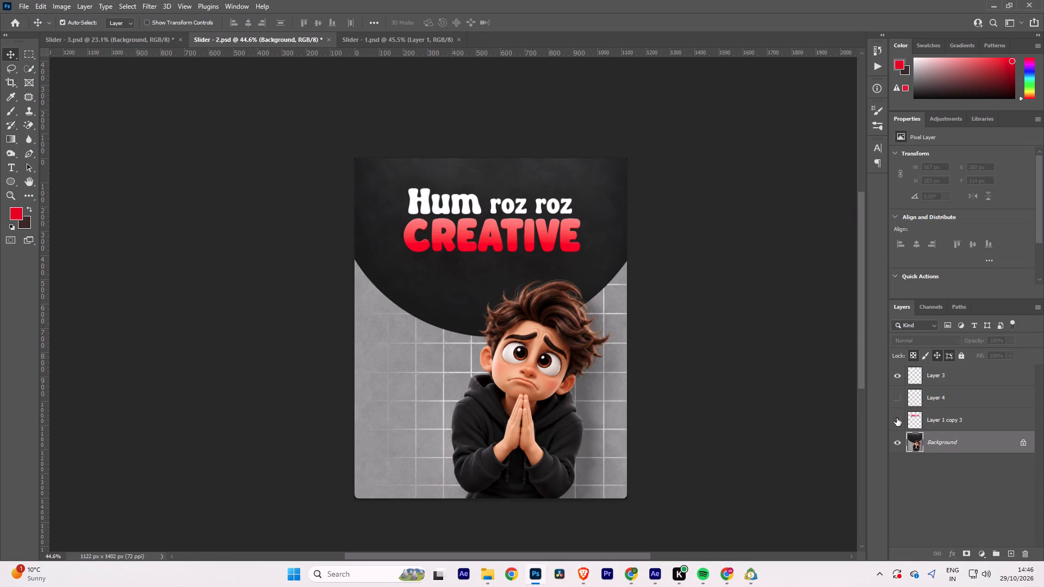
Erase the faint stray marks below "Hum roz roz" on Layer 3 using a rectangular selection about 774 × 132 px, deselect, and save the PSD.
{"action": "scroll", "coordinate": [518, 213], "scroll_direction": "up", "scroll_amount": 11, "text": "alt"}
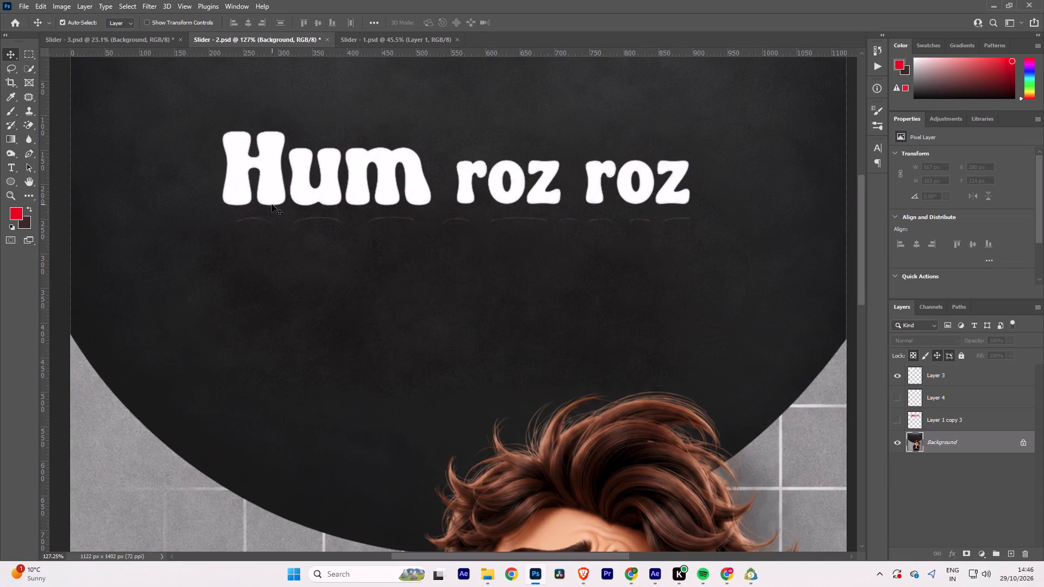
{"action": "left_click", "coordinate": [29, 53]}
{"action": "left_click_drag", "start_coordinate": [193, 304], "coordinate": [465, 297]}
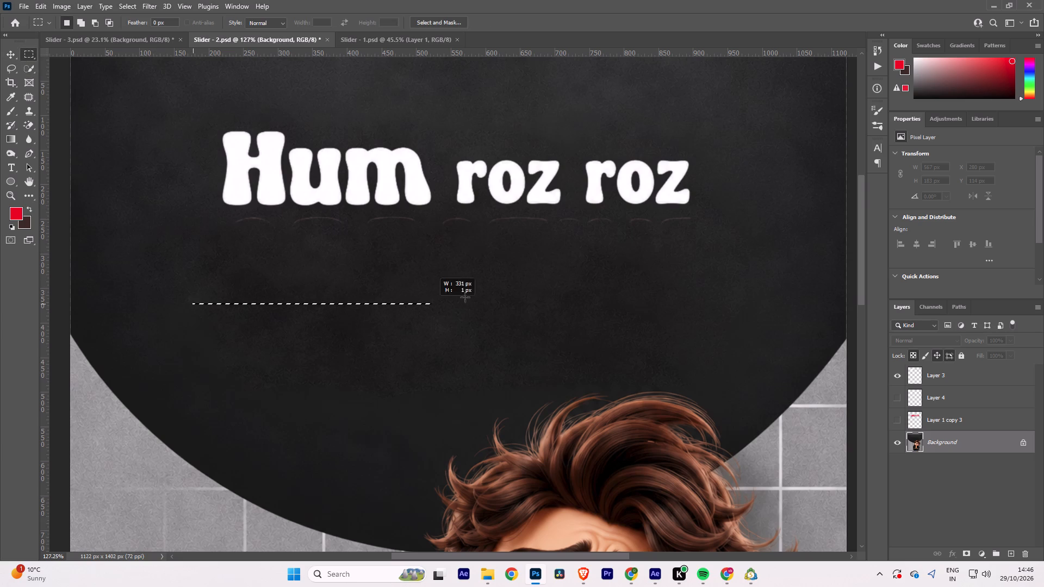
{"action": "left_click_drag", "start_coordinate": [465, 297], "coordinate": [728, 214]}
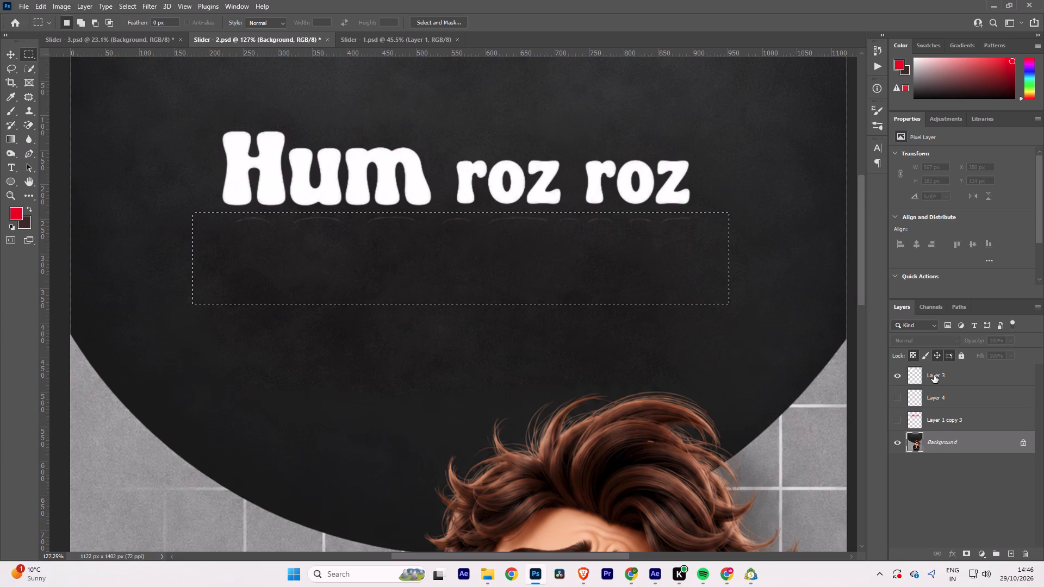
{"action": "left_click", "coordinate": [934, 375]}
{"action": "left_click", "coordinate": [904, 376]}
{"action": "left_click", "coordinate": [904, 376]}
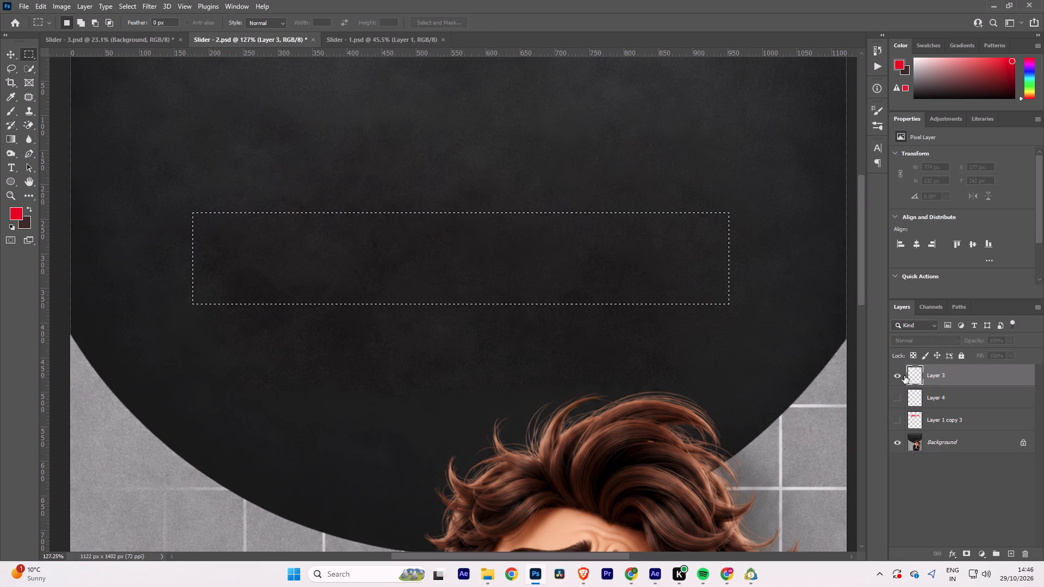
{"action": "key", "text": "Delete"}
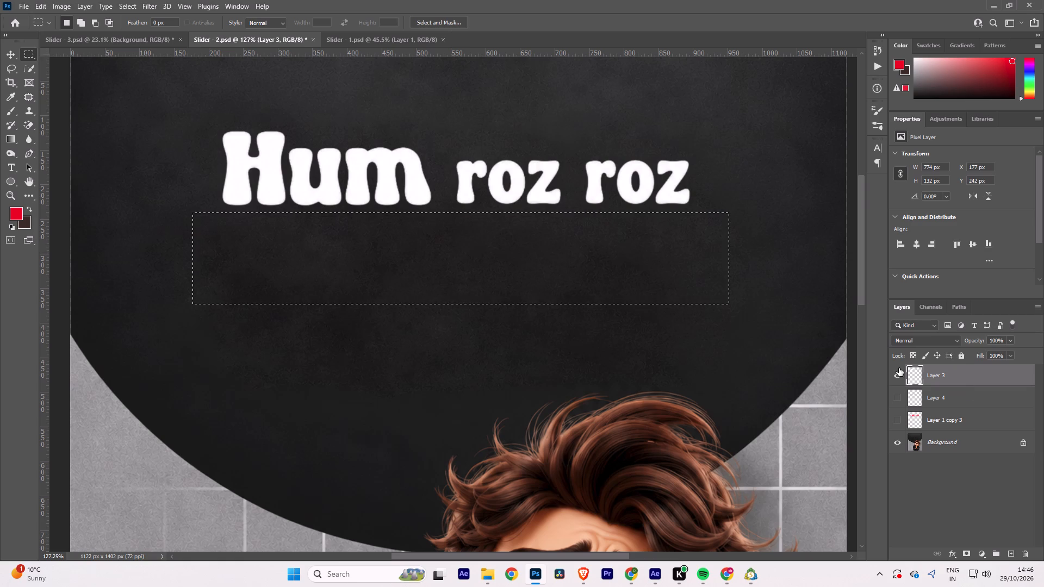
{"action": "key", "text": "ctrl+d"}
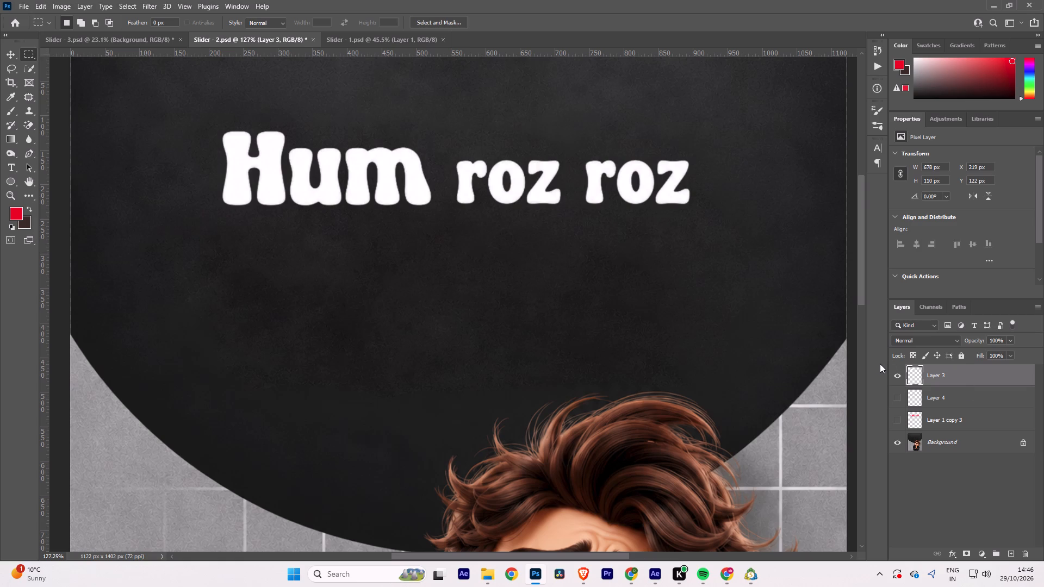
{"action": "key", "text": "ctrl+s"}
Return to After Effects and replay the Slider 2 composition from the start to check the cleaned-up headline and its animation.
{"action": "key", "text": "alt+Tab"}
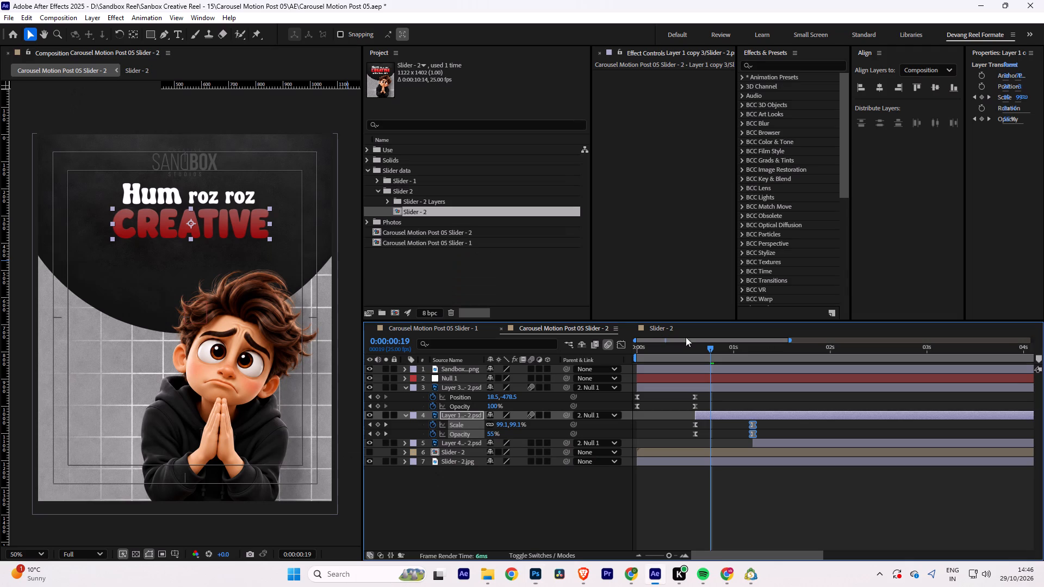
{"action": "scroll", "coordinate": [189, 215], "scroll_direction": "up", "scroll_amount": 3, "text": "alt"}
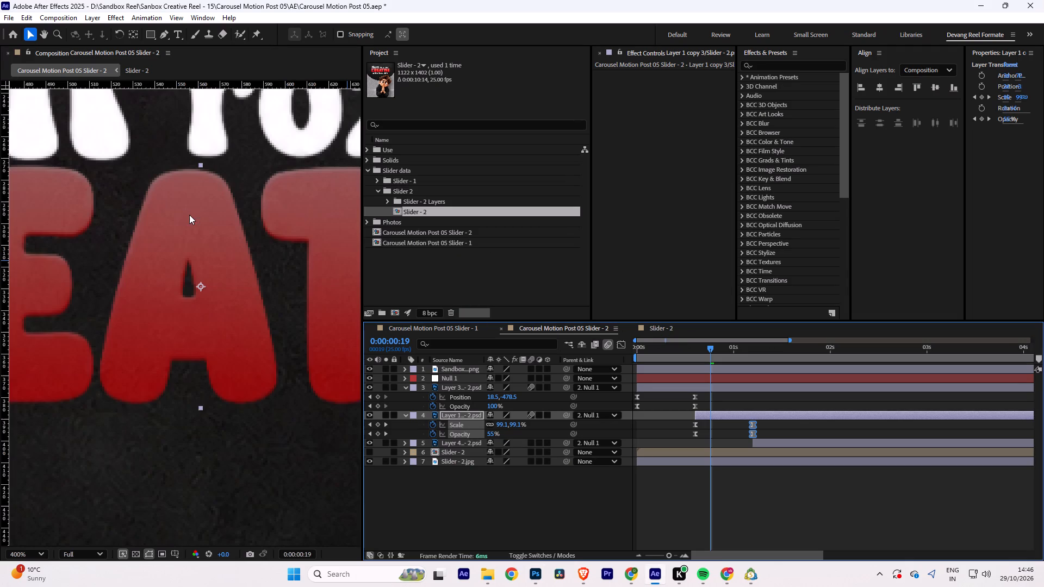
{"action": "scroll", "coordinate": [192, 217], "scroll_direction": "down", "scroll_amount": 2, "text": "alt"}
{"action": "scroll", "coordinate": [316, 285], "scroll_direction": "down", "scroll_amount": 1, "text": "alt"}
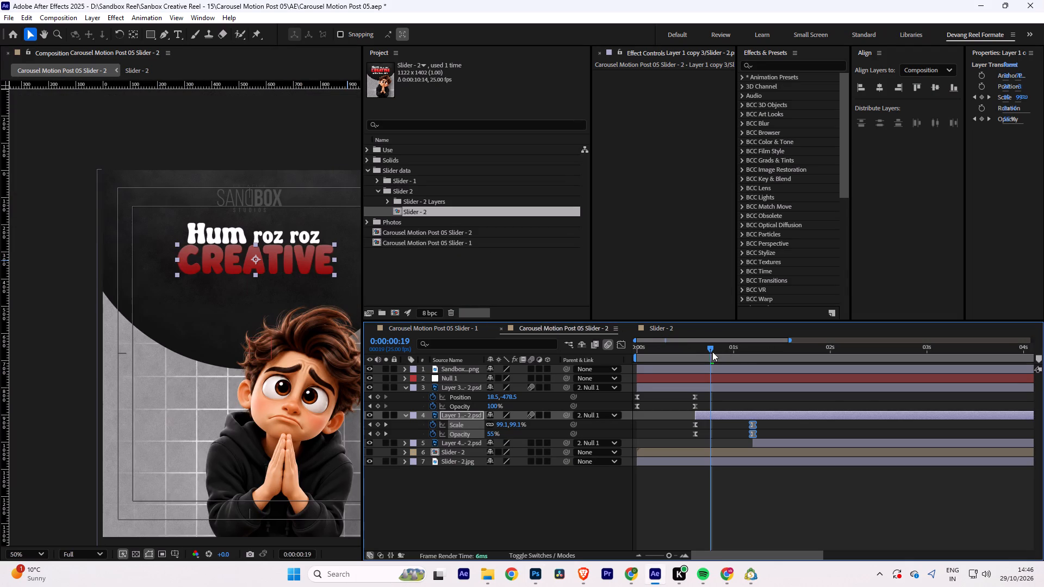
{"action": "left_click_drag", "start_coordinate": [706, 347], "coordinate": [606, 347]}
{"action": "key", "text": "space"}
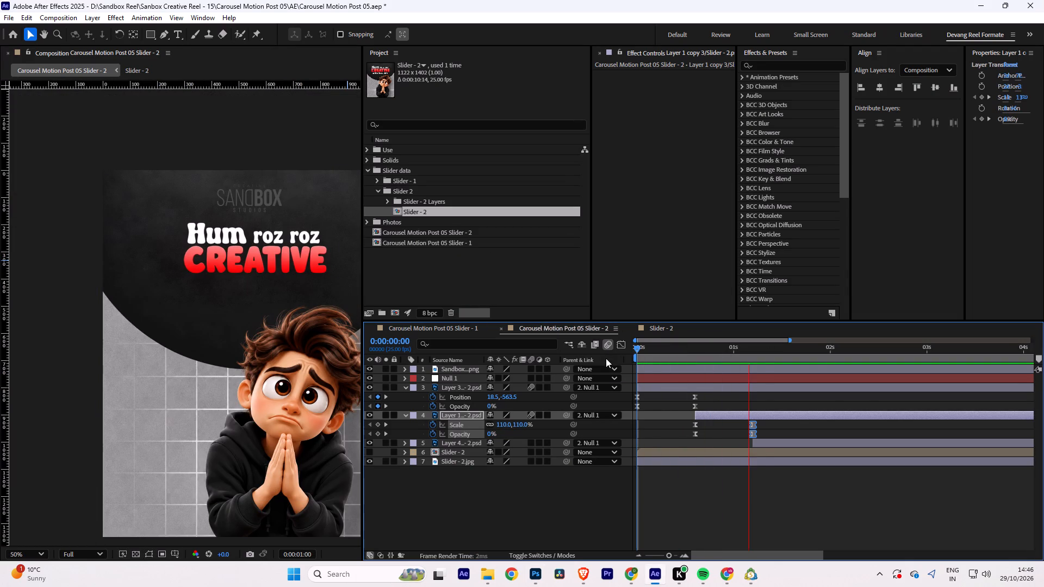
{"action": "key", "text": "space"}
{"action": "left_click_drag", "start_coordinate": [812, 348], "coordinate": [604, 346]}
{"action": "key", "text": "space"}
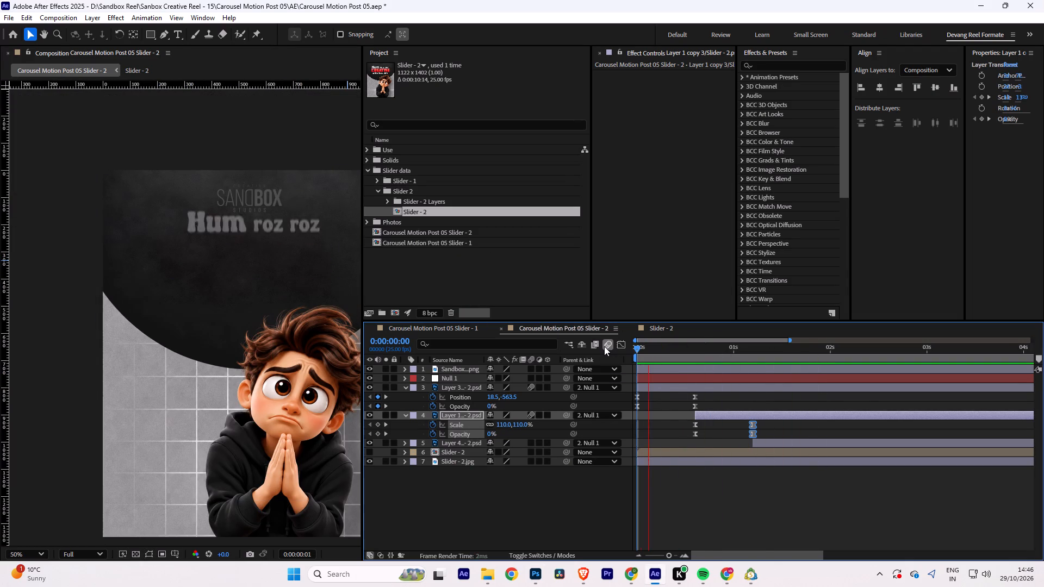
{"action": "scroll", "coordinate": [669, 382], "scroll_direction": "down", "scroll_amount": 3, "text": "alt"}
{"action": "key", "text": "space"}
{"action": "left_click", "coordinate": [17, 546]}
{"action": "left_click", "coordinate": [20, 552]}
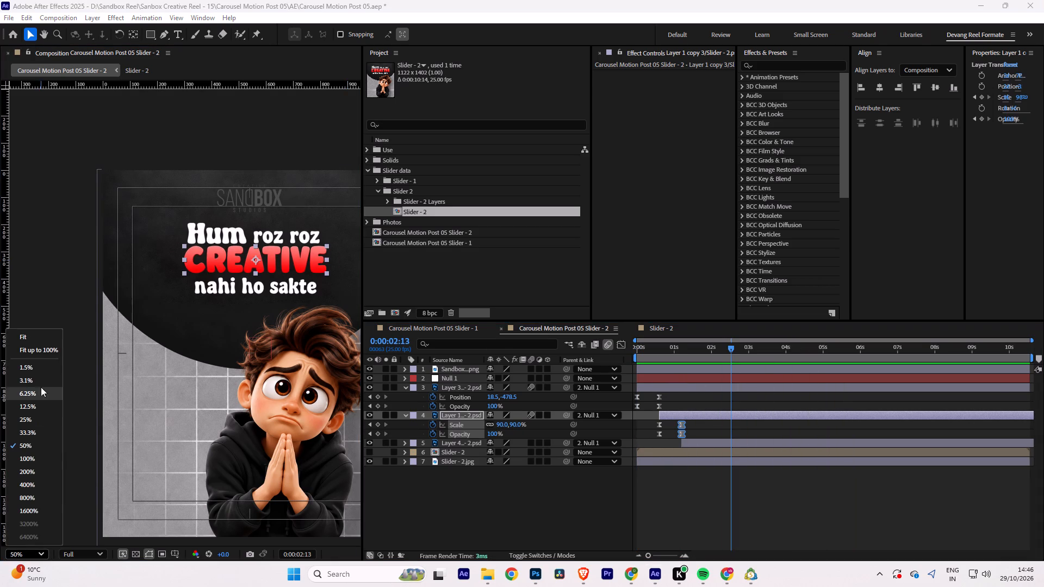
{"action": "left_click", "coordinate": [35, 338]}
{"action": "left_click_drag", "start_coordinate": [736, 348], "coordinate": [510, 346]}
{"action": "key", "text": "space"}
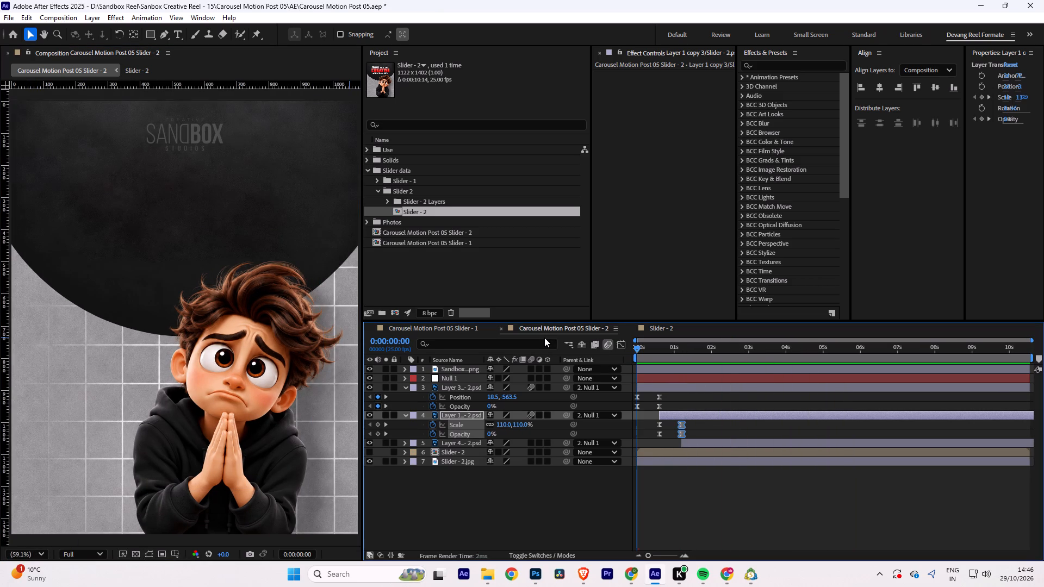
{"action": "key", "text": "space"}
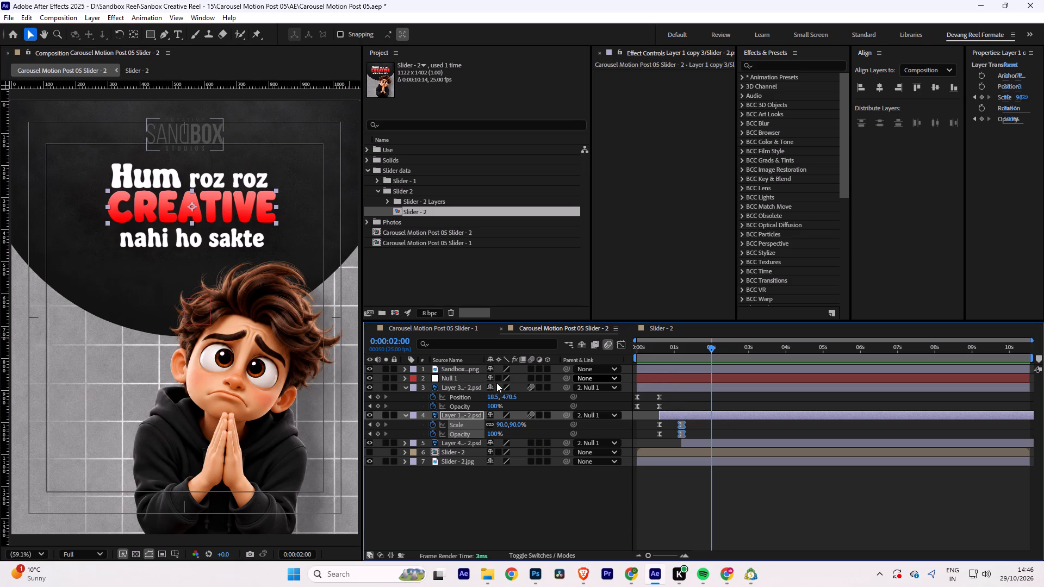
Lower the "CREATIVE" headline layer slightly by setting its Position to 26.5, -349.5, and save the project.
{"action": "left_click", "coordinate": [464, 377]}
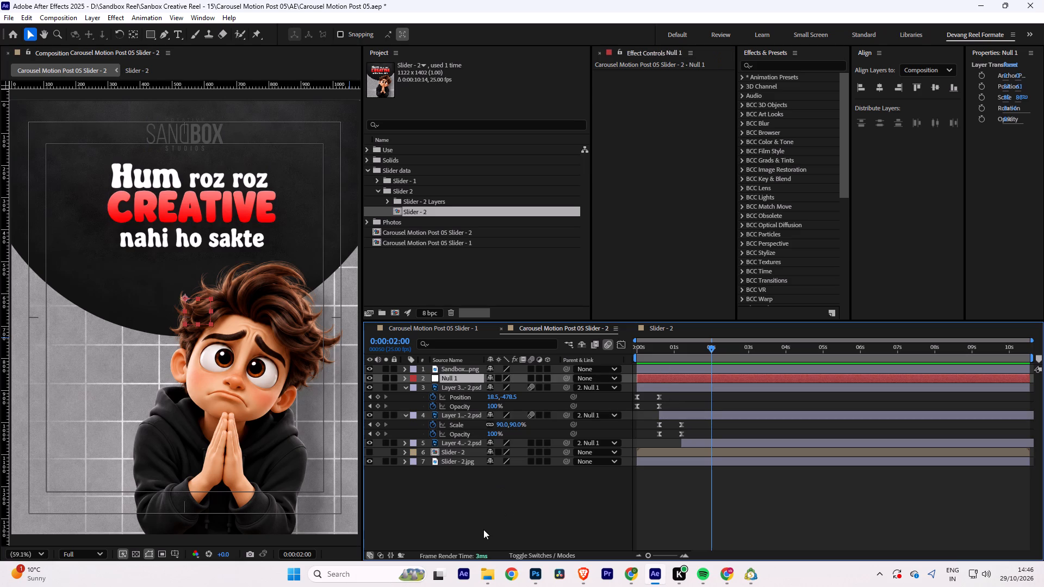
{"action": "left_click", "coordinate": [483, 529]}
{"action": "left_click", "coordinate": [229, 202]}
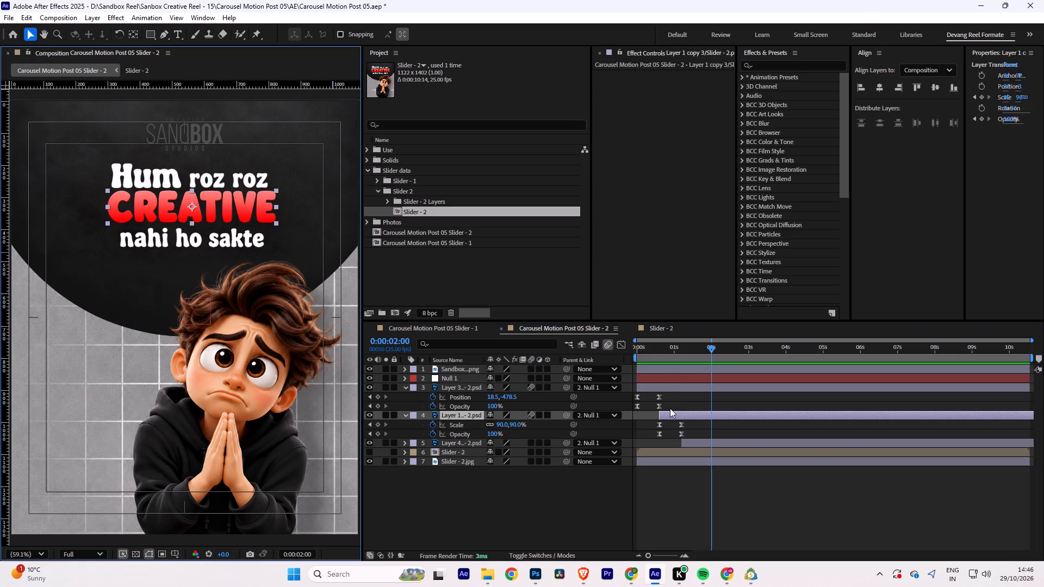
{"action": "key", "text": "p"}
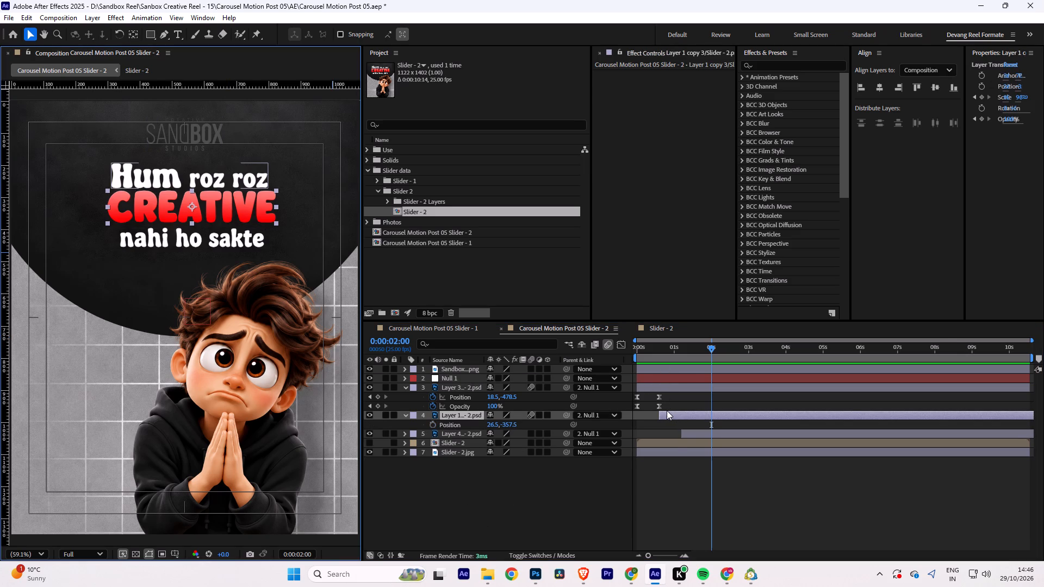
{"action": "left_click_drag", "start_coordinate": [508, 424], "coordinate": [512, 424]}
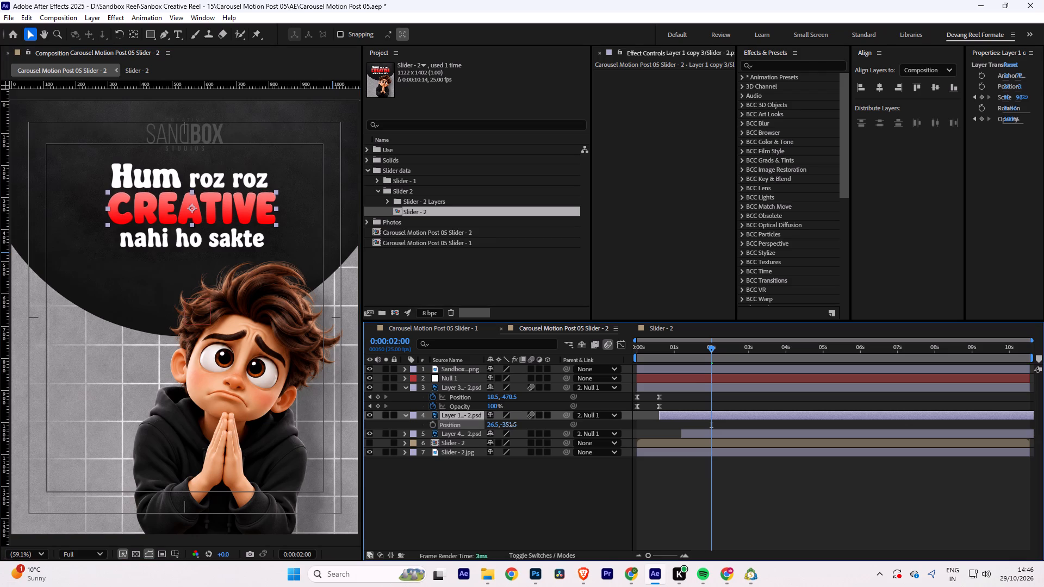
{"action": "left_click_drag", "start_coordinate": [512, 424], "coordinate": [513, 424]}
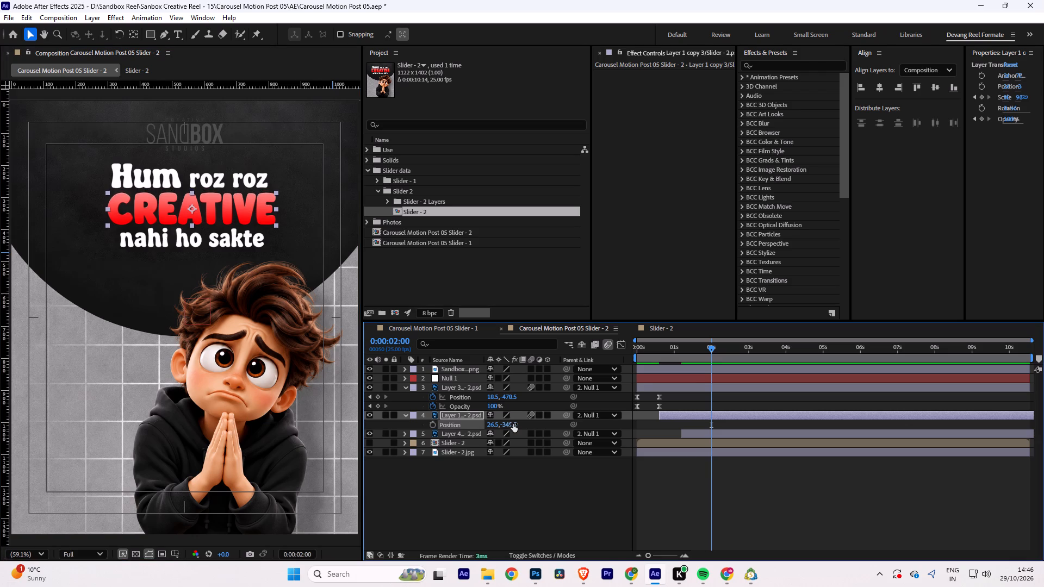
{"action": "key", "text": "ctrl+s"}
{"action": "left_click", "coordinate": [523, 523]}
Replay the Slider 2 composition from the start, examine the "CREATIVE" layer's Scale and Opacity keyframes near 0:00:01:03, and save.
{"action": "left_click_drag", "start_coordinate": [712, 349], "coordinate": [536, 349]}
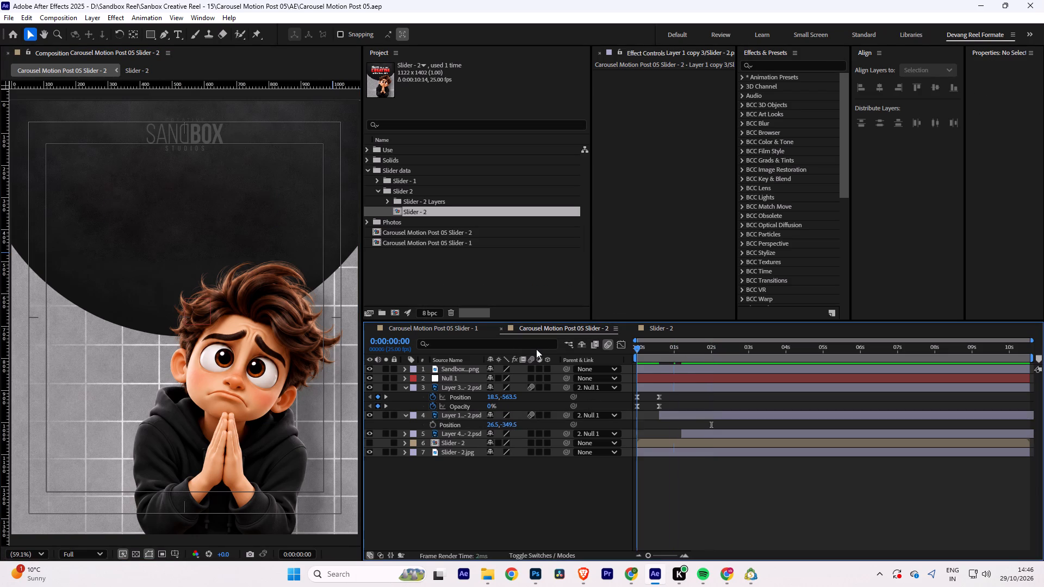
{"action": "left_click_drag", "start_coordinate": [536, 349], "coordinate": [535, 349]}
{"action": "key", "text": "space"}
{"action": "key", "text": "space"}
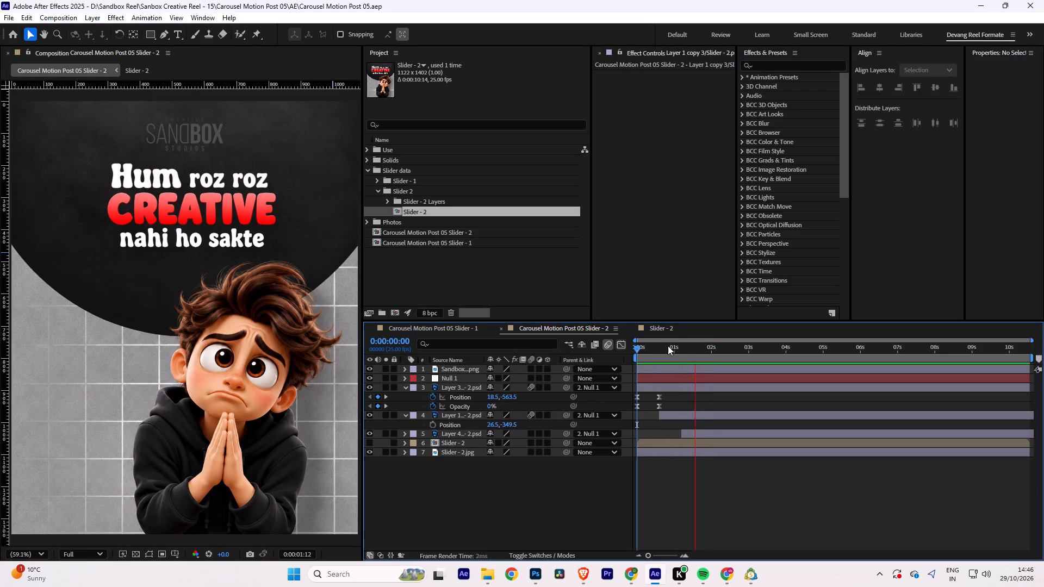
{"action": "left_click_drag", "start_coordinate": [696, 344], "coordinate": [678, 349]}
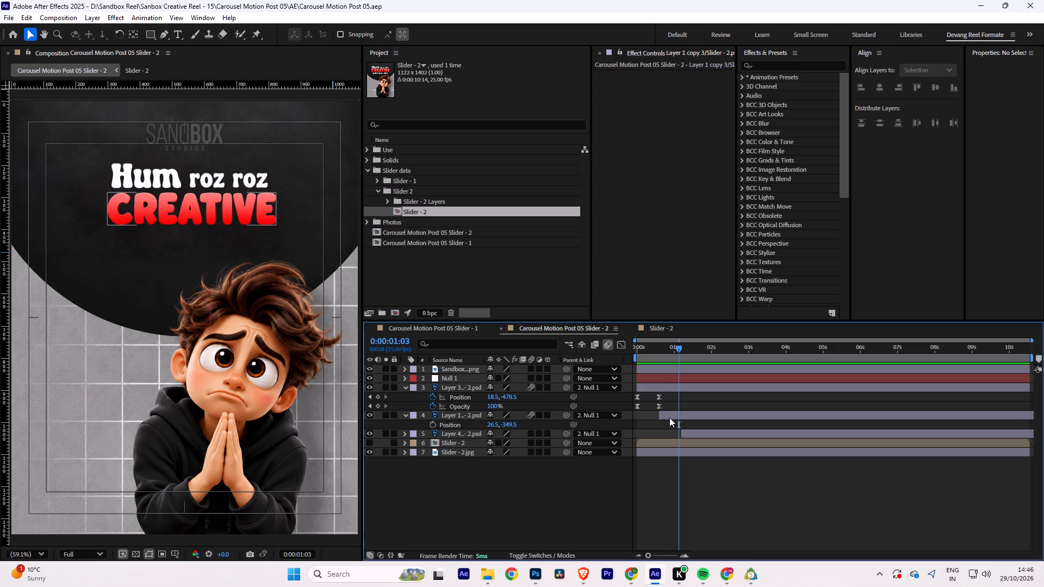
{"action": "left_click", "coordinate": [669, 416]}
{"action": "key", "text": "u"}
{"action": "scroll", "coordinate": [696, 373], "scroll_direction": "up", "scroll_amount": 2, "text": "alt"}
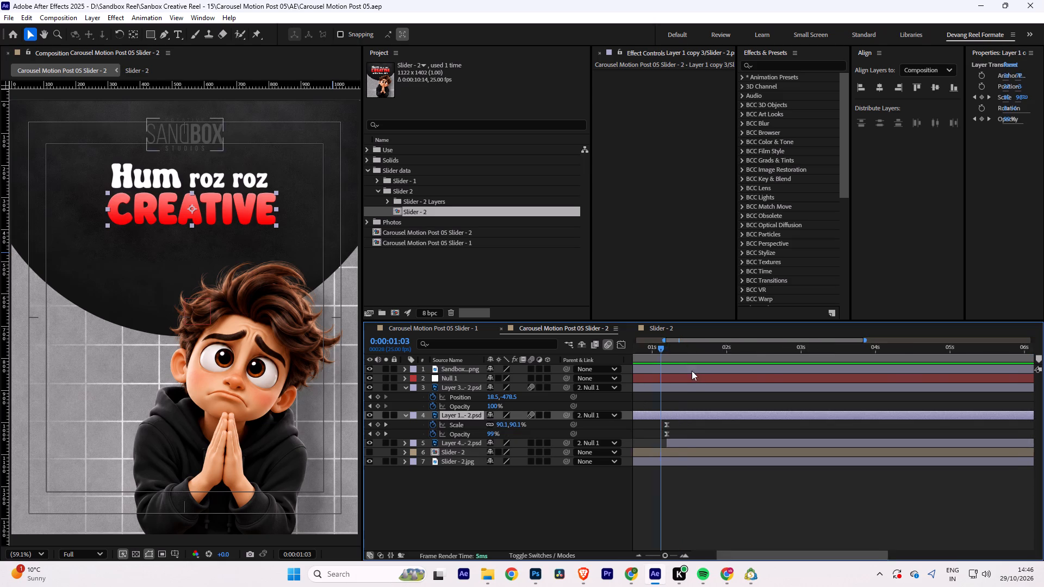
{"action": "scroll", "coordinate": [723, 391], "scroll_direction": "down", "scroll_amount": 2, "text": "alt"}
{"action": "key", "text": "space"}
{"action": "left_click_drag", "start_coordinate": [714, 491], "coordinate": [755, 497]}
{"action": "key", "text": "ctrl+s"}
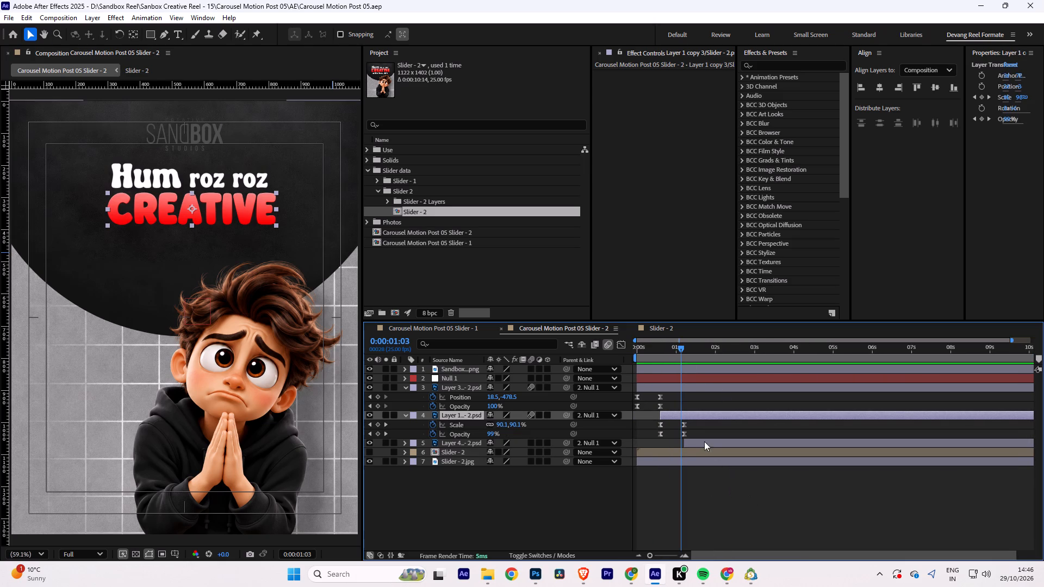
Add Position and Opacity keyframes to the "nahi ho sakte" layer at 0:00:02:10.
{"action": "scroll", "coordinate": [679, 353], "scroll_direction": "up", "scroll_amount": 1, "text": "alt"}
{"action": "left_click_drag", "start_coordinate": [686, 347], "coordinate": [694, 347]}
{"action": "left_click", "coordinate": [694, 347]}
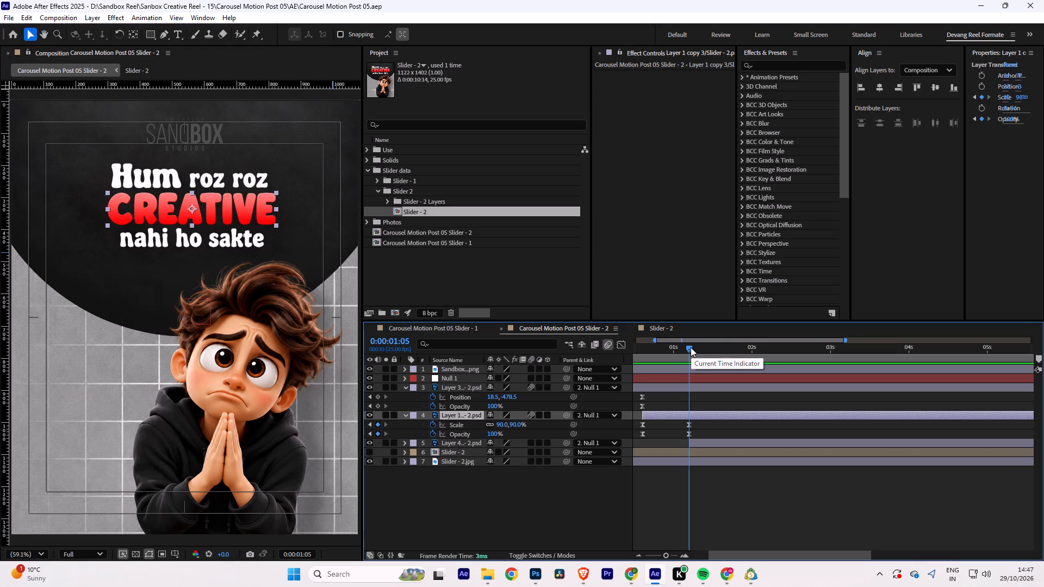
{"action": "scroll", "coordinate": [690, 349], "scroll_direction": "up", "scroll_amount": 1, "text": "alt"}
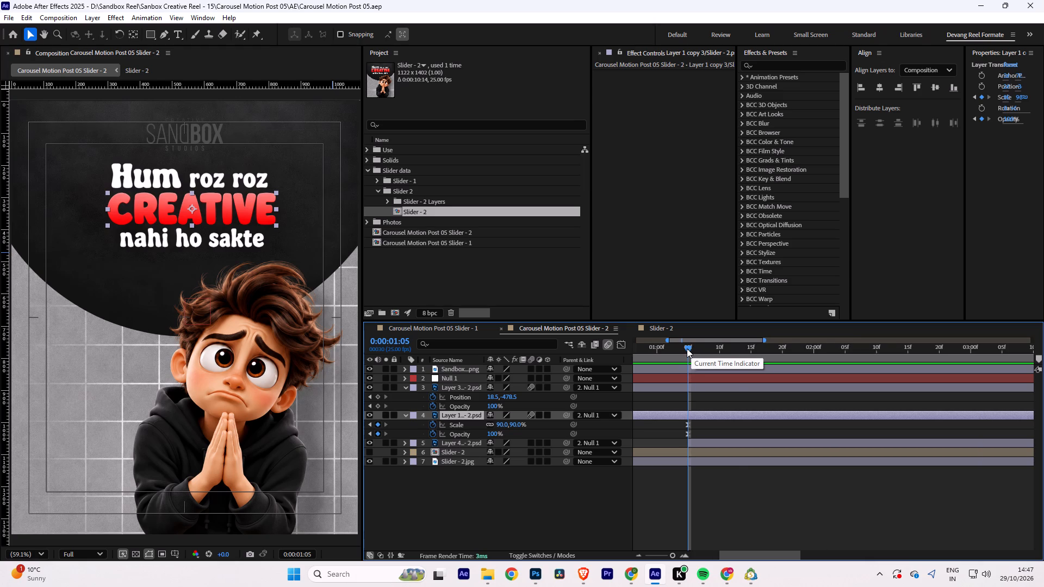
{"action": "left_click_drag", "start_coordinate": [687, 348], "coordinate": [871, 348]}
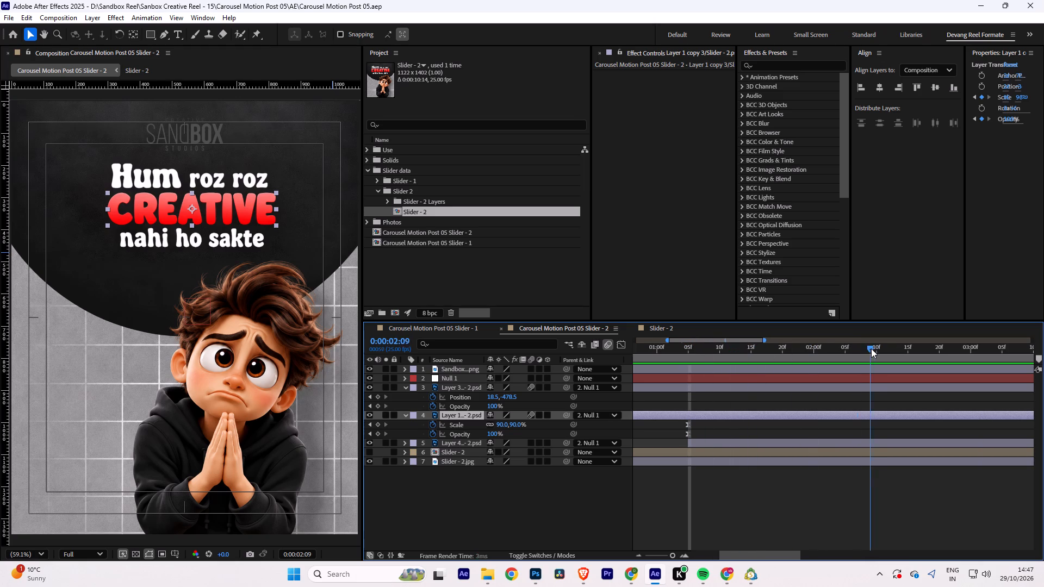
{"action": "left_click_drag", "start_coordinate": [871, 348], "coordinate": [875, 348]}
{"action": "left_click", "coordinate": [823, 443]}
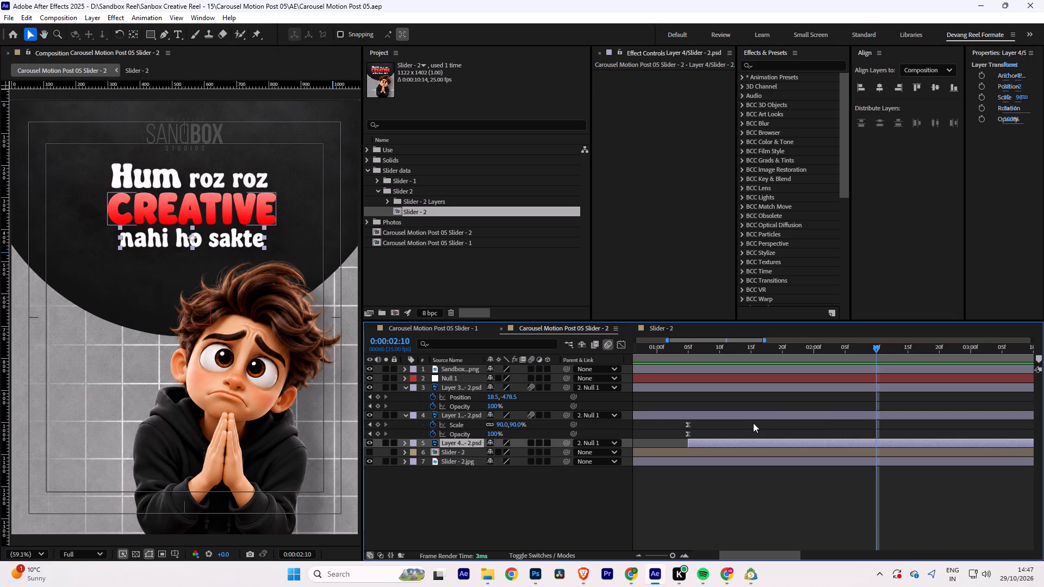
{"action": "key", "text": "p"}
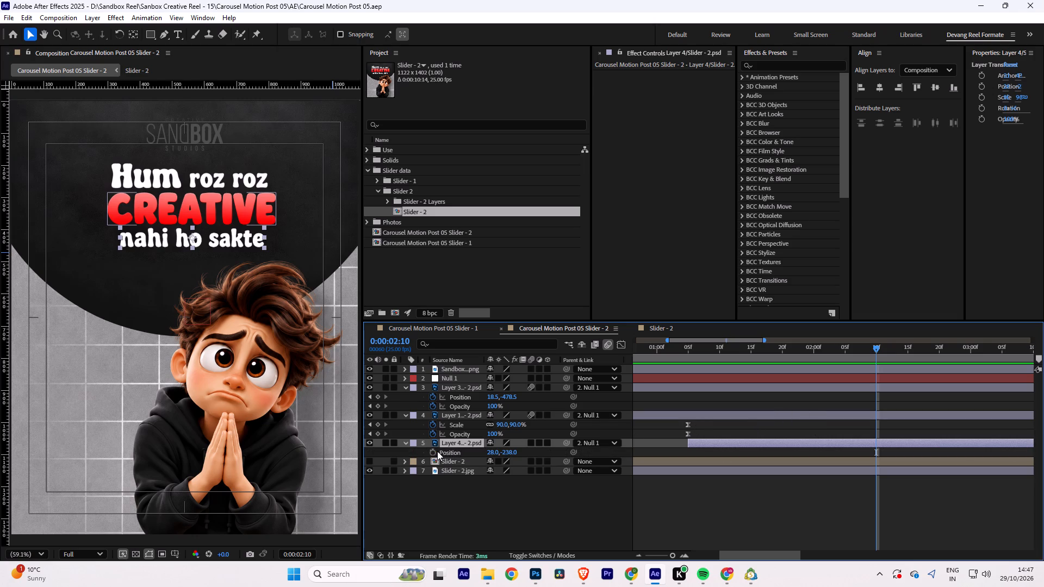
{"action": "left_click", "coordinate": [436, 452]}
{"action": "key", "text": "t"}
{"action": "left_click", "coordinate": [436, 452]}
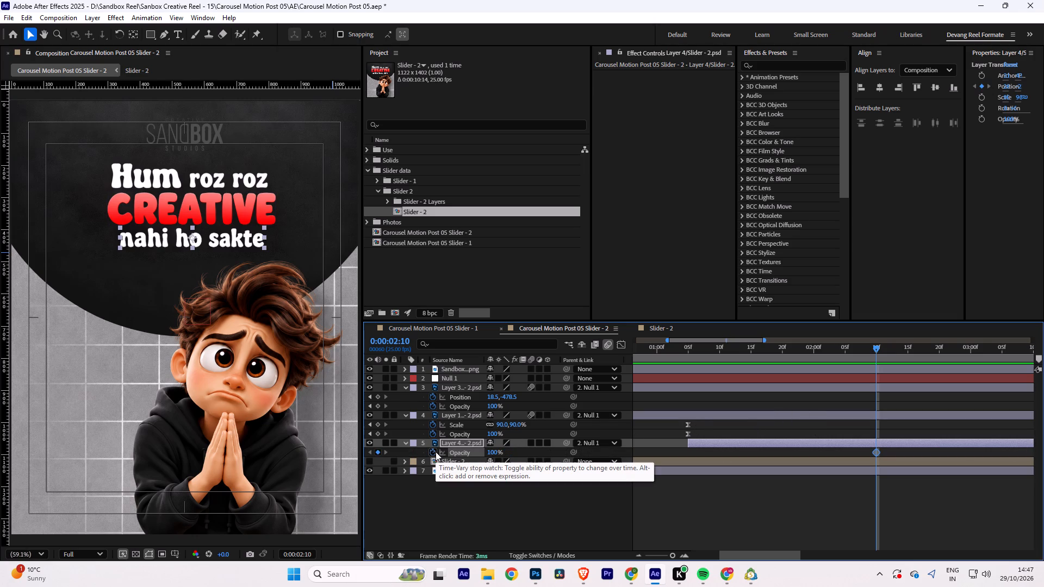
At 0:00:01:05, keyframe the "nahi ho sakte" layer's Position at 28.0, -186.0 and its Opacity at 0%.
{"action": "left_click_drag", "start_coordinate": [707, 347], "coordinate": [685, 352]}
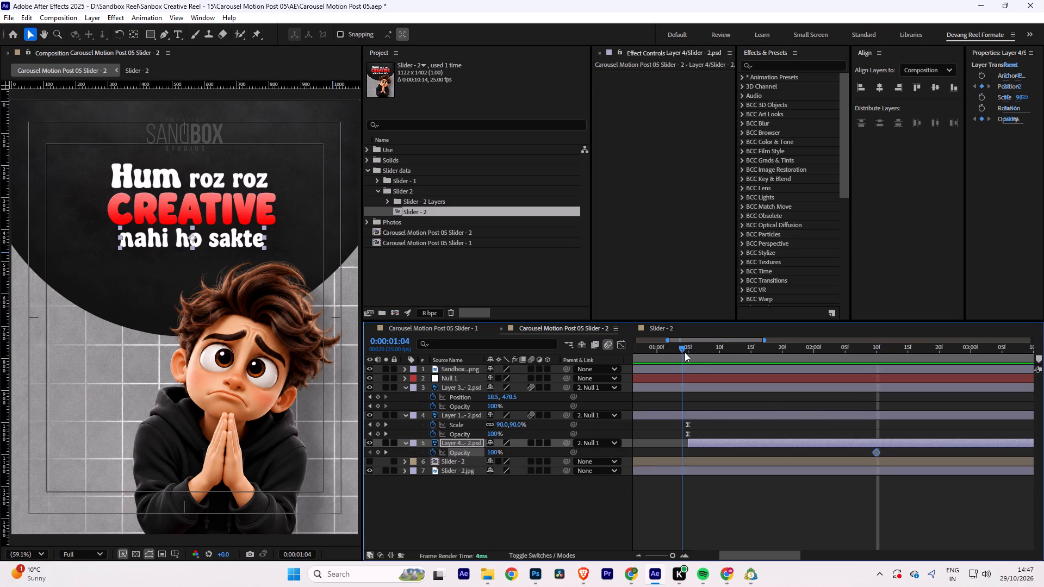
{"action": "left_click_drag", "start_coordinate": [685, 352], "coordinate": [691, 354]}
{"action": "key", "text": "u"}
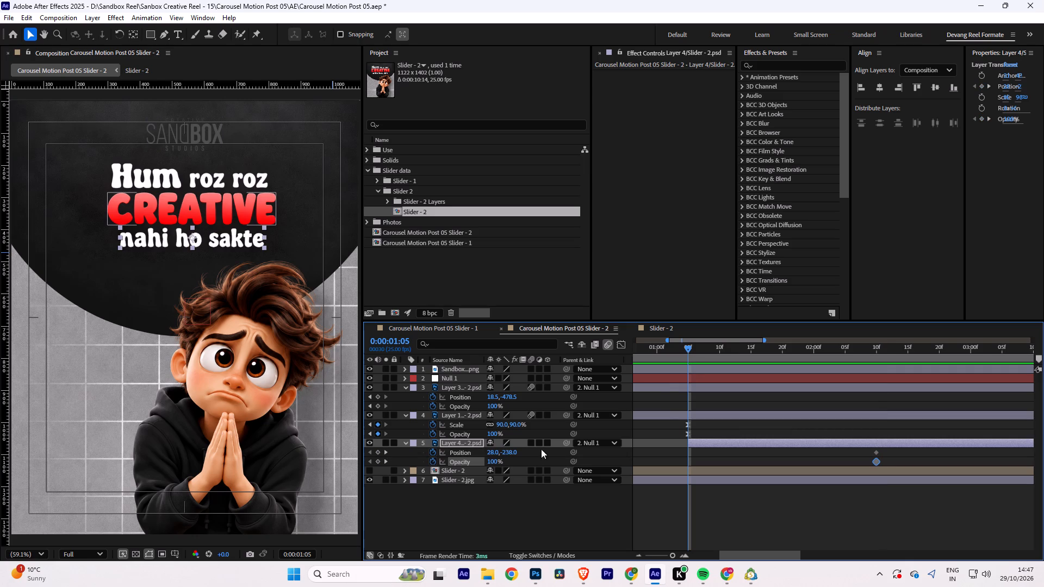
{"action": "left_click_drag", "start_coordinate": [512, 453], "coordinate": [530, 446]}
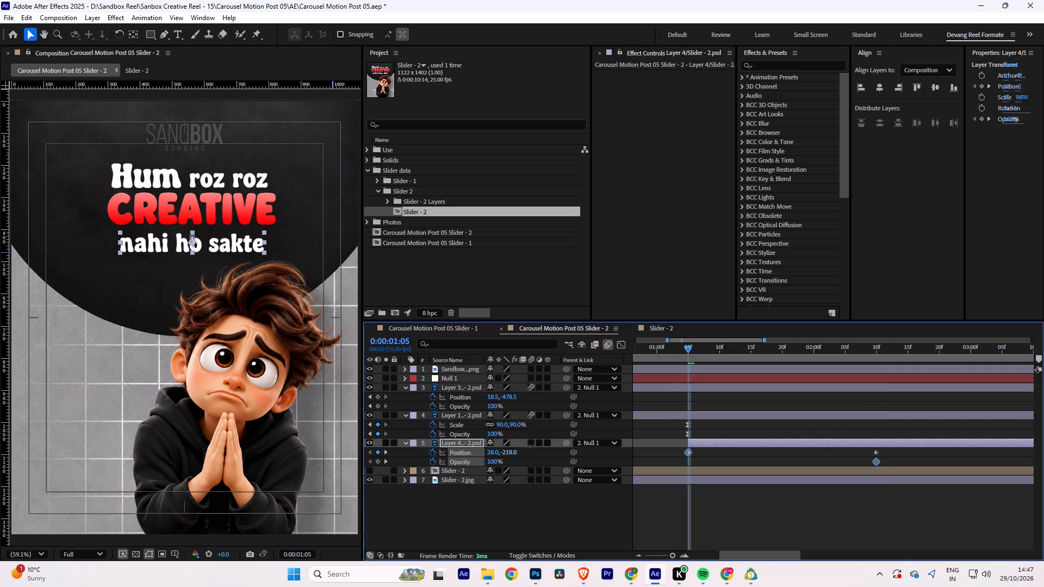
{"action": "left_click_drag", "start_coordinate": [530, 446], "coordinate": [555, 438]}
{"action": "left_click", "coordinate": [490, 461]}
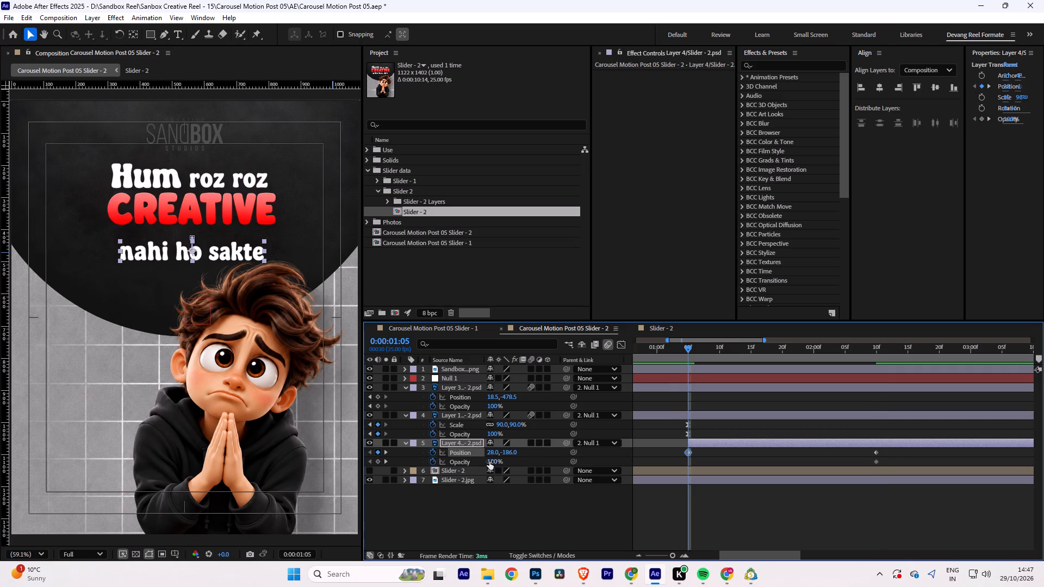
{"action": "key", "text": "0"}
{"action": "key", "text": "Return"}
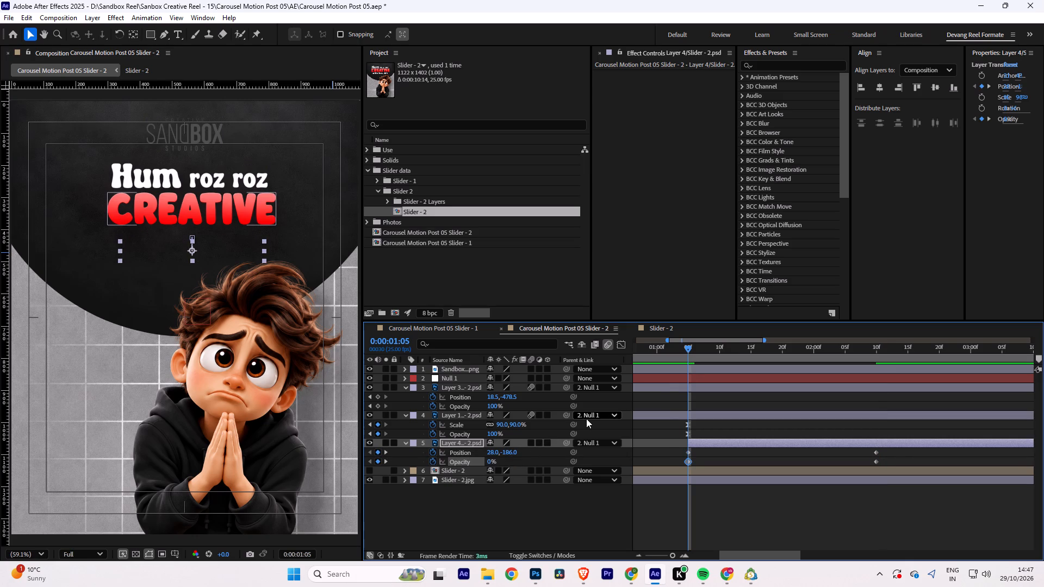
Easy Ease the "nahi ho sakte" Position and Opacity keyframes, extend the ending keyframes' influence to 100% in the speed graph, and save.
{"action": "left_click_drag", "start_coordinate": [665, 451], "coordinate": [904, 462]}
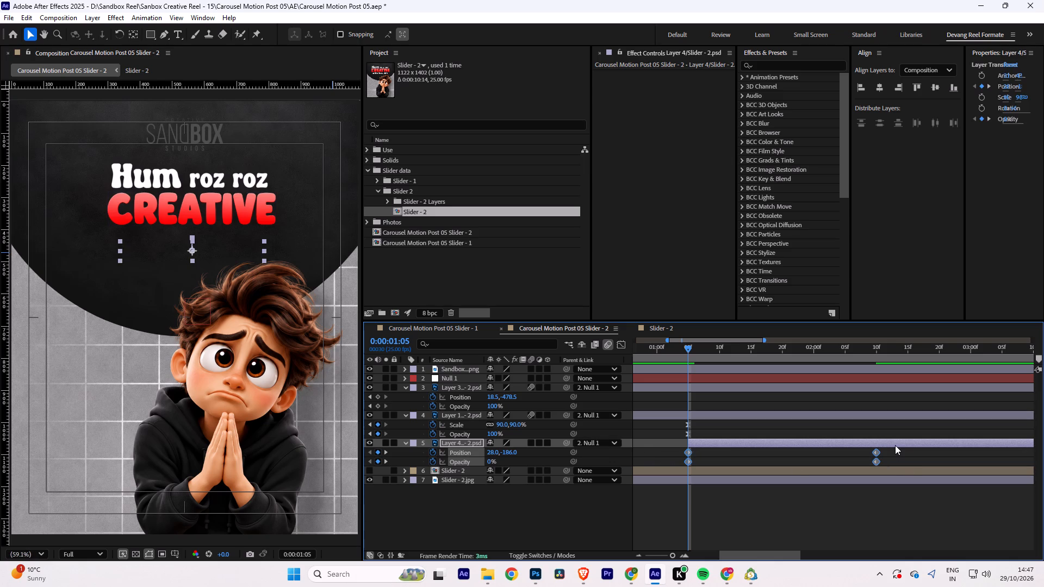
{"action": "key", "text": "F9"}
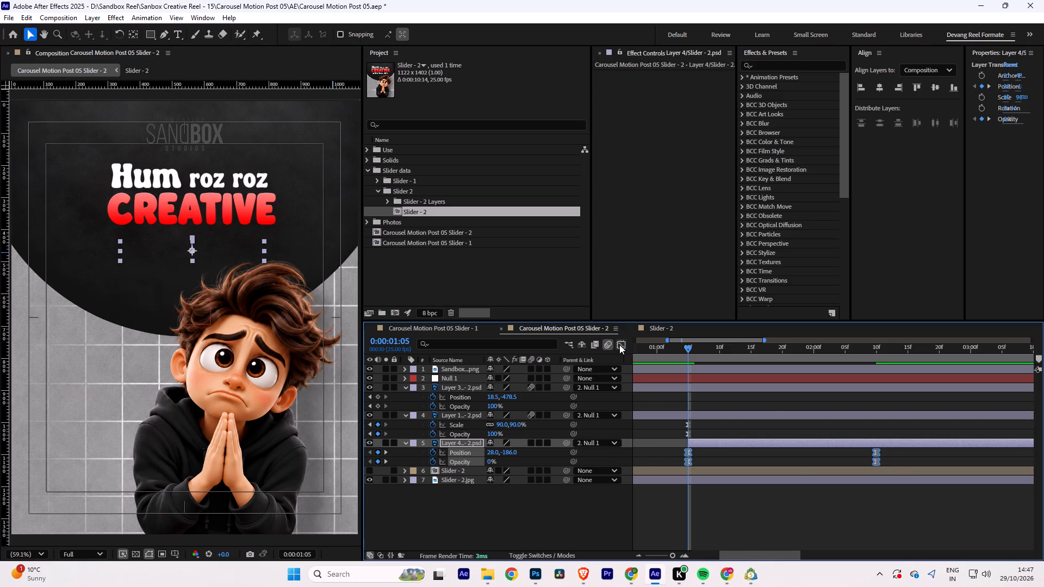
{"action": "left_click", "coordinate": [619, 345]}
{"action": "left_click_drag", "start_coordinate": [916, 512], "coordinate": [834, 536]}
{"action": "left_click_drag", "start_coordinate": [846, 519], "coordinate": [738, 524]}
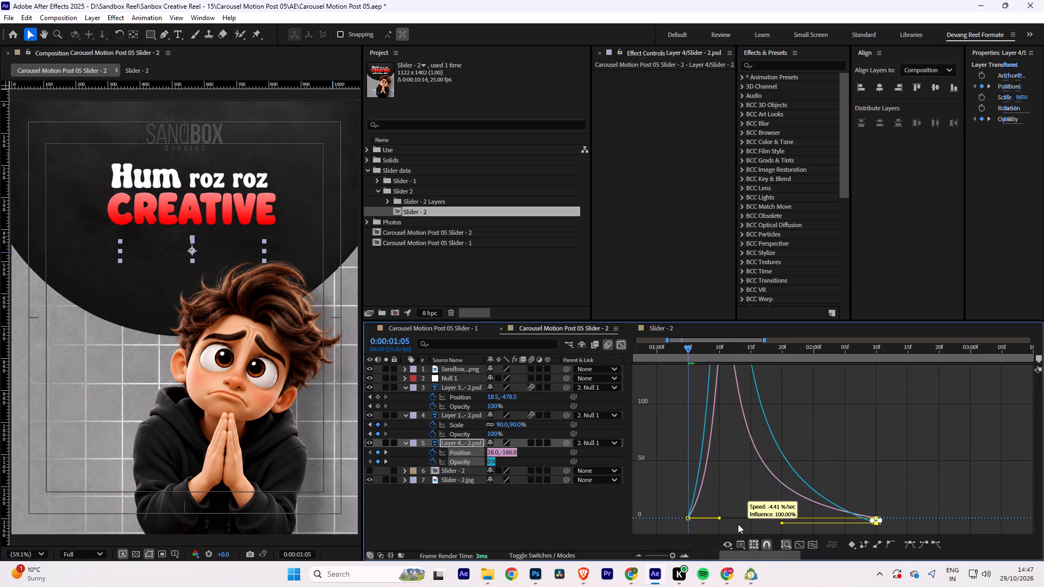
{"action": "left_click_drag", "start_coordinate": [738, 524], "coordinate": [736, 518]}
{"action": "key", "text": "ctrl+s"}
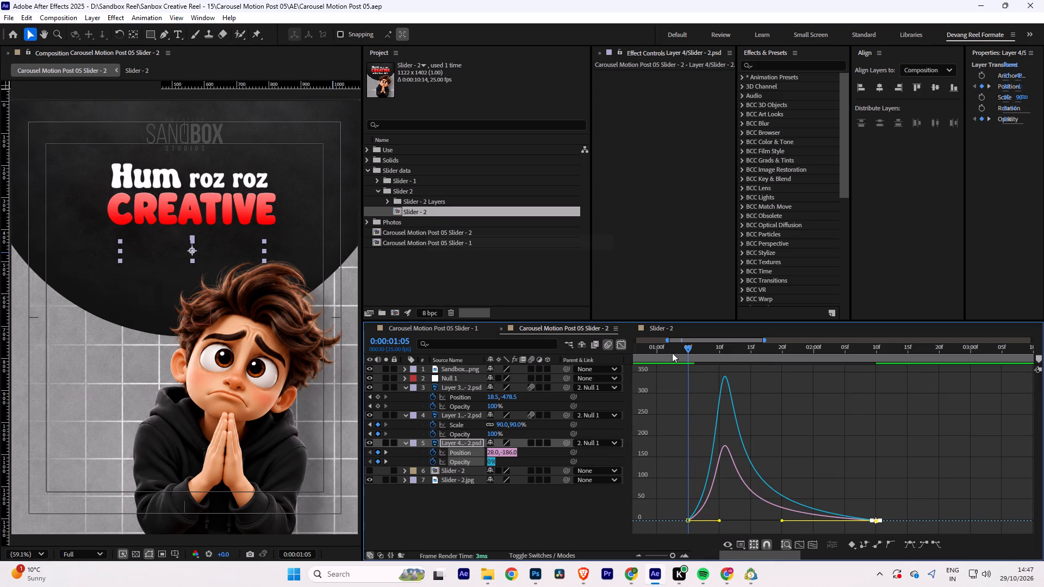
{"action": "left_click", "coordinate": [620, 346]}
Play the Slider 2 composition from the start to check the "nahi ho sakte" entrance.
{"action": "scroll", "coordinate": [717, 424], "scroll_direction": "down", "scroll_amount": 4, "text": "alt"}
{"action": "left_click_drag", "start_coordinate": [682, 343], "coordinate": [553, 352]}
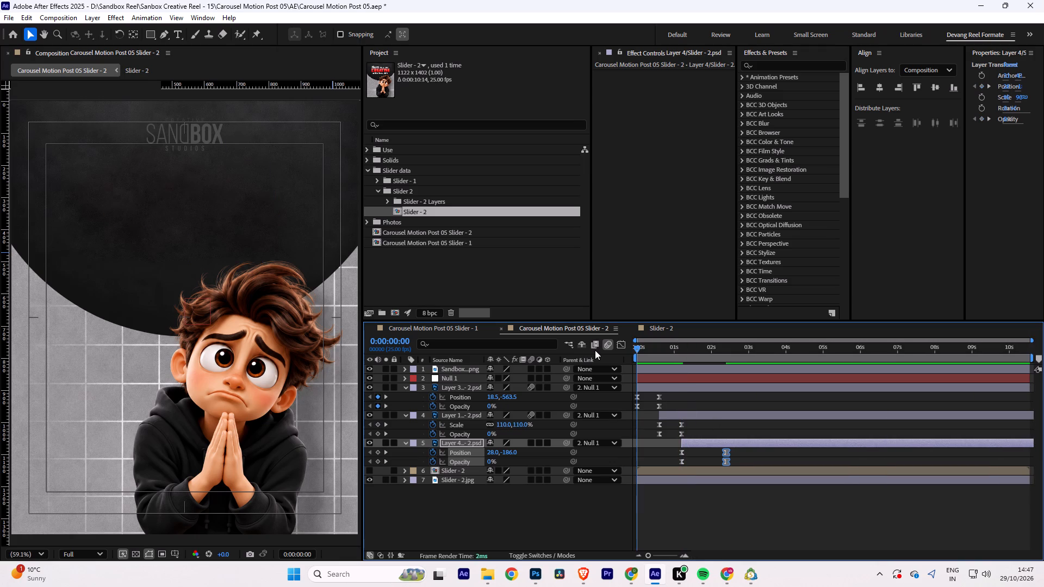
{"action": "key", "text": "space"}
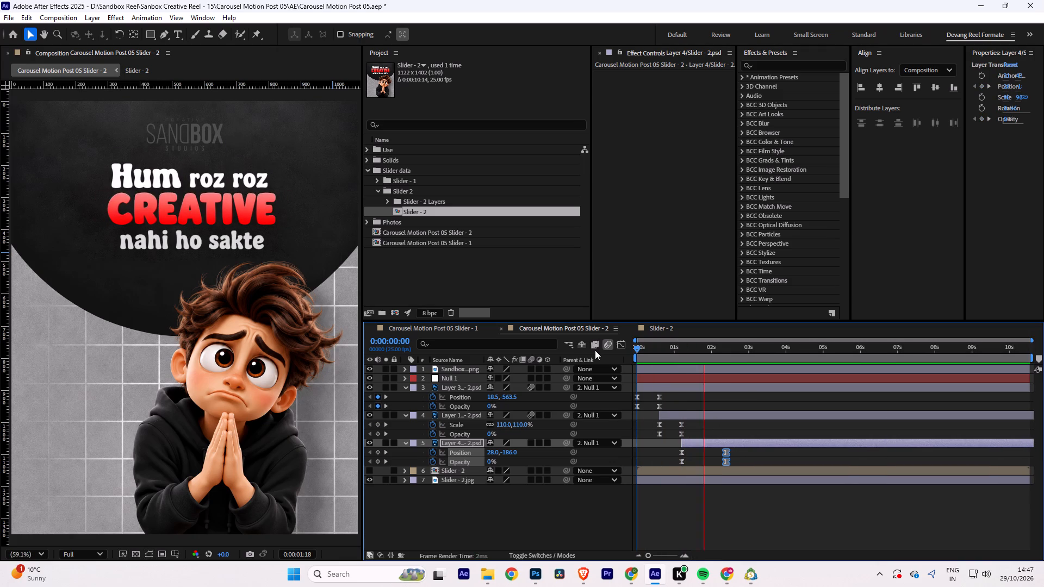
{"action": "key", "text": "space"}
Move the "nahi ho sakte" layer's ending Position and Opacity keyframes to 0:00:02:05.
{"action": "scroll", "coordinate": [680, 377], "scroll_direction": "up", "scroll_amount": 2, "text": "alt"}
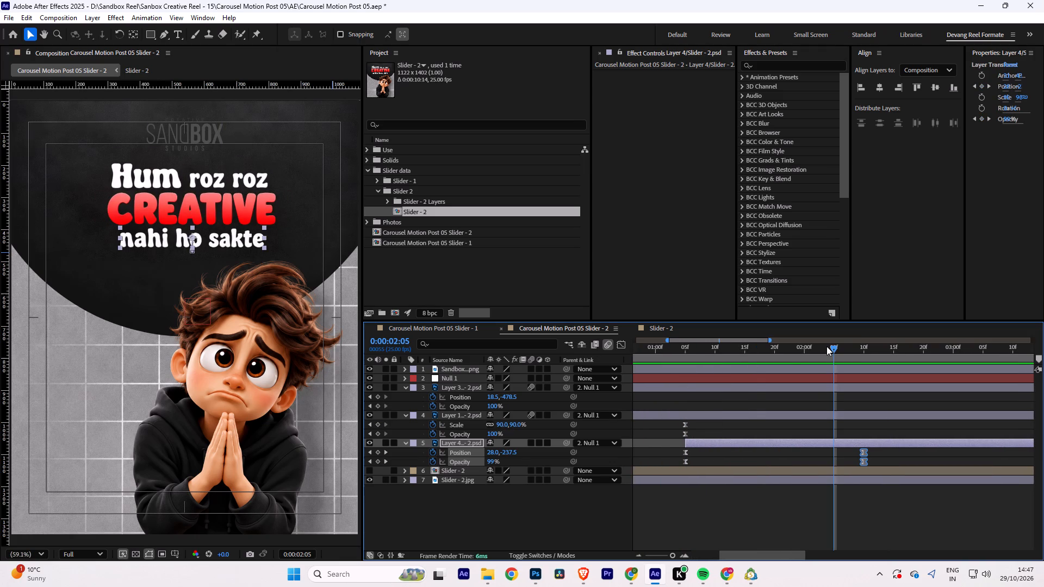
{"action": "left_click_drag", "start_coordinate": [835, 346], "coordinate": [772, 360]}
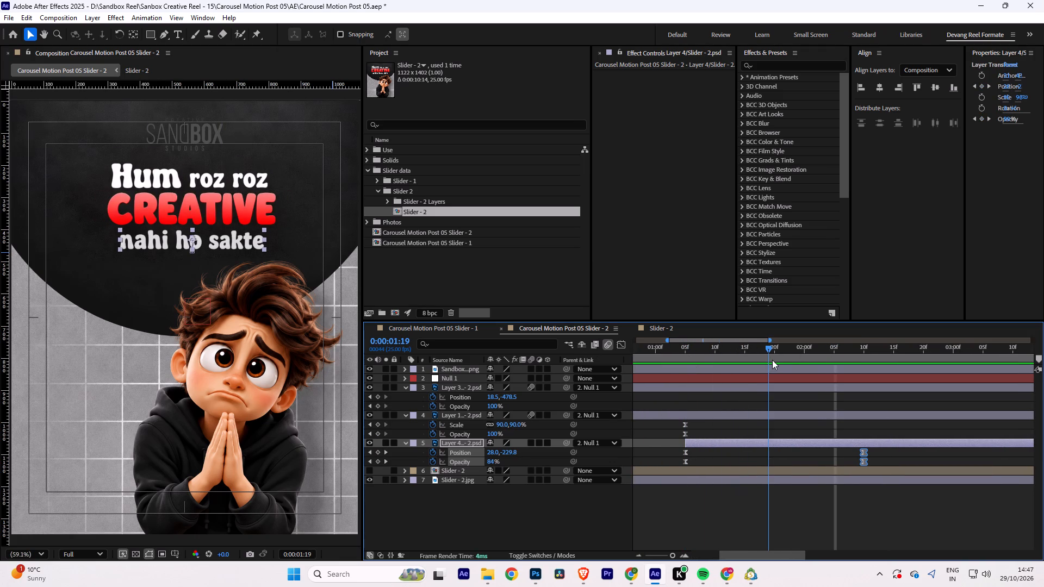
{"action": "left_click_drag", "start_coordinate": [772, 360], "coordinate": [834, 366]}
{"action": "left_click_drag", "start_coordinate": [876, 451], "coordinate": [874, 458]}
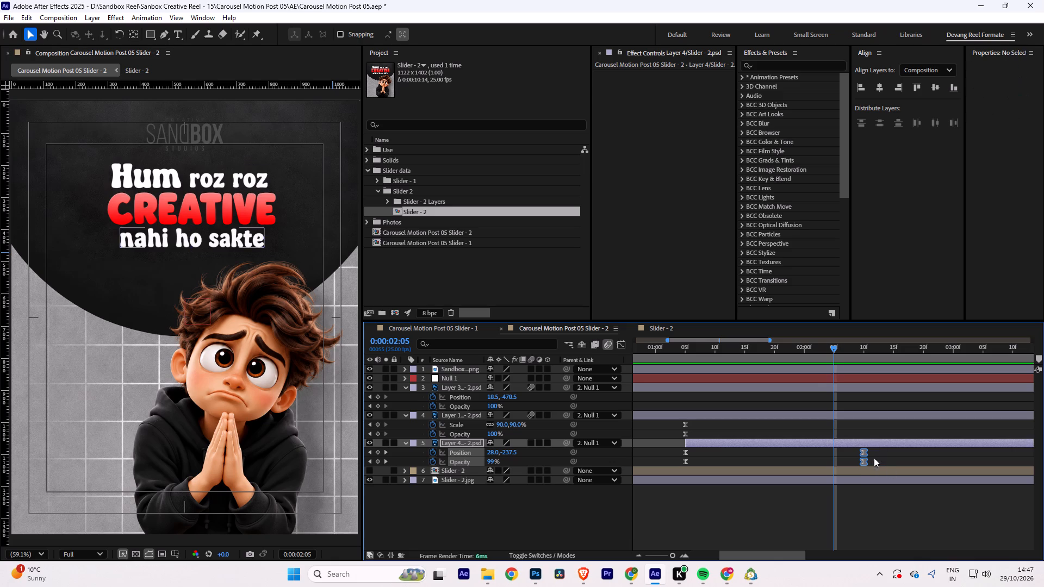
{"action": "left_click_drag", "start_coordinate": [874, 458], "coordinate": [855, 470]}
{"action": "left_click_drag", "start_coordinate": [860, 461], "coordinate": [838, 460]}
{"action": "left_click_drag", "start_coordinate": [877, 451], "coordinate": [859, 472]}
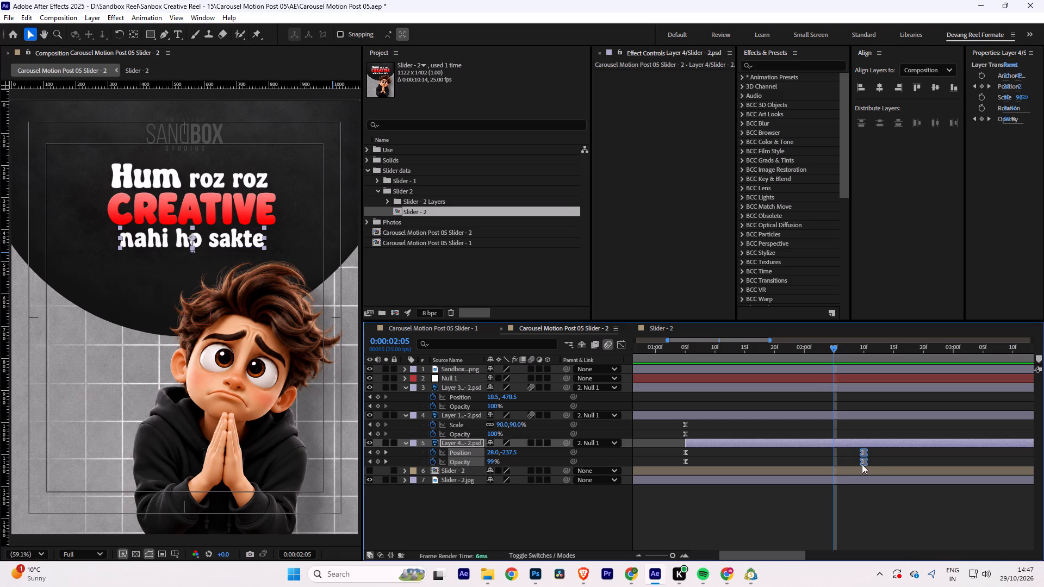
{"action": "left_click_drag", "start_coordinate": [862, 462], "coordinate": [832, 464]}
Move the "nahi ho sakte" layer's ending Position and Opacity keyframes earlier, to about 0:00:01:20.
{"action": "scroll", "coordinate": [848, 463], "scroll_direction": "down", "scroll_amount": 5, "text": "alt"}
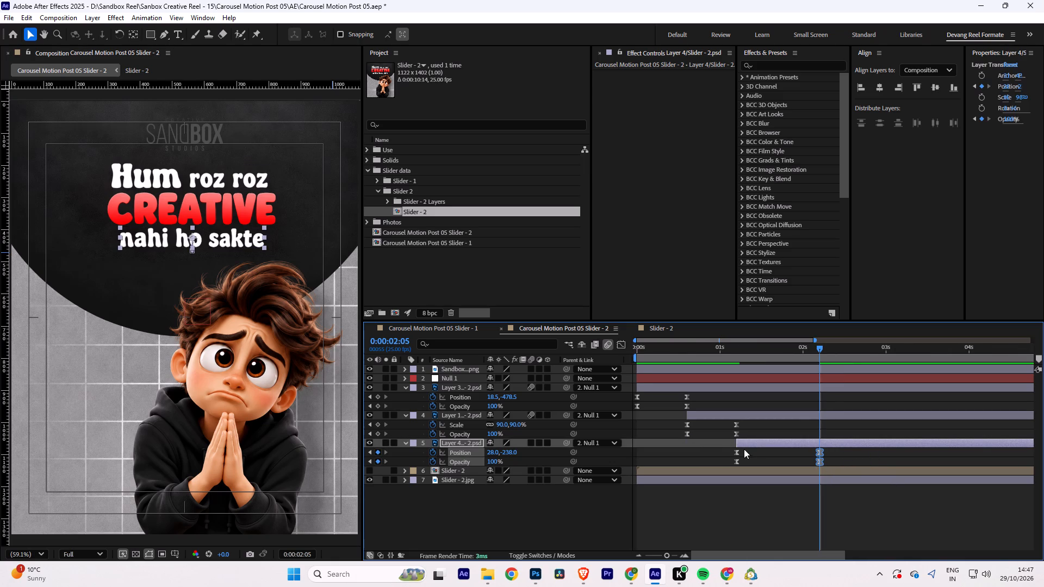
{"action": "left_click_drag", "start_coordinate": [716, 346], "coordinate": [626, 356]}
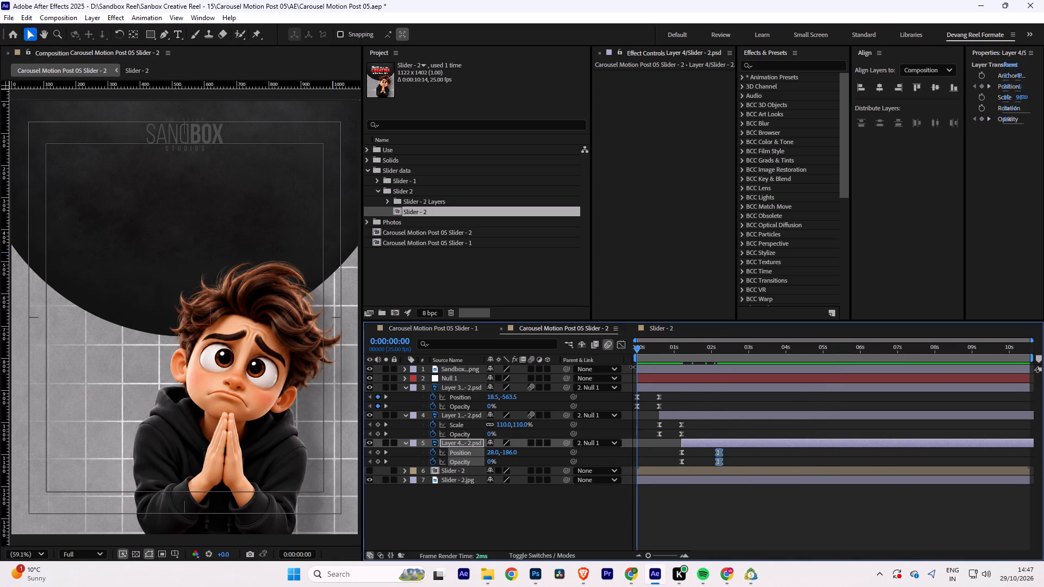
{"action": "scroll", "coordinate": [638, 369], "scroll_direction": "up", "scroll_amount": 3, "text": "alt"}
{"action": "scroll", "coordinate": [701, 376], "scroll_direction": "down", "scroll_amount": 3, "text": "alt"}
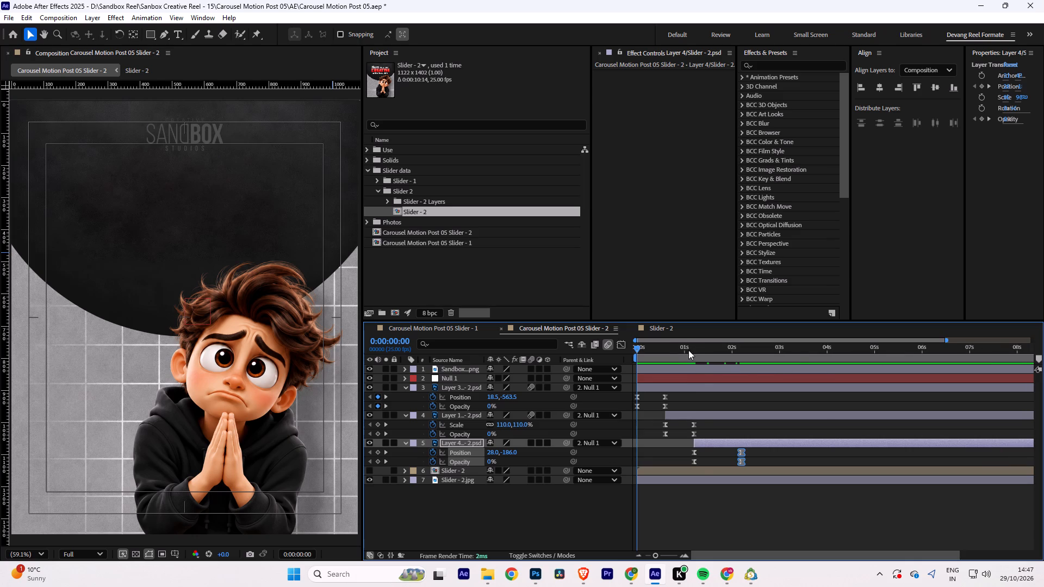
{"action": "left_click_drag", "start_coordinate": [703, 348], "coordinate": [693, 351]}
{"action": "scroll", "coordinate": [690, 352], "scroll_direction": "up", "scroll_amount": 5, "text": "alt"}
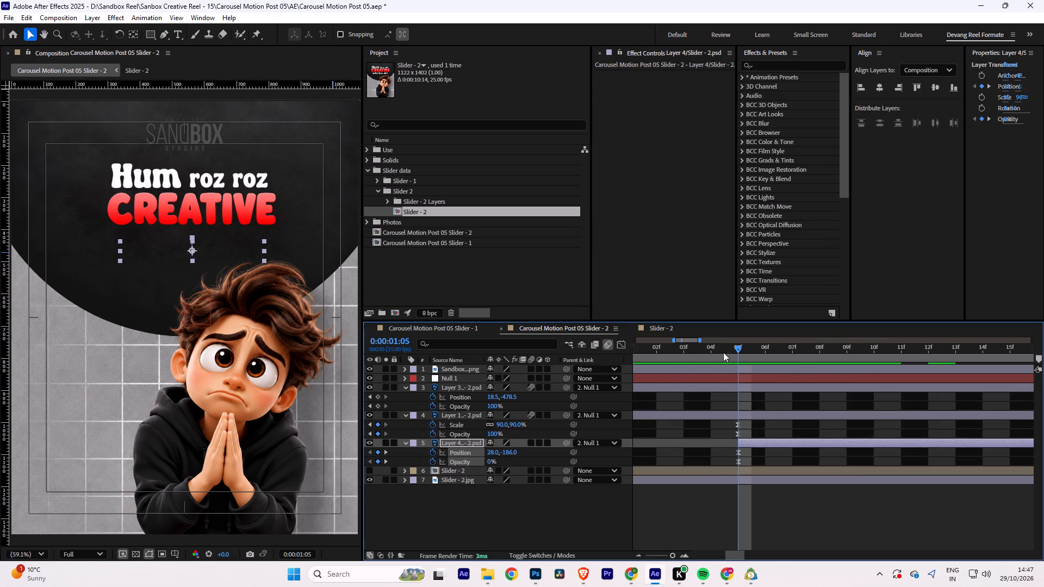
{"action": "key", "text": "shift+Page_Down"}
{"action": "scroll", "coordinate": [773, 425], "scroll_direction": "down", "scroll_amount": 4, "text": "alt"}
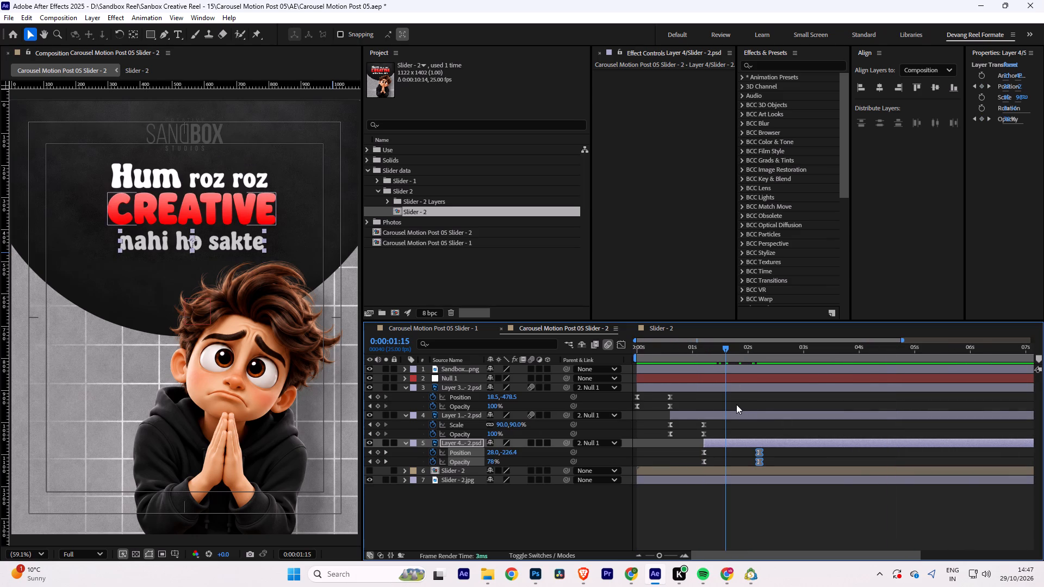
{"action": "key", "text": "shift+Page_Down"}
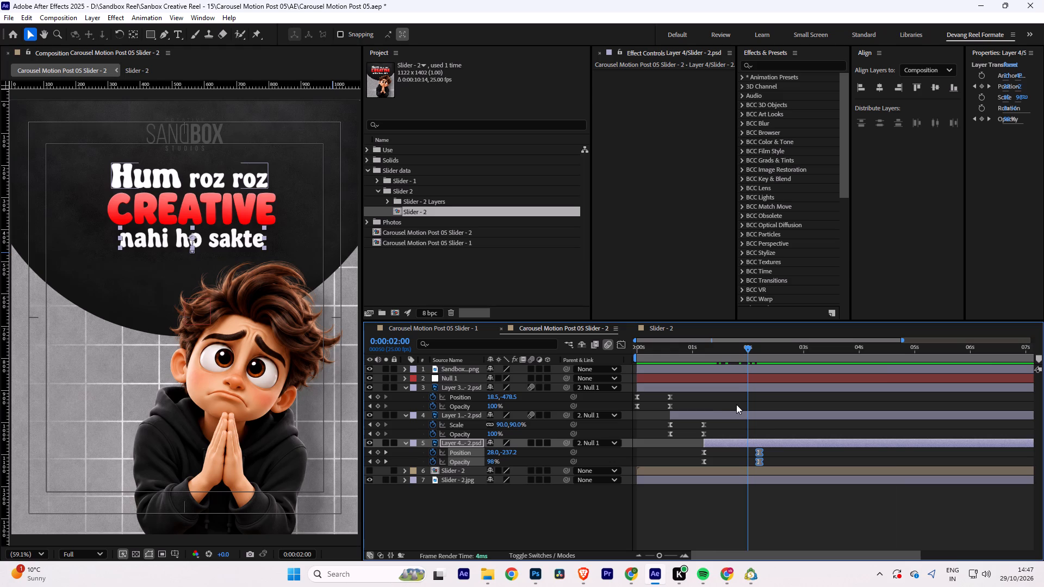
{"action": "scroll", "coordinate": [706, 404], "scroll_direction": "up", "scroll_amount": 3, "text": "alt"}
{"action": "scroll", "coordinate": [708, 401], "scroll_direction": "down", "scroll_amount": 1, "text": "alt"}
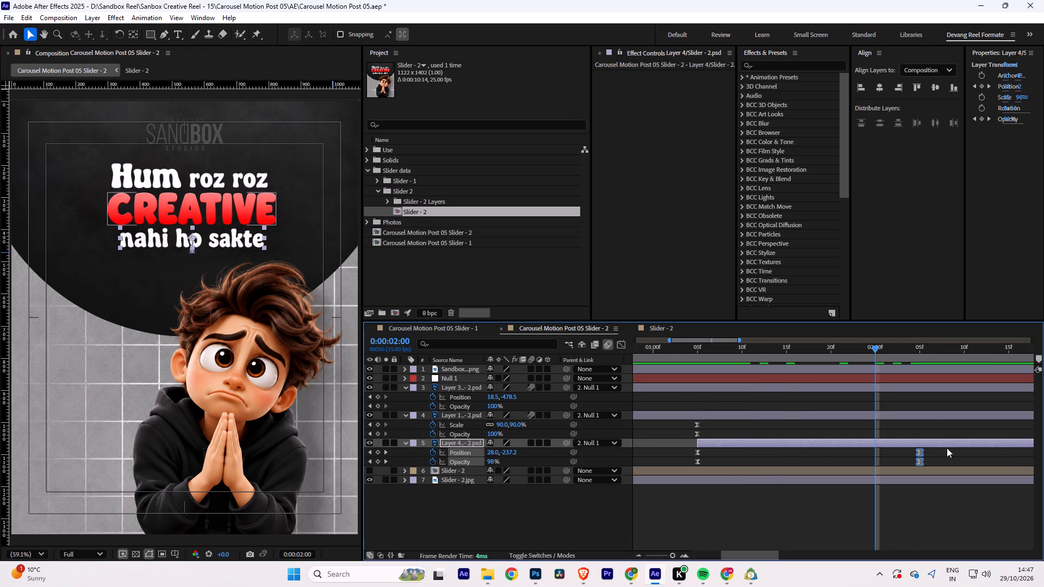
{"action": "scroll", "coordinate": [890, 402], "scroll_direction": "up", "scroll_amount": 1, "text": "alt"}
{"action": "left_click_drag", "start_coordinate": [965, 454], "coordinate": [936, 472]}
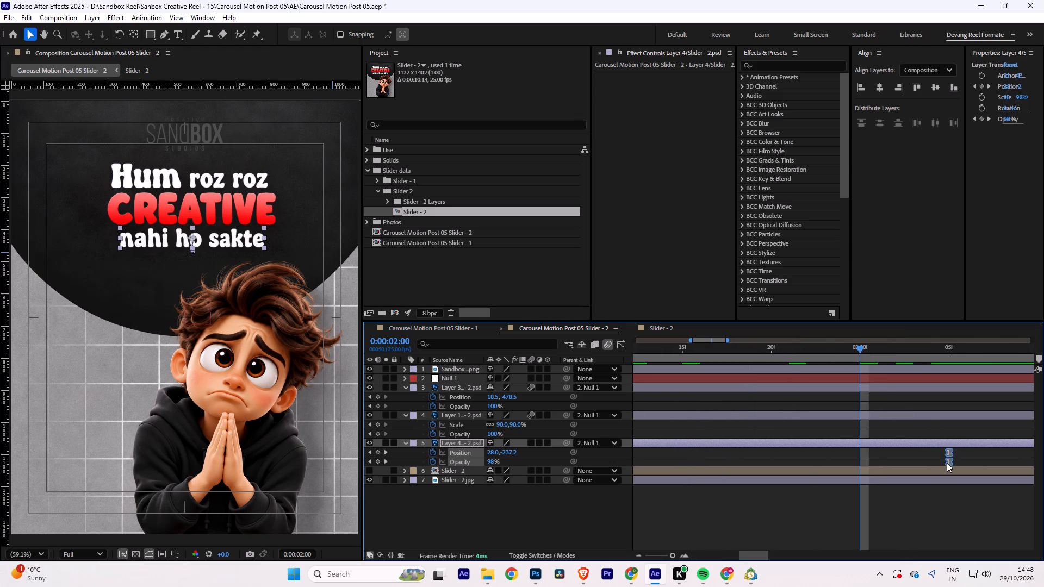
{"action": "left_click_drag", "start_coordinate": [947, 462], "coordinate": [803, 454]}
{"action": "scroll", "coordinate": [823, 434], "scroll_direction": "up", "scroll_amount": 1, "text": "alt"}
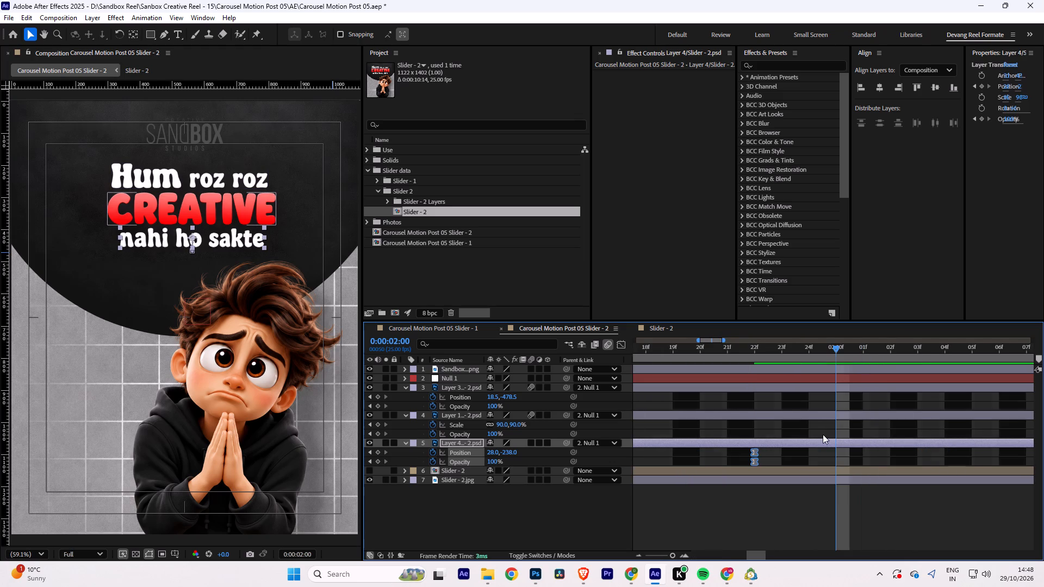
{"action": "scroll", "coordinate": [784, 461], "scroll_direction": "down", "scroll_amount": 2, "text": "alt"}
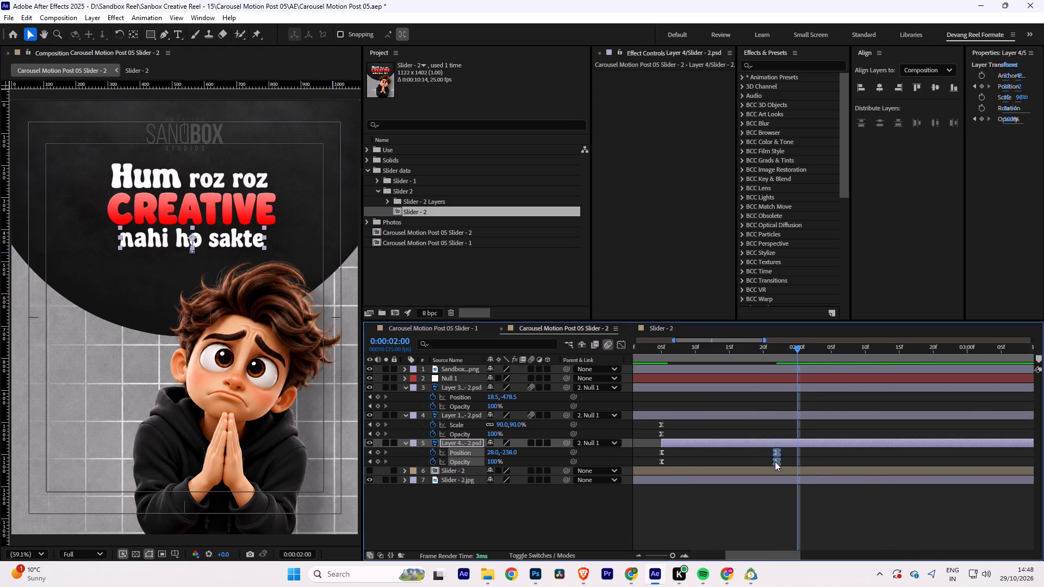
{"action": "left_click_drag", "start_coordinate": [776, 461], "coordinate": [765, 461]}
{"action": "scroll", "coordinate": [777, 461], "scroll_direction": "down", "scroll_amount": 3, "text": "alt"}
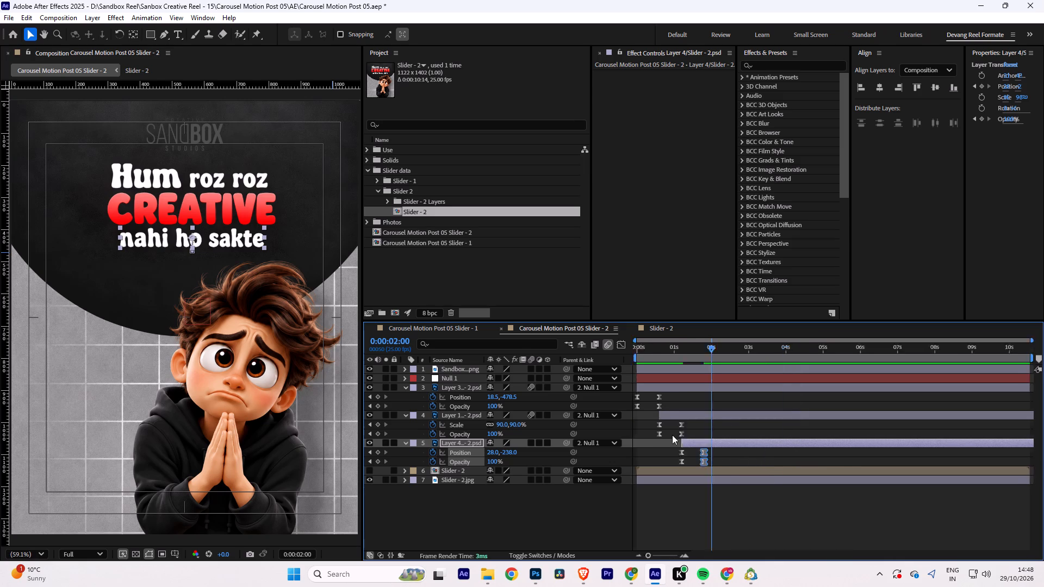
Play the Slider 2 composition from the start to check the shortened "nahi ho sakte" entrance, and save the project.
{"action": "scroll", "coordinate": [672, 435], "scroll_direction": "up", "scroll_amount": 1, "text": "alt"}
{"action": "left_click_drag", "start_coordinate": [746, 345], "coordinate": [565, 365]}
{"action": "key", "text": "space"}
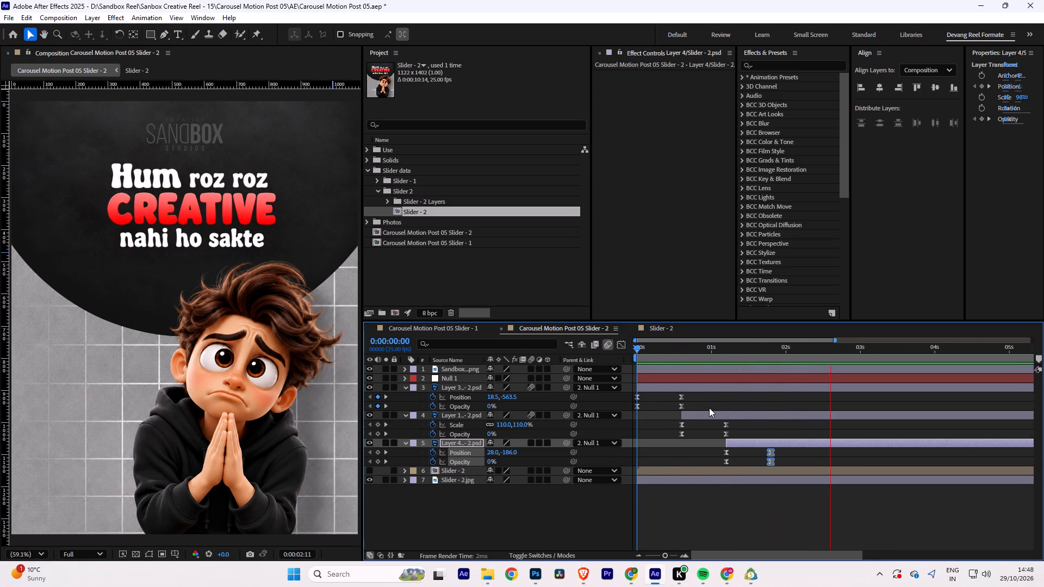
{"action": "key", "text": "space"}
{"action": "key", "text": "ctrl+s"}
Keyframe the Slider - 2.jpg layer's Scale at 100% at 0:00:00:00 and 103% at 0:00:05:13, and save.
{"action": "scroll", "coordinate": [800, 409], "scroll_direction": "down", "scroll_amount": 3, "text": "alt"}
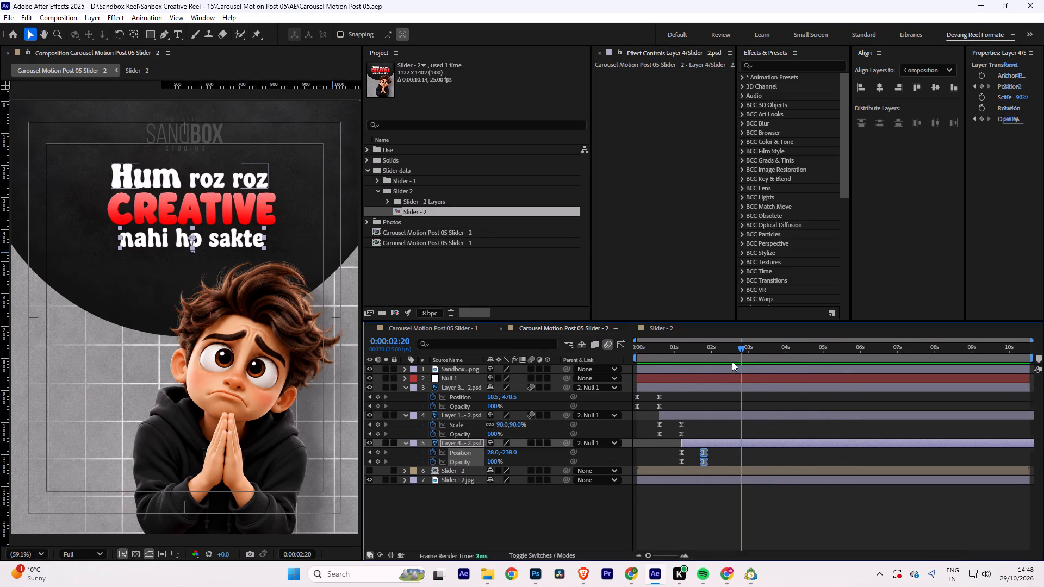
{"action": "left_click", "coordinate": [682, 480]}
{"action": "key", "text": "s"}
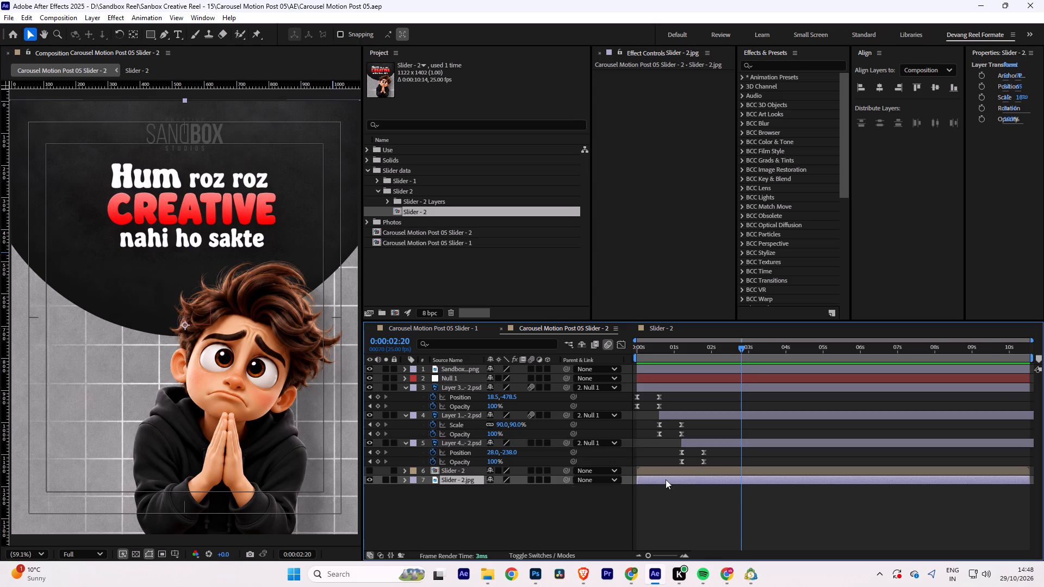
{"action": "left_click", "coordinate": [437, 490]}
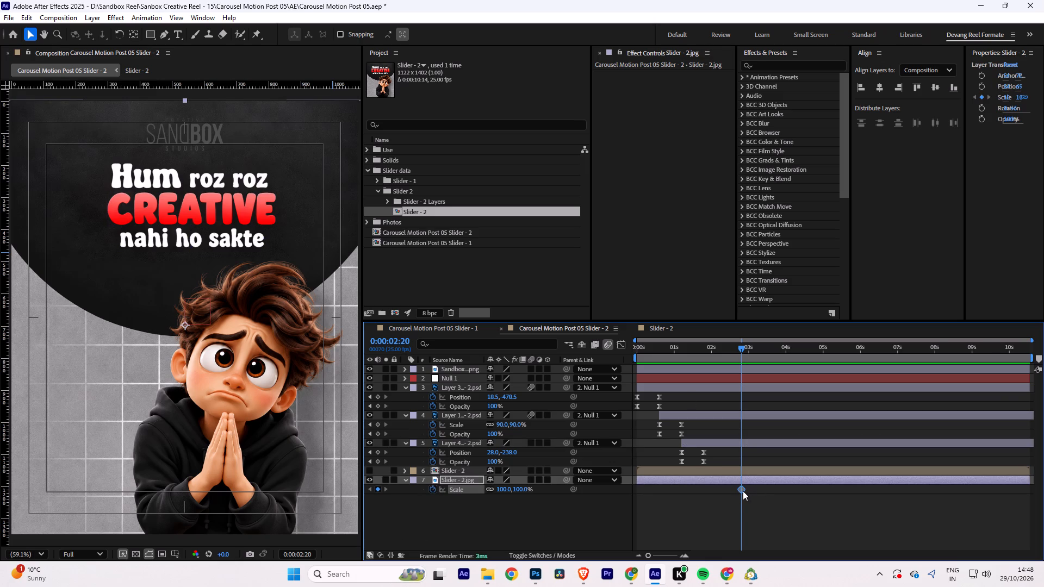
{"action": "left_click_drag", "start_coordinate": [741, 491], "coordinate": [842, 489]}
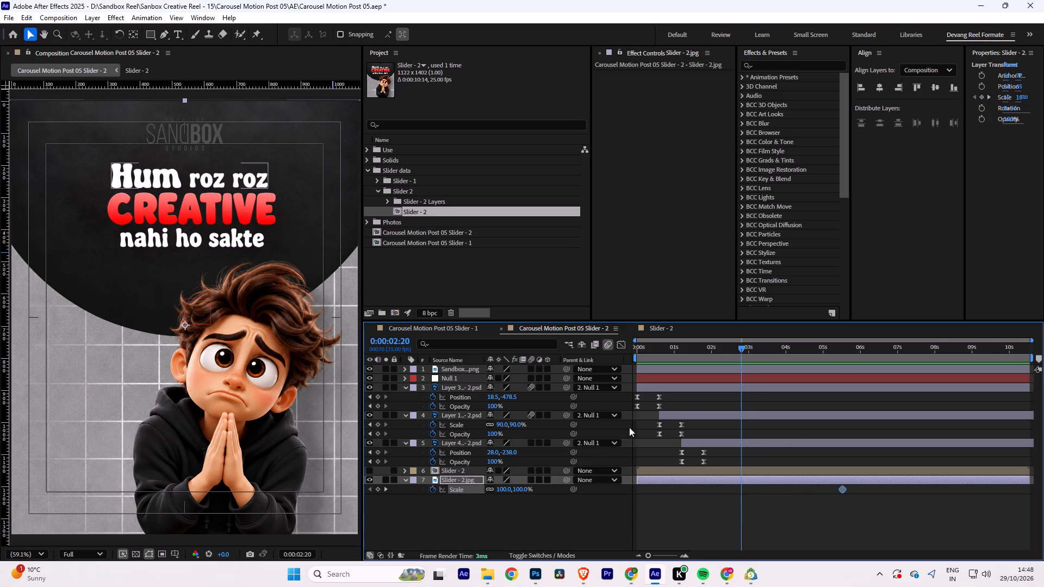
{"action": "left_click_drag", "start_coordinate": [739, 349], "coordinate": [622, 361]}
{"action": "left_click", "coordinate": [500, 489]}
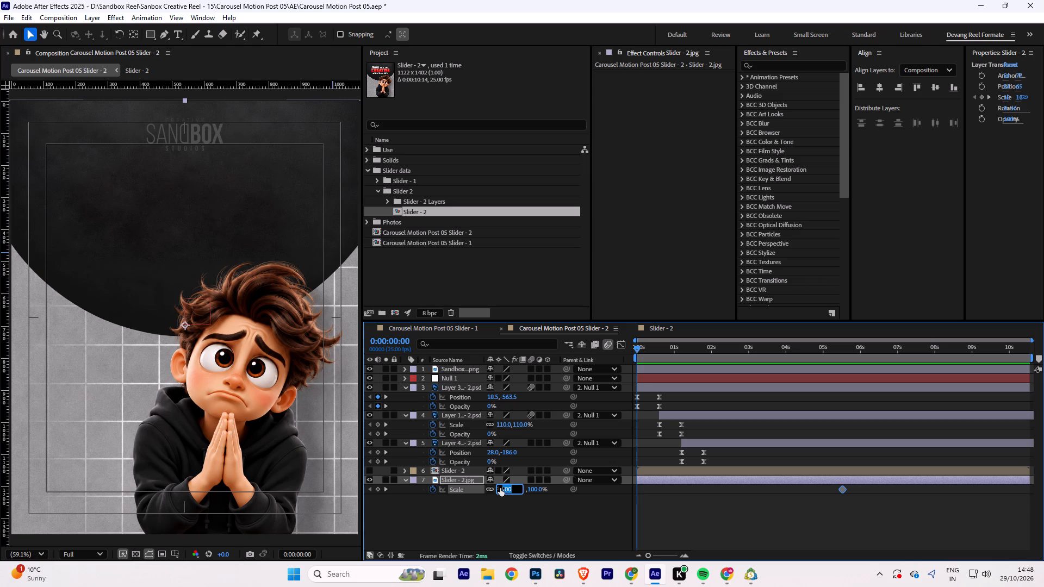
{"action": "key", "text": "ctrl+z"}
{"action": "left_click", "coordinate": [377, 488]}
{"action": "left_click", "coordinate": [387, 492]}
{"action": "left_click", "coordinate": [505, 489]}
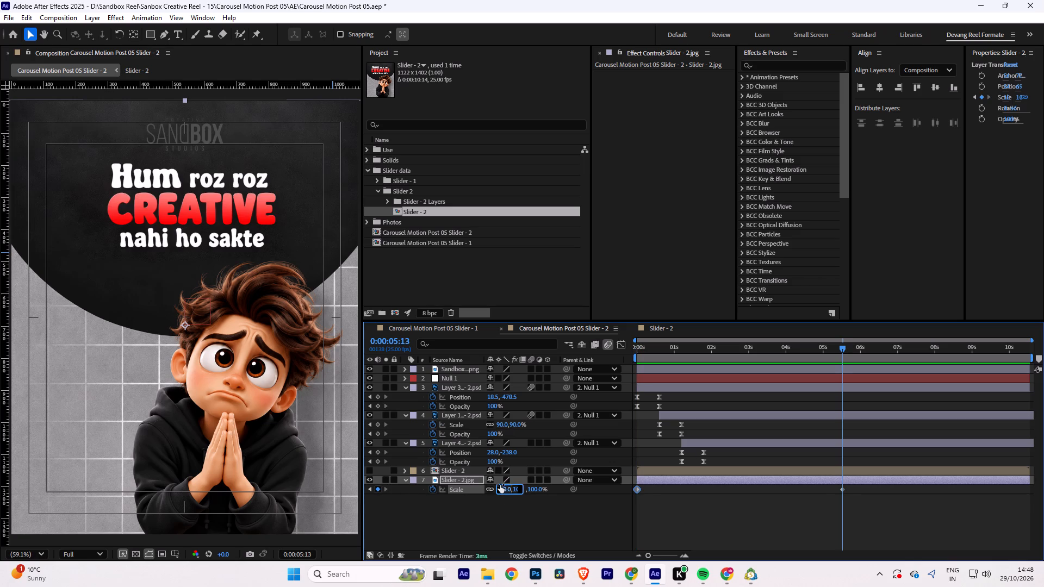
{"action": "type", "text": "103"}
{"action": "key", "text": "Return"}
{"action": "key", "text": "ctrl+s"}
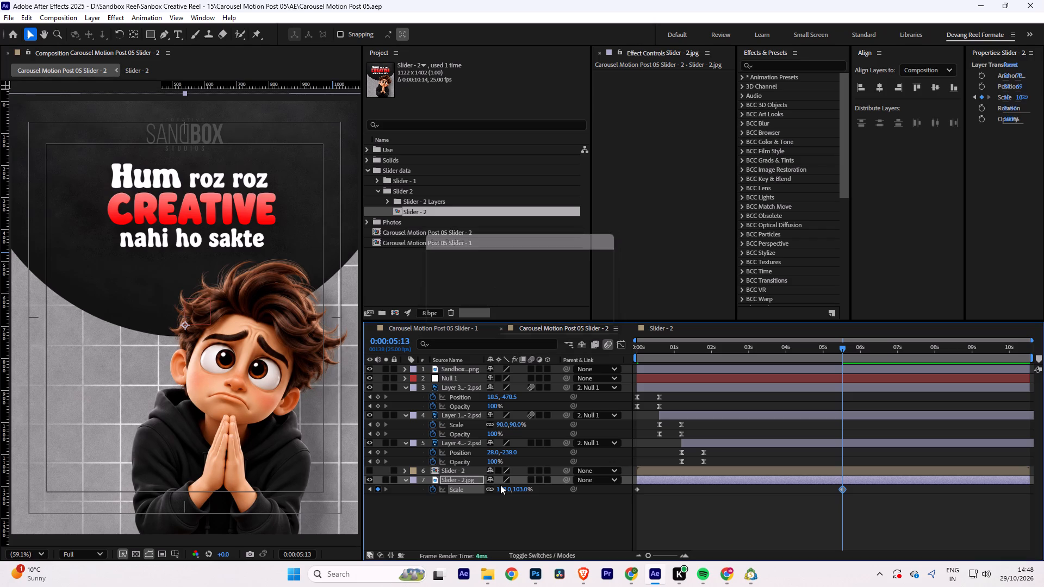
Play the Slider 2 composition from the start to check the background's slow zoom together with the headline entrances.
{"action": "left_click", "coordinate": [28, 555]}
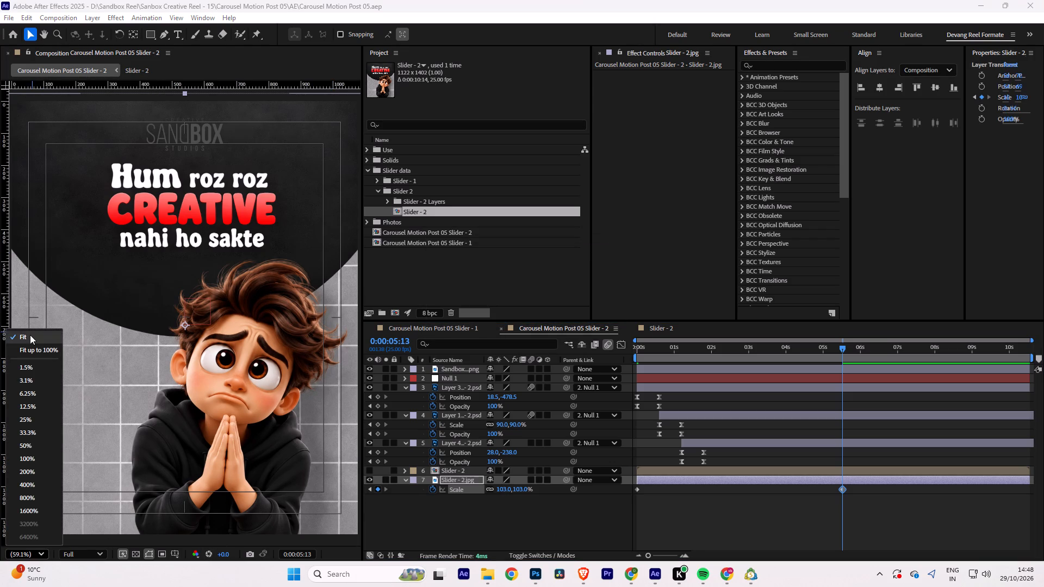
{"action": "left_click", "coordinate": [30, 335]}
{"action": "scroll", "coordinate": [157, 328], "scroll_direction": "down", "scroll_amount": 2, "text": "alt"}
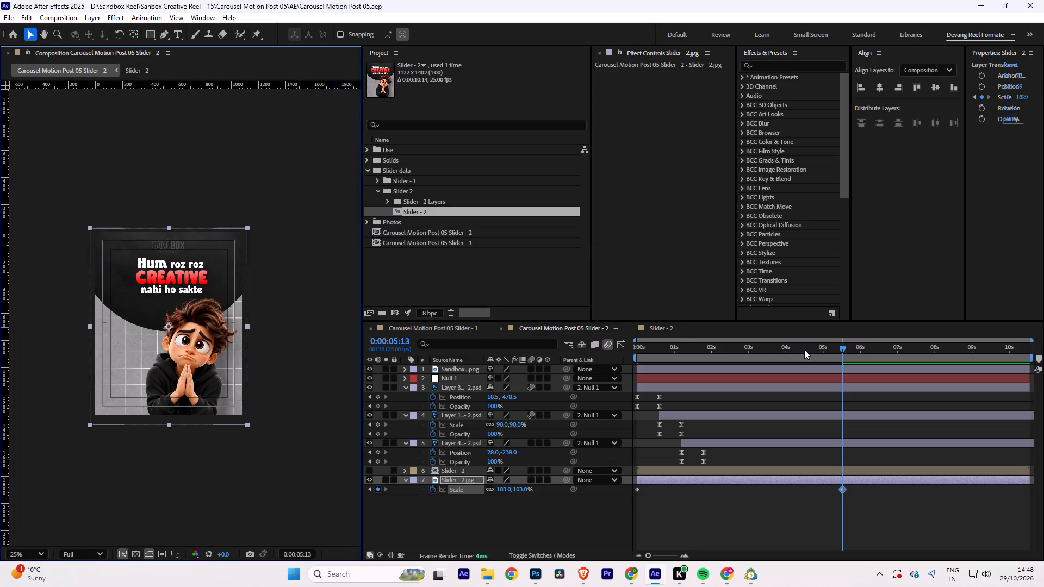
{"action": "left_click_drag", "start_coordinate": [848, 350], "coordinate": [591, 350]}
{"action": "key", "text": "space"}
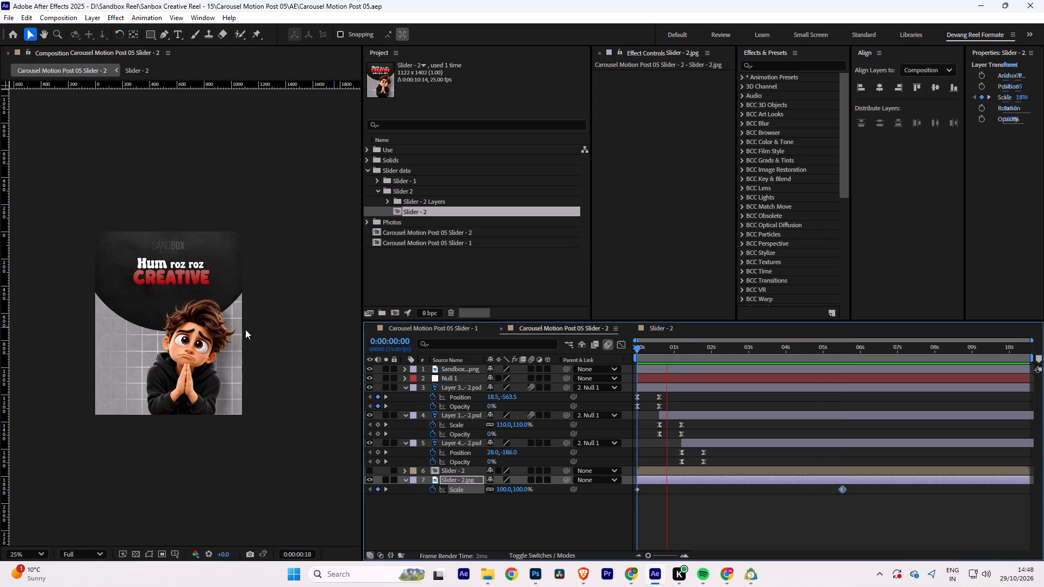
{"action": "scroll", "coordinate": [197, 326], "scroll_direction": "up", "scroll_amount": 1, "text": "alt"}
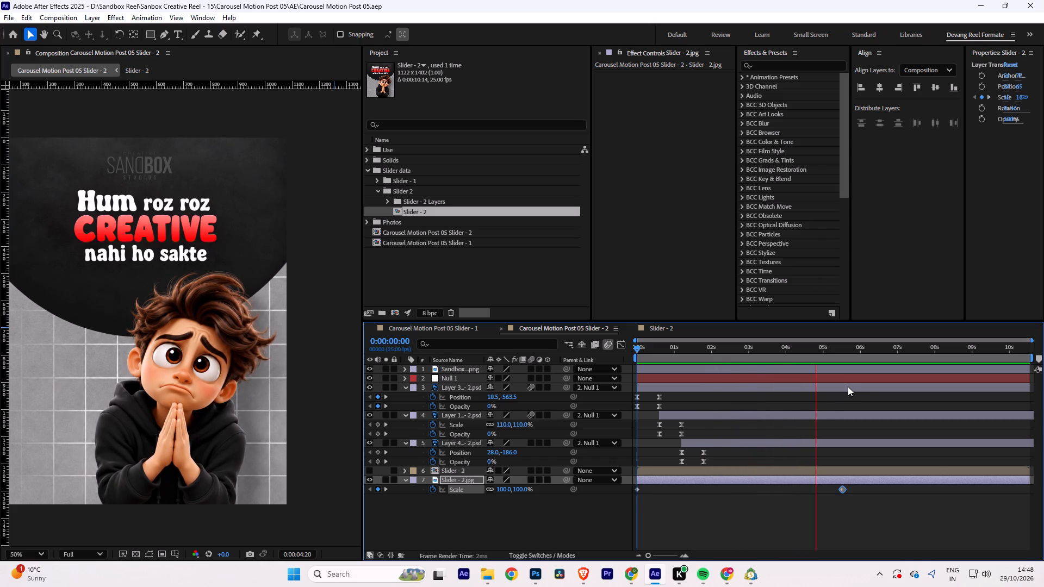
{"action": "key", "text": "space"}
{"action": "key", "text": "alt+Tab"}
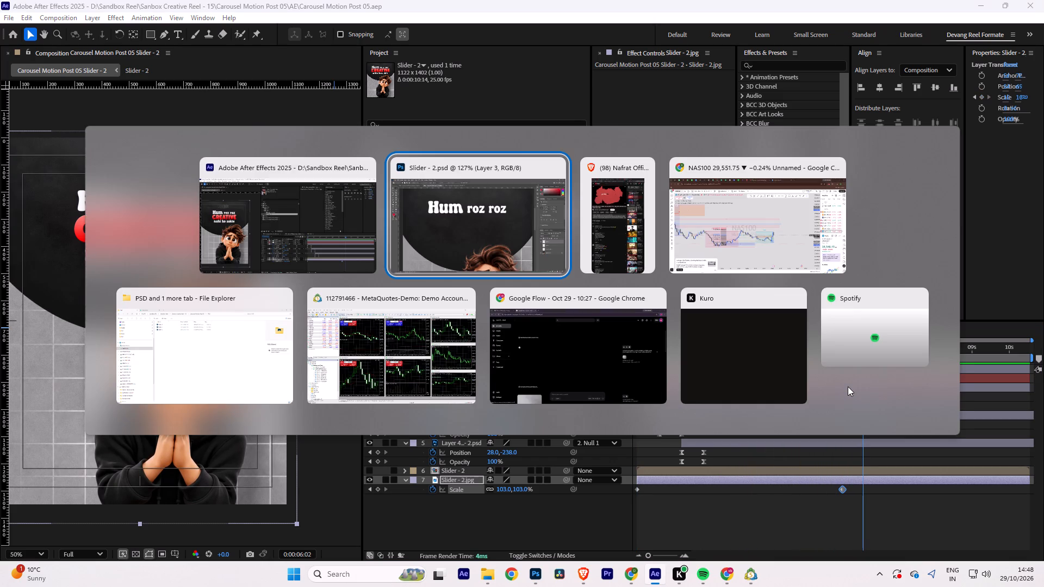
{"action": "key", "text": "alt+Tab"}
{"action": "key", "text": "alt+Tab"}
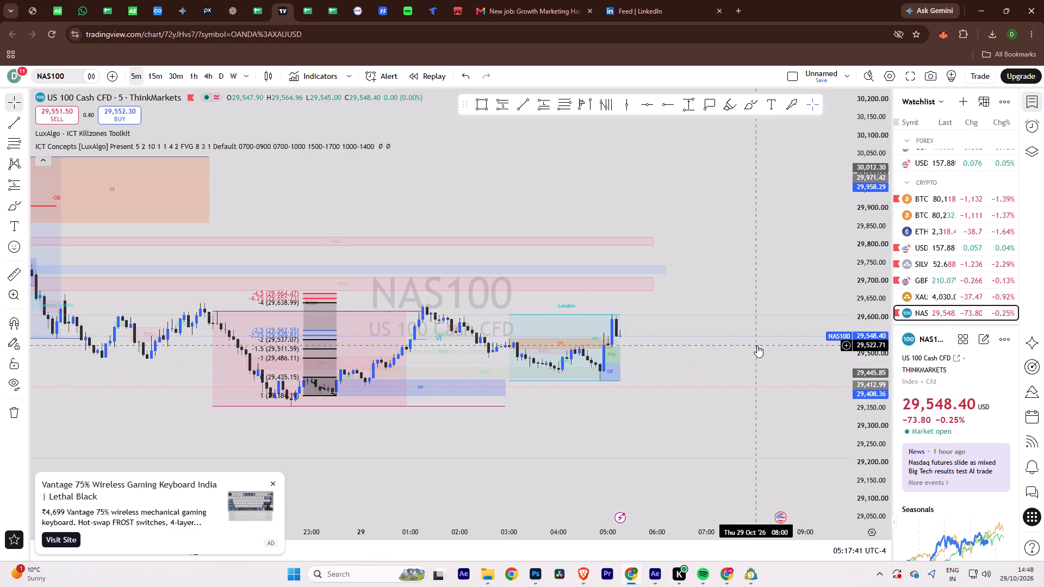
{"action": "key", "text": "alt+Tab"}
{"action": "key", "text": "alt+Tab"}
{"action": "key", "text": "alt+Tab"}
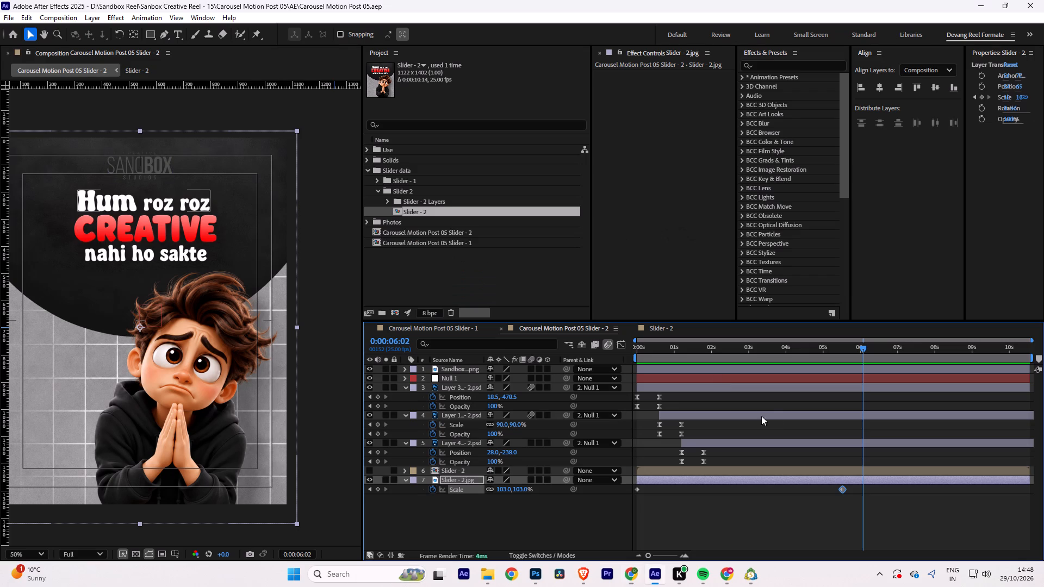
Save the project.
{"action": "scroll", "coordinate": [777, 422], "scroll_direction": "down", "scroll_amount": 3, "text": "alt"}
{"action": "scroll", "coordinate": [189, 348], "scroll_direction": "down", "scroll_amount": 1, "text": "alt"}
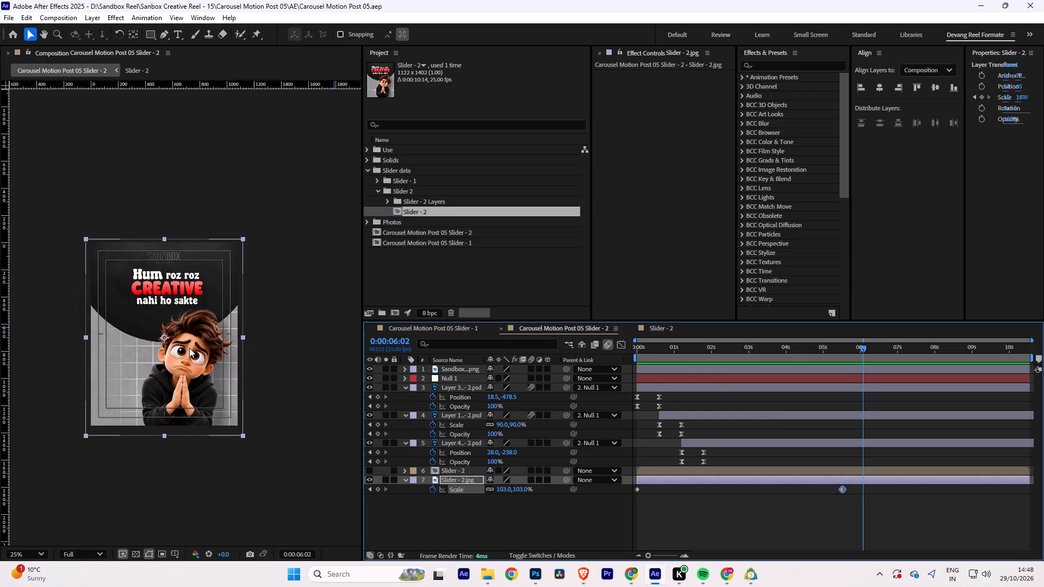
{"action": "key", "text": "ctrl+s"}
{"action": "key", "text": "ctrl+s"}
{"action": "key", "text": "ctrl+s"}
End the work area at 0:00:05:01 and move the Slider - 2.jpg layer's 103% Scale keyframe to about 0:00:05:06.
{"action": "left_click_drag", "start_coordinate": [863, 346], "coordinate": [824, 349]}
{"action": "key", "text": "n"}
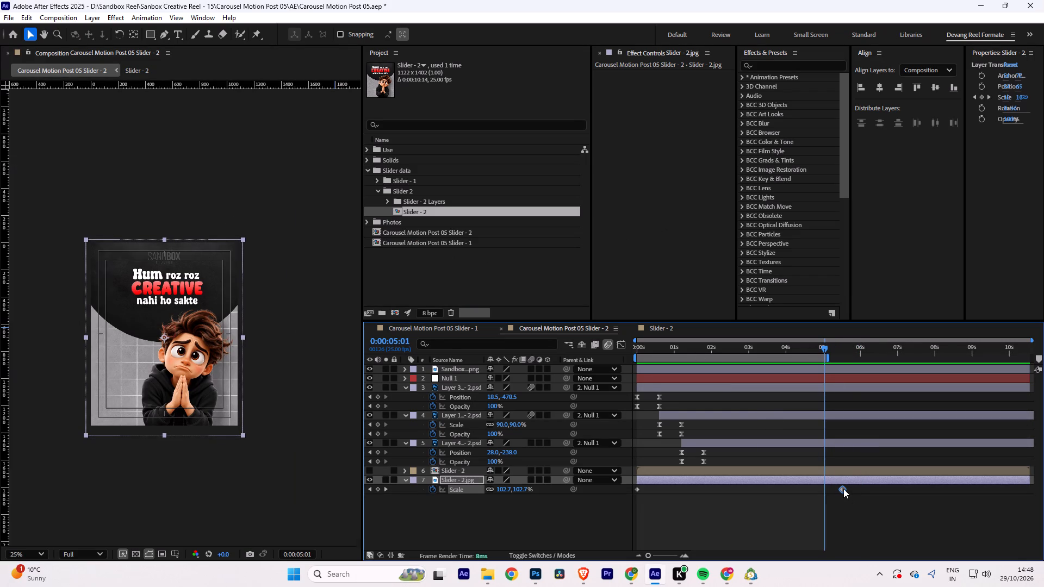
{"action": "left_click_drag", "start_coordinate": [843, 489], "coordinate": [834, 491]}
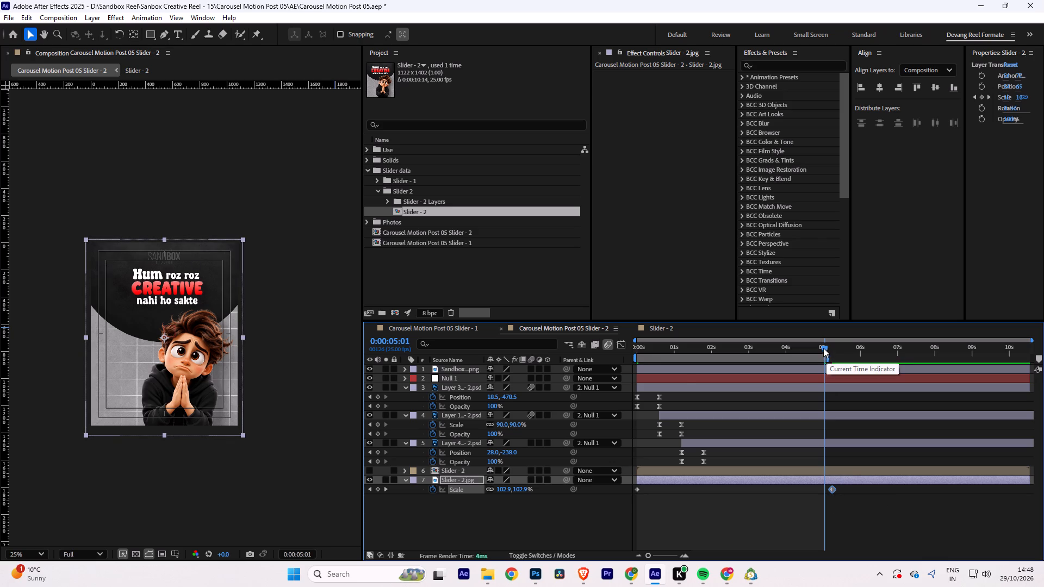
Play the trimmed work area from the start to check the Slider 2 animation, and save the project.
{"action": "left_click_drag", "start_coordinate": [824, 346], "coordinate": [492, 351]}
{"action": "key", "text": "space"}
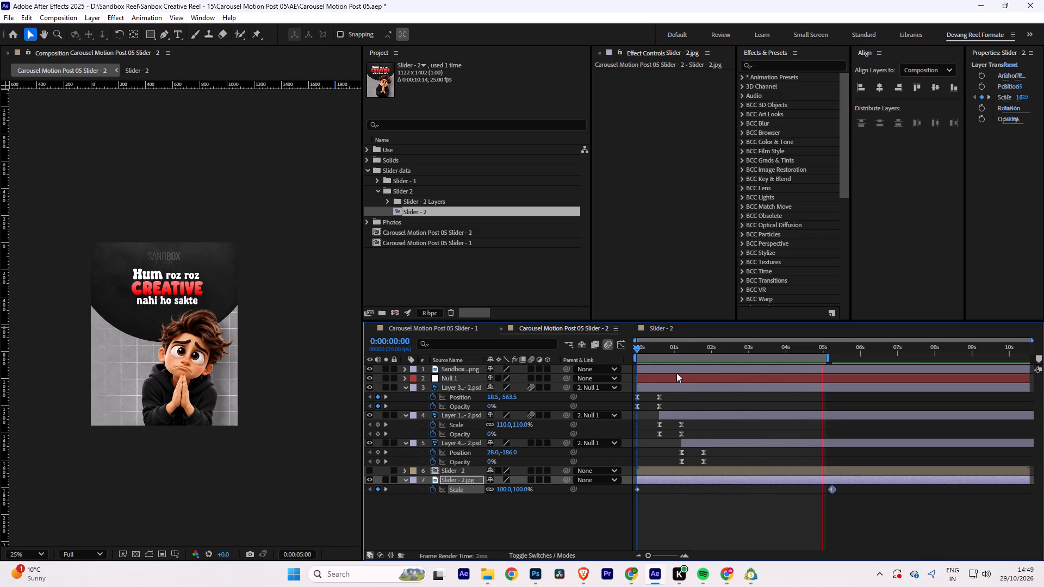
{"action": "key", "text": "space"}
{"action": "key", "text": "ctrl+s"}
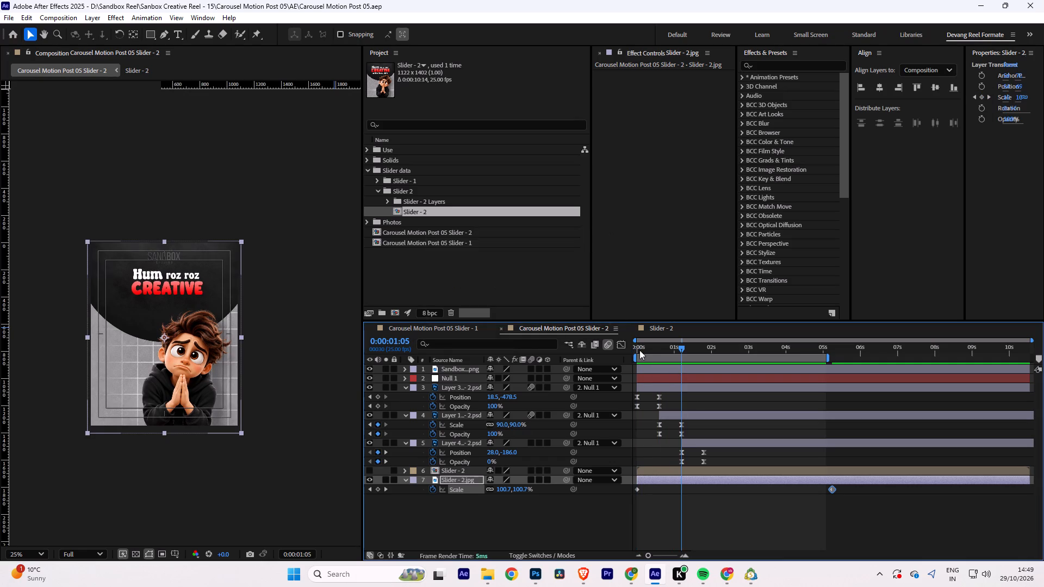
Collapse the Slider data folder in the project and save the project.
{"action": "left_click", "coordinate": [367, 171]}
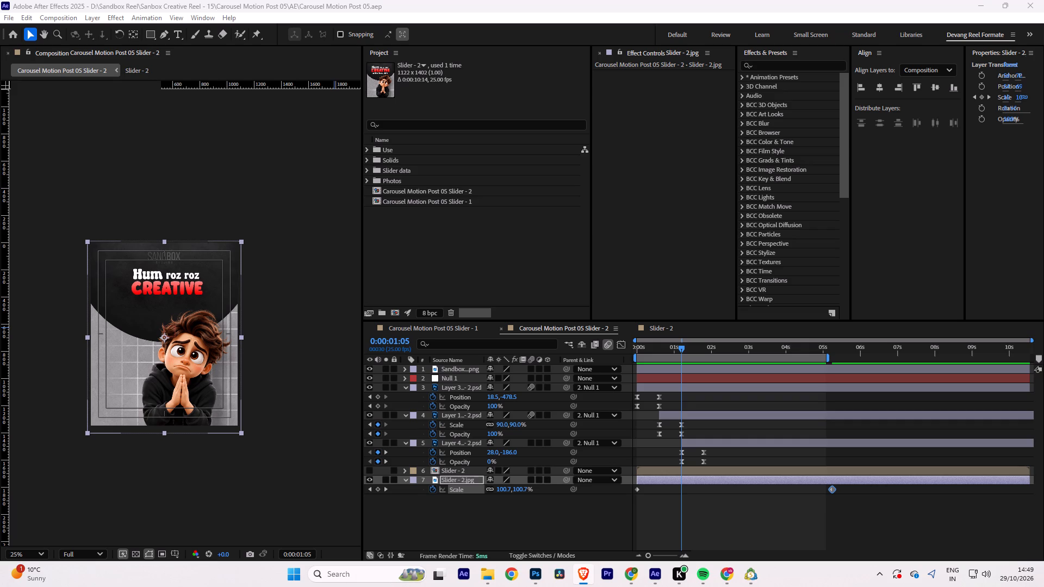
{"action": "left_click", "coordinate": [241, 158]}
{"action": "key", "text": "ctrl+s"}
{"action": "key", "text": "ctrl+s"}
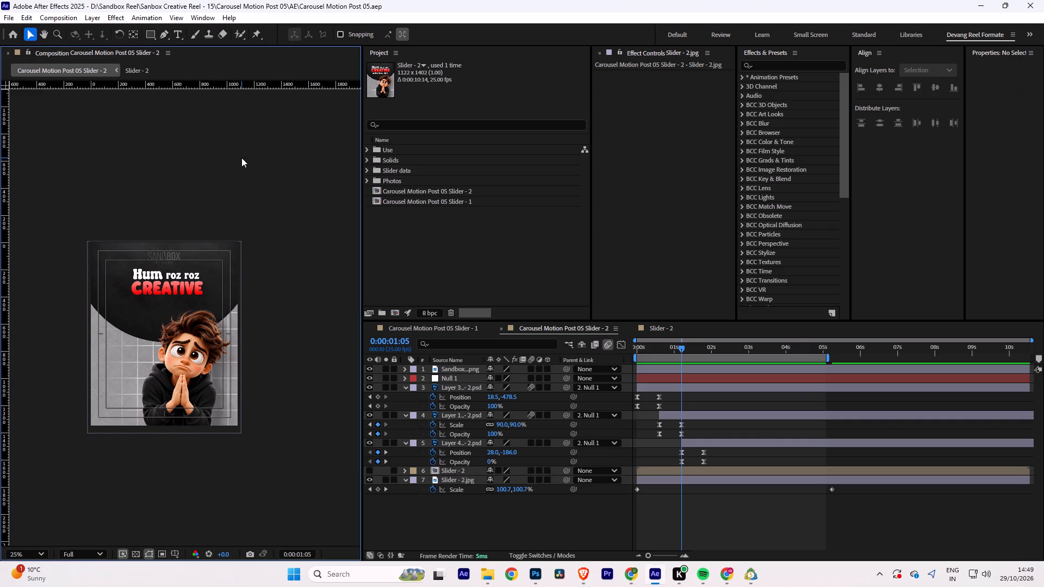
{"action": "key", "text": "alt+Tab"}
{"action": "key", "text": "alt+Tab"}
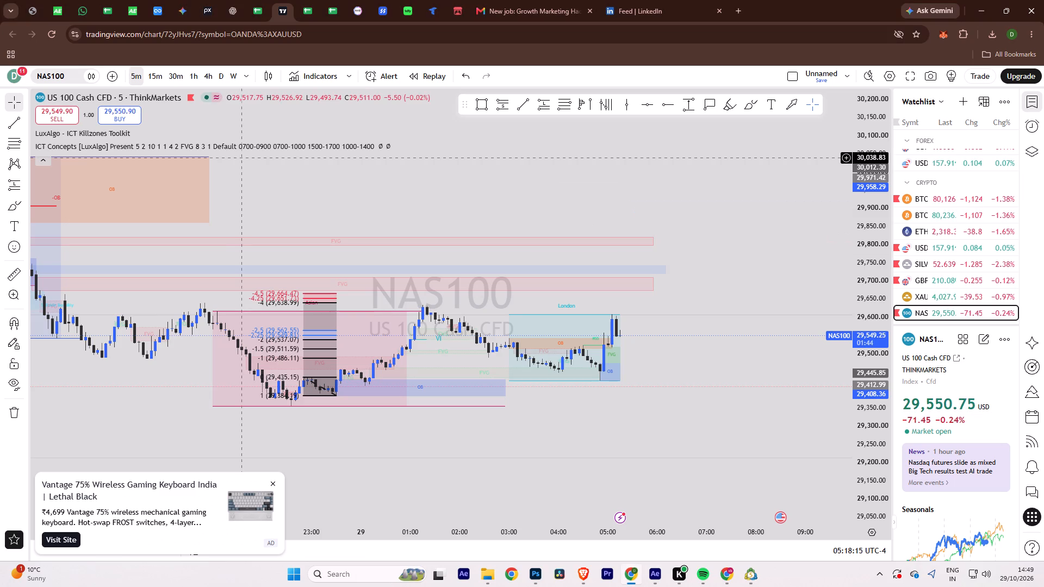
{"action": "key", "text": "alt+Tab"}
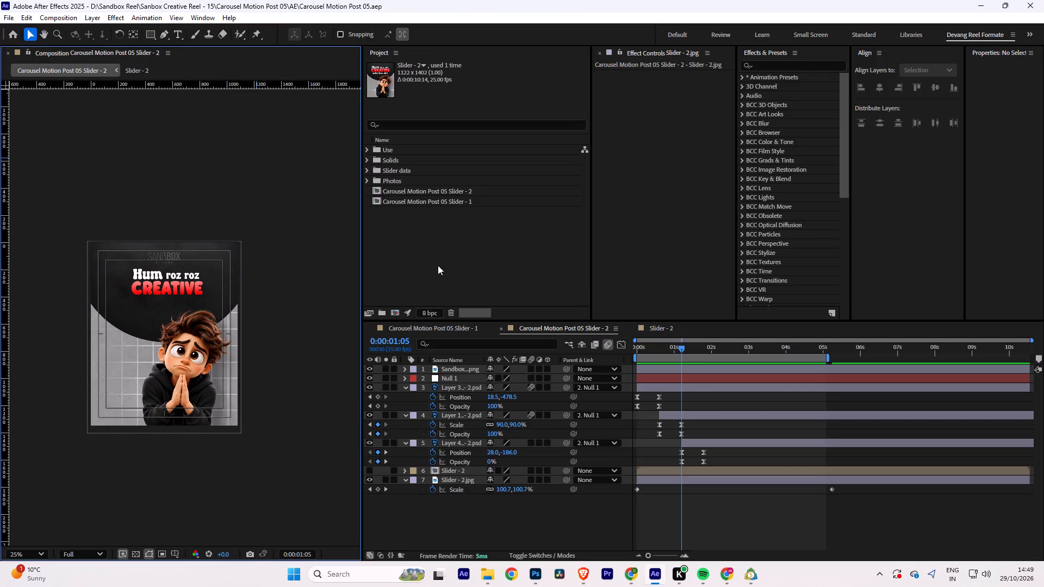
Create a 1080 x 1350 px, 25 fps composition named Carousel Motion Post 05 Slider - 3, reusing the Slider - 1 composition's name.
{"action": "left_click", "coordinate": [419, 205]}
{"action": "right_click", "coordinate": [420, 204]}
{"action": "left_click", "coordinate": [459, 404]}
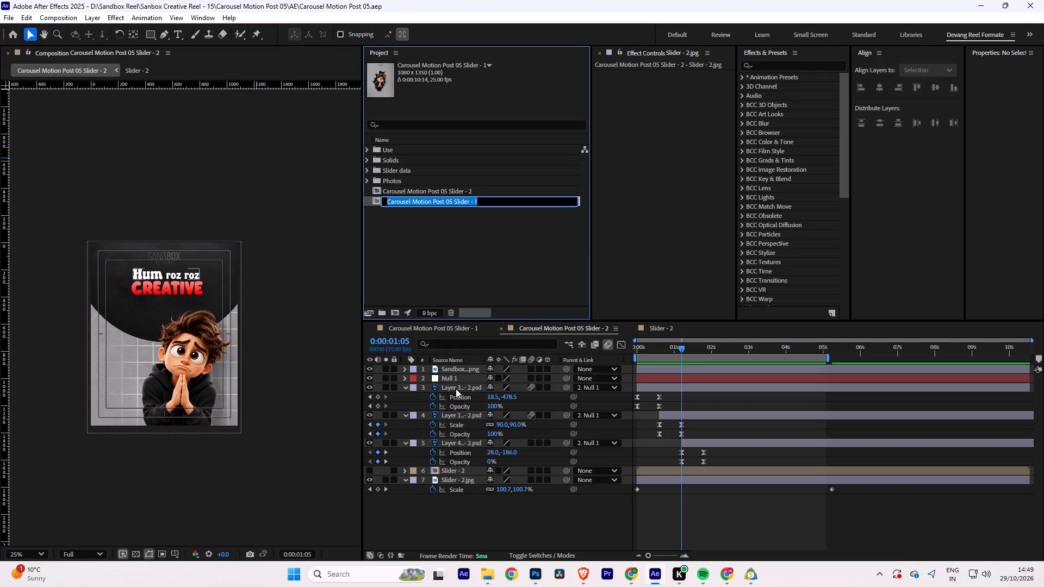
{"action": "key", "text": "ctrl+c"}
{"action": "key", "text": "ctrl+c"}
{"action": "left_click", "coordinate": [411, 255]}
{"action": "left_click", "coordinate": [391, 314]}
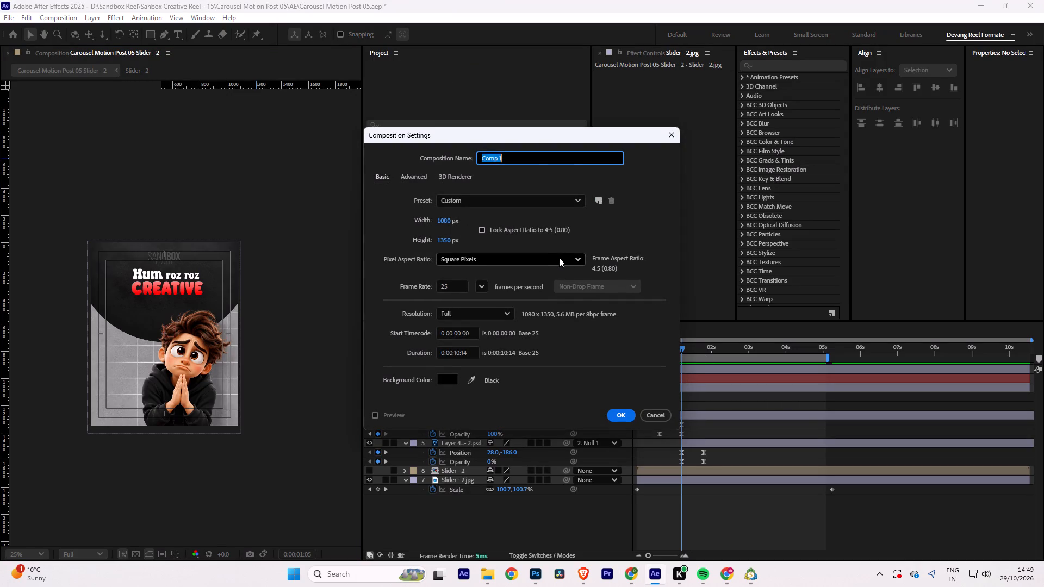
{"action": "key", "text": "ctrl+v"}
{"action": "key", "text": "BackSpace"}
{"action": "key", "text": "3"}
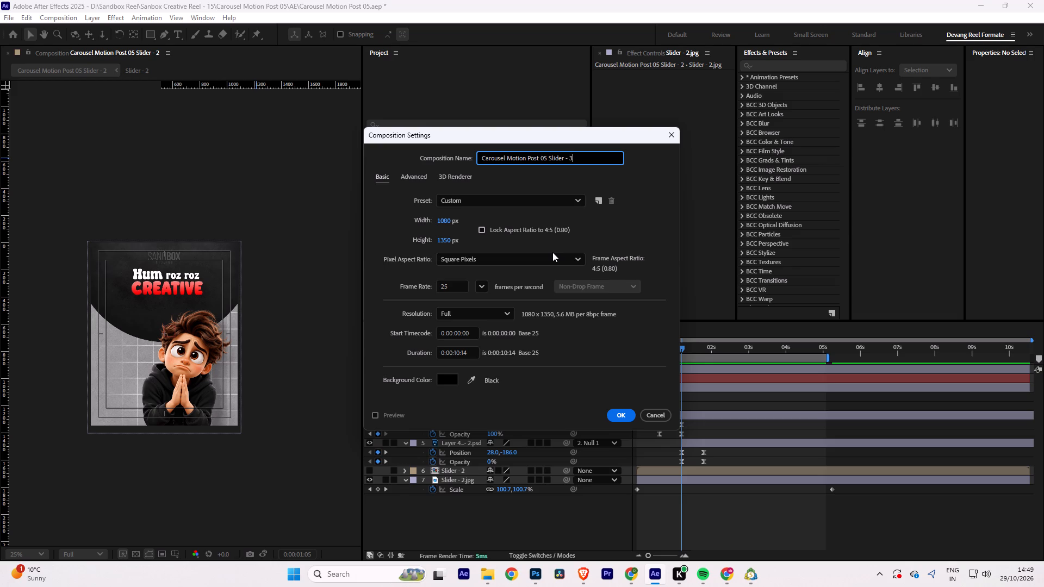
{"action": "key", "text": "Return"}
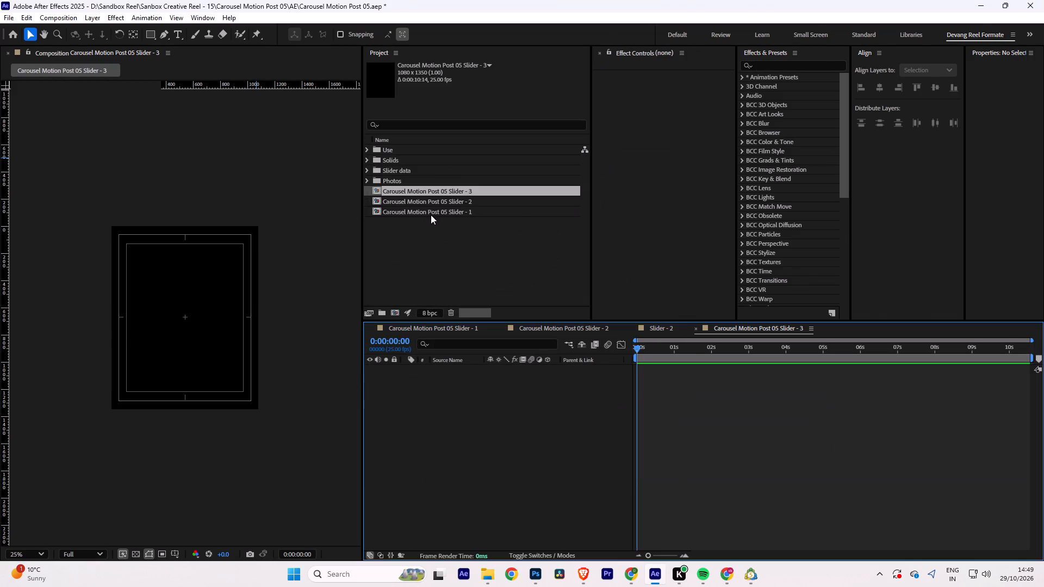
Add Slider - 3.jpg from the Photos folder to the Carousel Motion Post 05 Slider - 3 composition.
{"action": "left_click", "coordinate": [369, 180]}
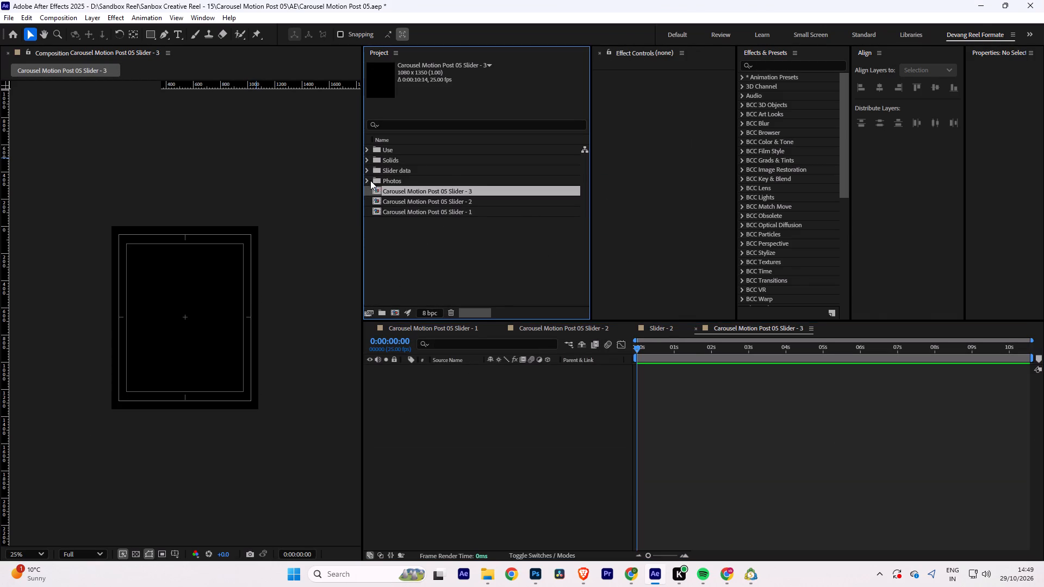
{"action": "left_click_drag", "start_coordinate": [420, 193], "coordinate": [469, 376]}
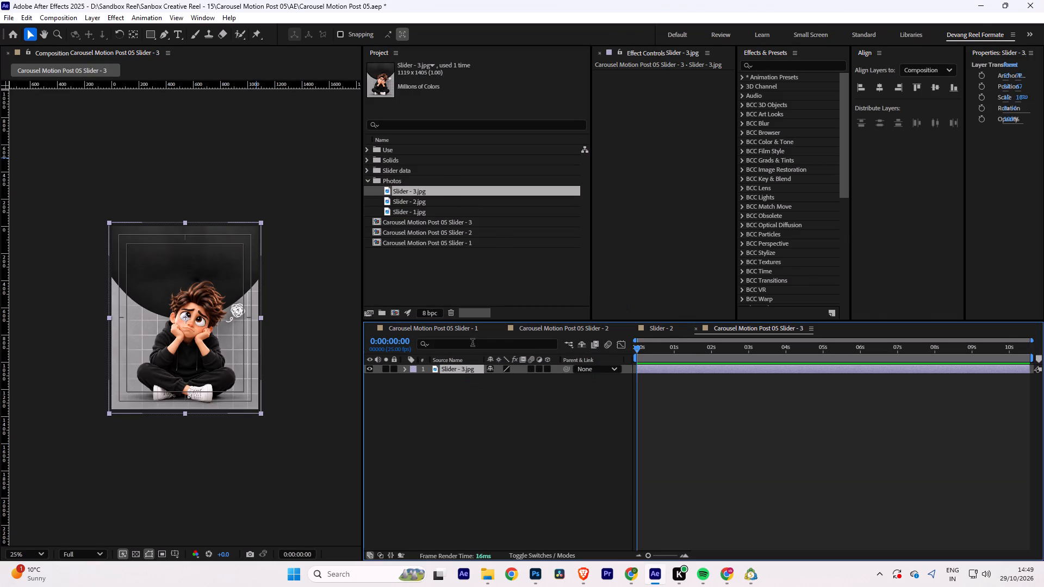
Copy the Sandbox Logo.png layer from Carousel Motion Post 05 Slider - 2 into Slider - 3, and close the nested Slider - 2 composition.
{"action": "left_click", "coordinate": [540, 326]}
{"action": "left_click", "coordinate": [446, 367]}
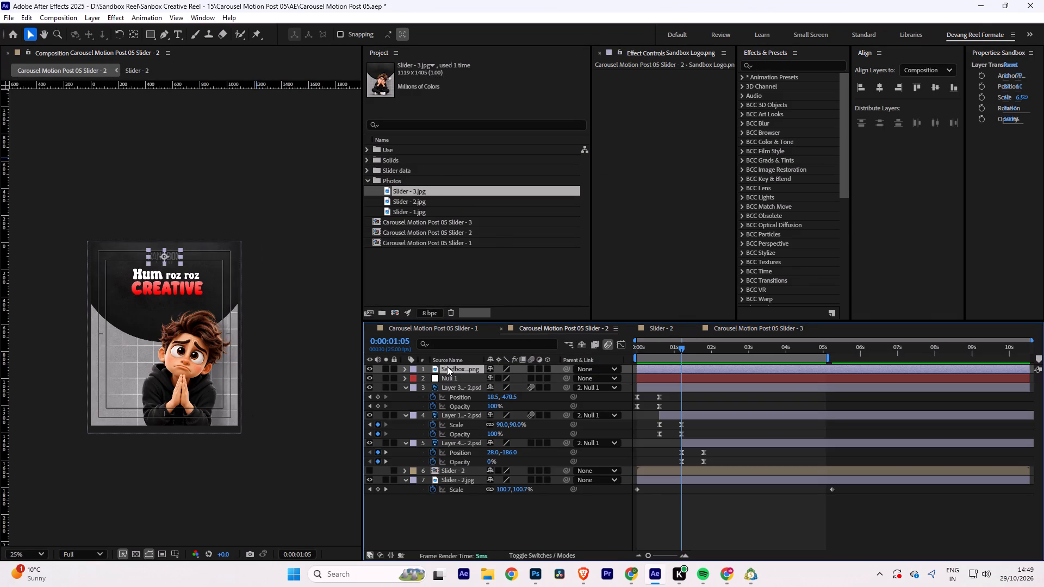
{"action": "key", "text": "ctrl+c"}
{"action": "key", "text": "ctrl+c"}
{"action": "left_click", "coordinate": [750, 327]}
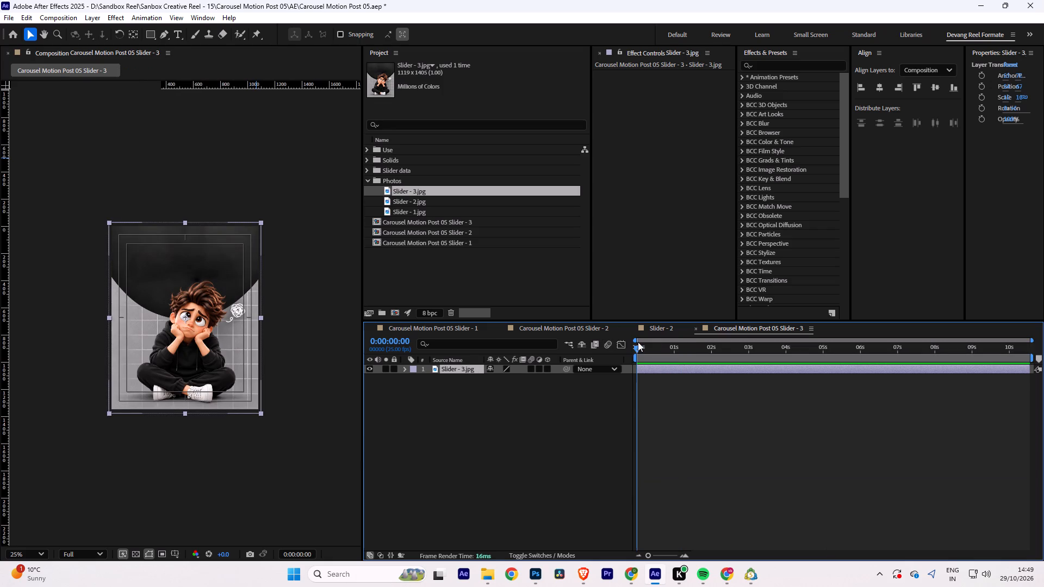
{"action": "key", "text": "ctrl+v"}
{"action": "left_click", "coordinate": [631, 330]}
{"action": "left_click", "coordinate": [519, 414]}
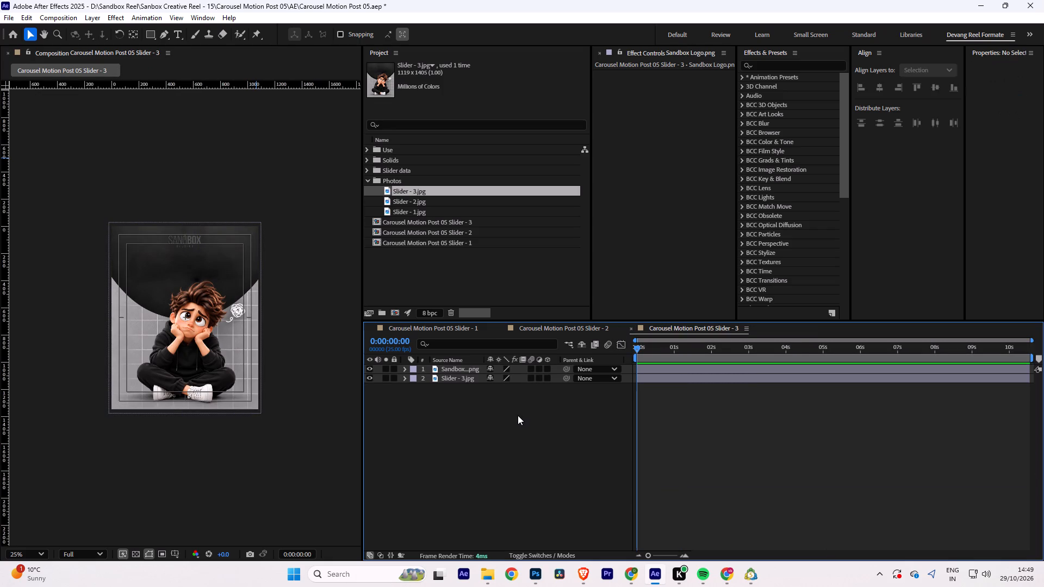
Collapse the Photos folder, move the Solids folder into the Use folder, and save the project.
{"action": "left_click", "coordinate": [368, 181]}
{"action": "left_click_drag", "start_coordinate": [393, 161], "coordinate": [396, 153]}
{"action": "left_click", "coordinate": [417, 219]}
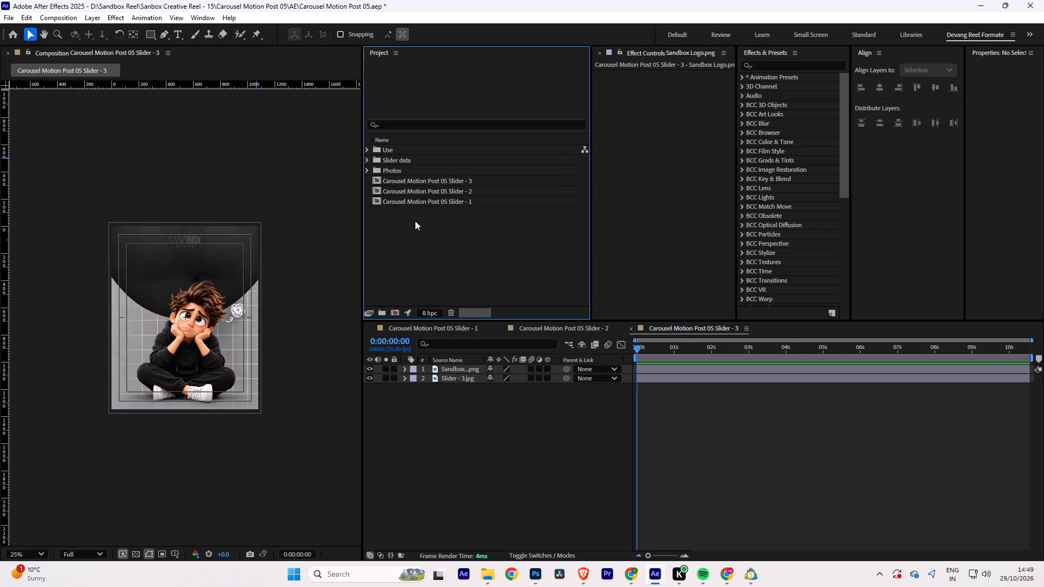
{"action": "key", "text": "ctrl+s"}
{"action": "key", "text": "ctrl+s"}
{"action": "key", "text": "ctrl+s"}
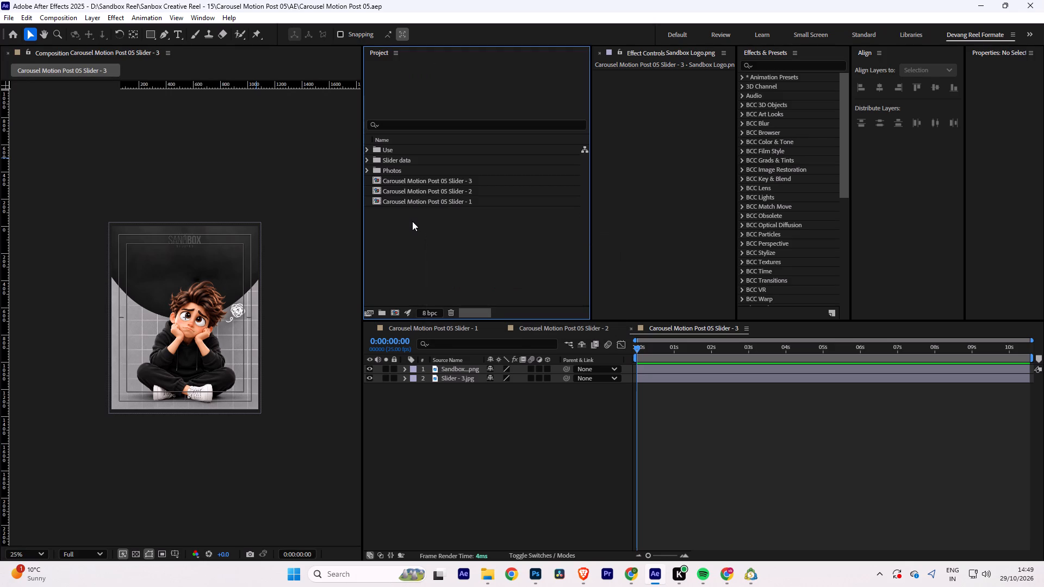
Import the Slider - 3 Photoshop file from the PSD folder in File Explorer into After Effects as a layered composition.
{"action": "key", "text": "alt+Tab"}
{"action": "key", "text": "alt+Tab"}
{"action": "key", "text": "alt+Tab"}
{"action": "key", "text": "alt+Tab"}
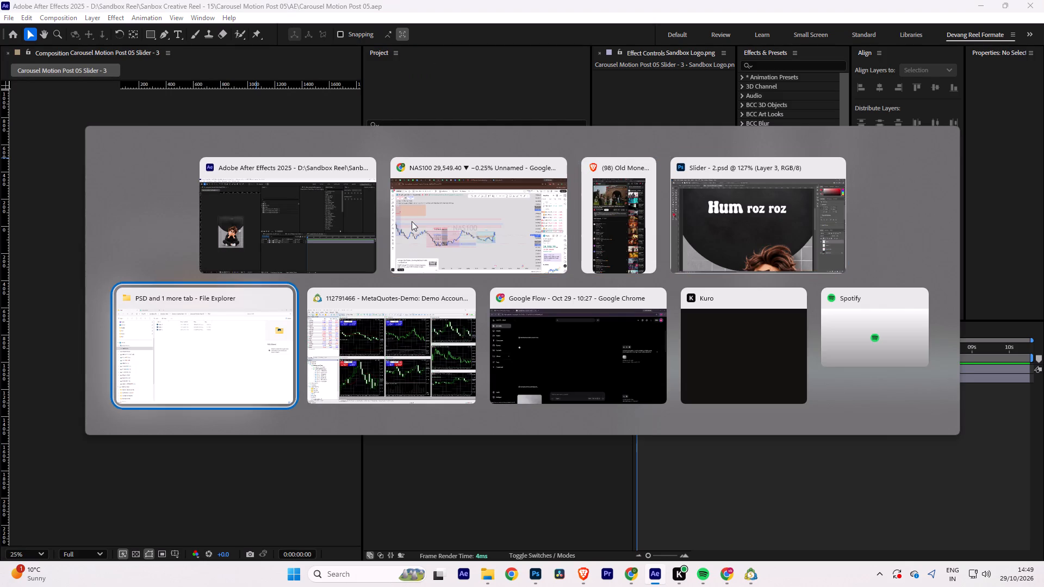
{"action": "left_click_drag", "start_coordinate": [263, 110], "coordinate": [364, 204]}
{"action": "key", "text": "alt+Tab"}
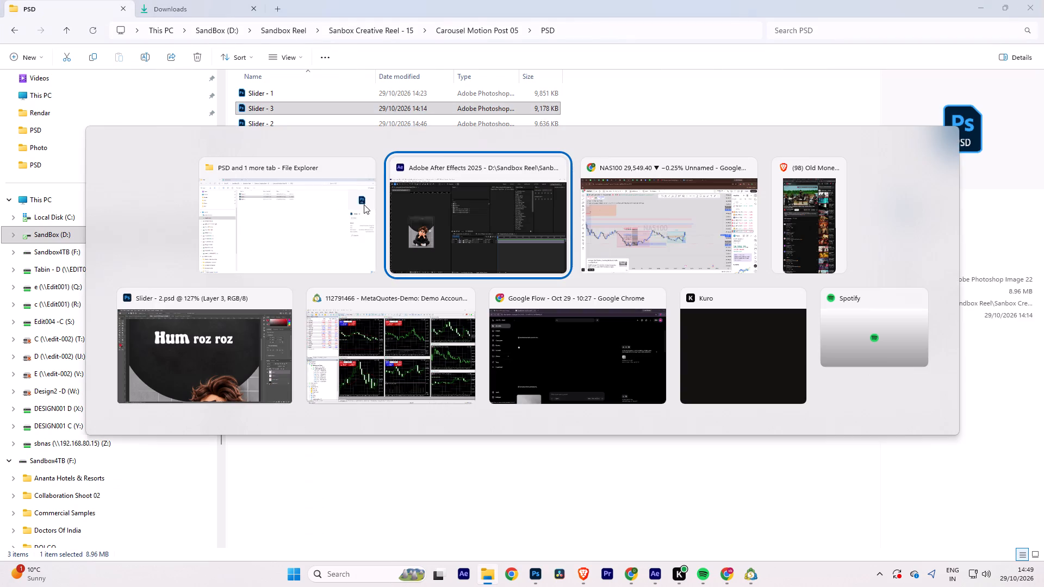
{"action": "left_click_drag", "start_coordinate": [364, 204], "coordinate": [427, 260]}
{"action": "left_click", "coordinate": [564, 355]}
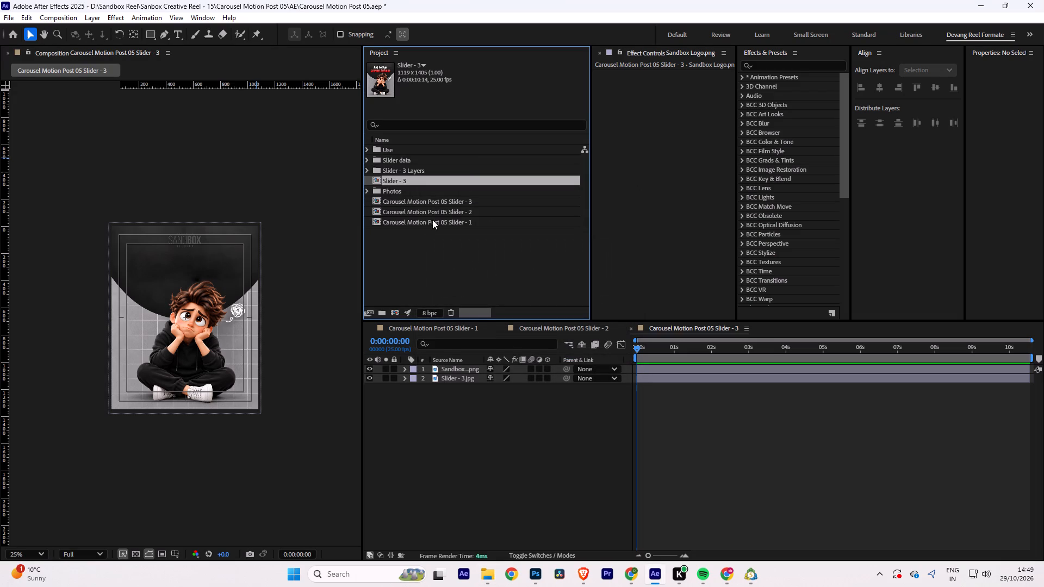
Group the imported Slider - 3 composition and Slider - 3 Layers folder in a new folder named Slider - 3, inside Slider data.
{"action": "left_click_drag", "start_coordinate": [393, 180], "coordinate": [398, 182]}
{"action": "left_click", "coordinate": [396, 171], "text": "shift"}
{"action": "left_click_drag", "start_coordinate": [397, 182], "coordinate": [384, 314]}
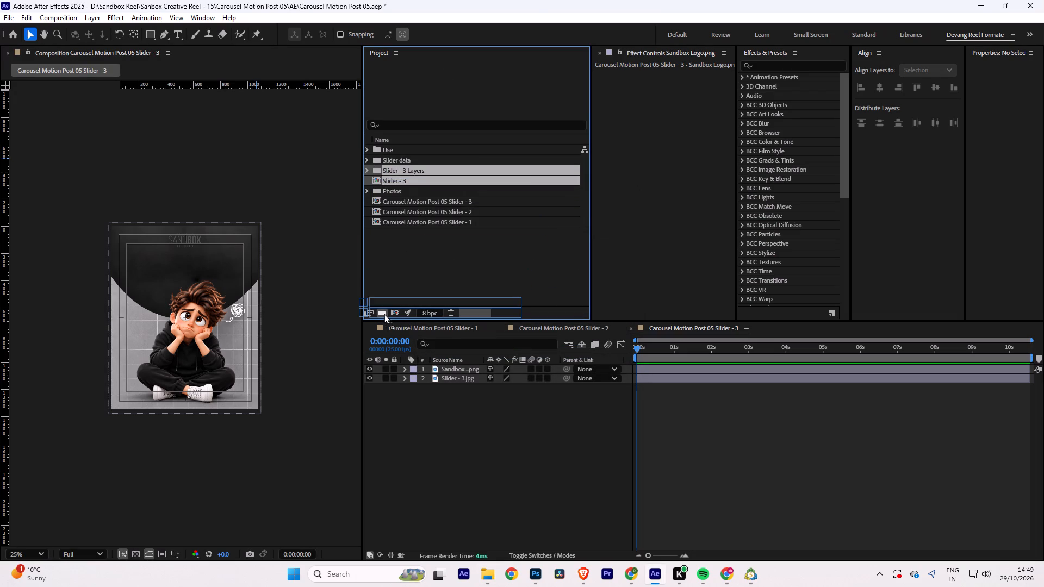
{"action": "left_click_drag", "start_coordinate": [384, 314], "coordinate": [384, 309]}
{"action": "type", "text": "Slider"}
{"action": "key", "text": "space"}
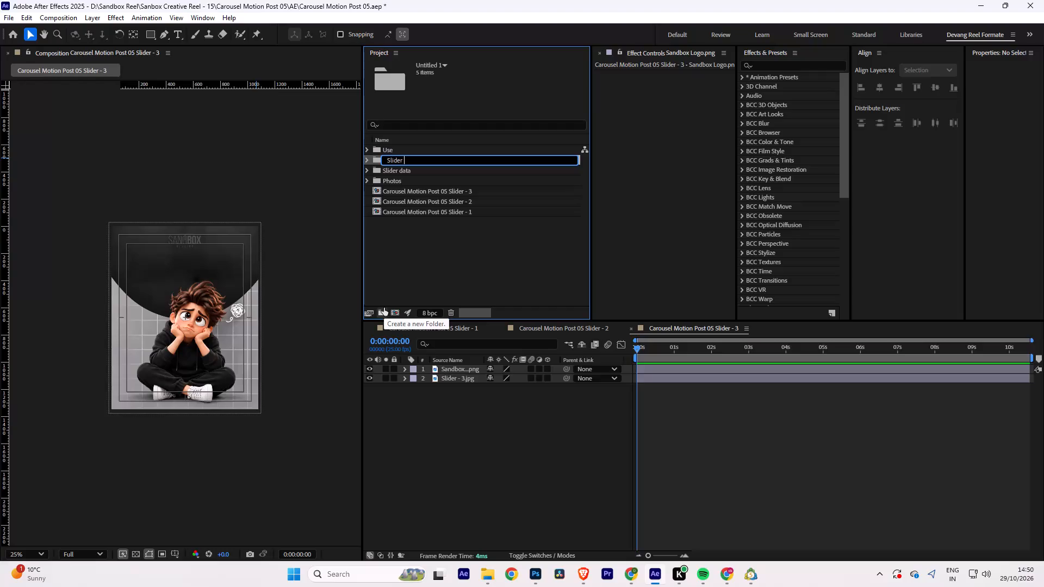
{"action": "type", "text": "-"}
{"action": "key", "text": "space"}
{"action": "key", "text": "3"}
{"action": "key", "text": "Return"}
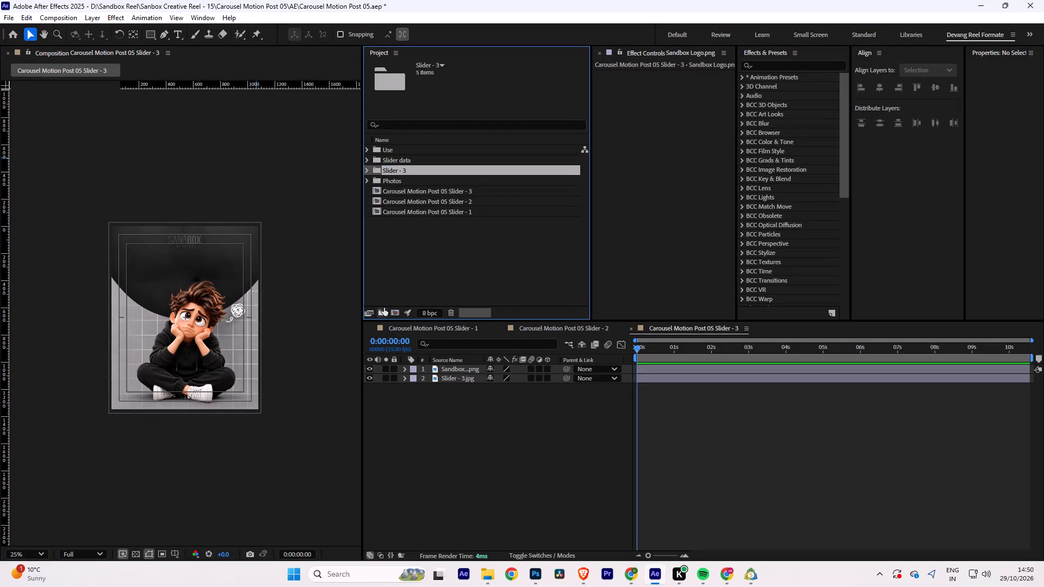
{"action": "left_click_drag", "start_coordinate": [403, 169], "coordinate": [403, 160]}
Rename the Slider 2 folder inside Slider data as Slider - 2.
{"action": "left_click", "coordinate": [368, 160]}
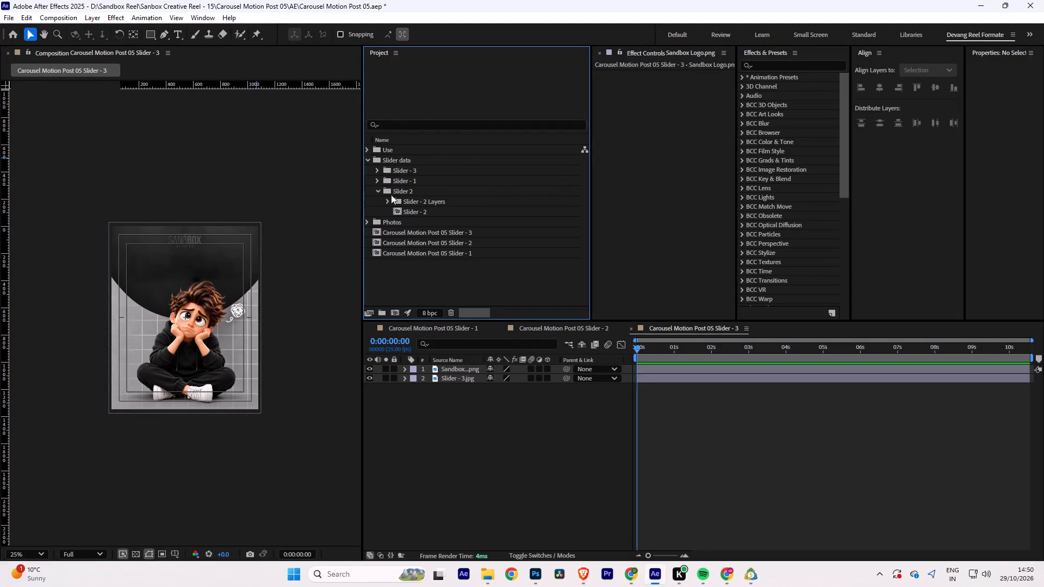
{"action": "left_click", "coordinate": [378, 190]}
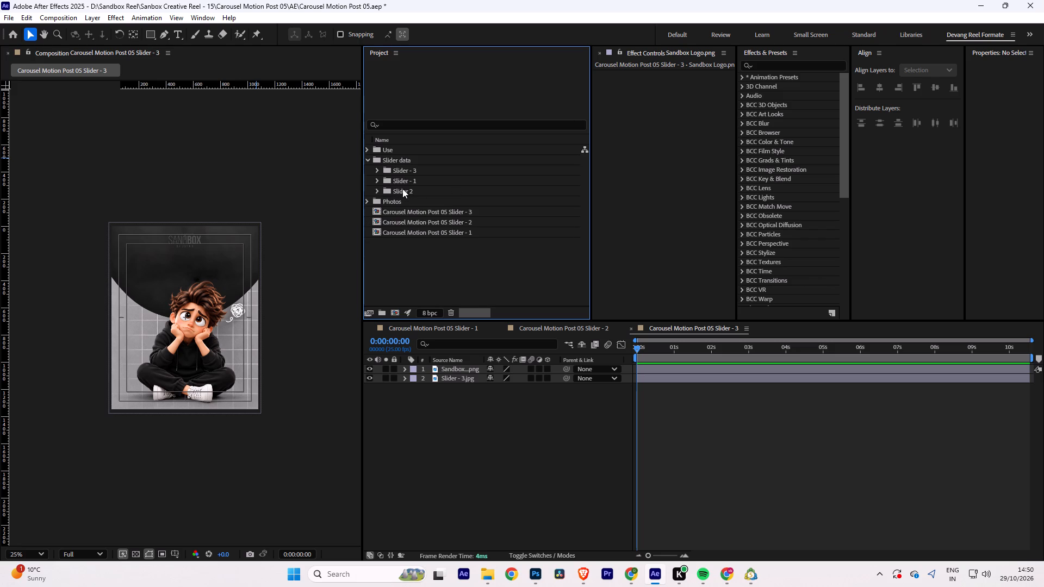
{"action": "left_click", "coordinate": [401, 190]}
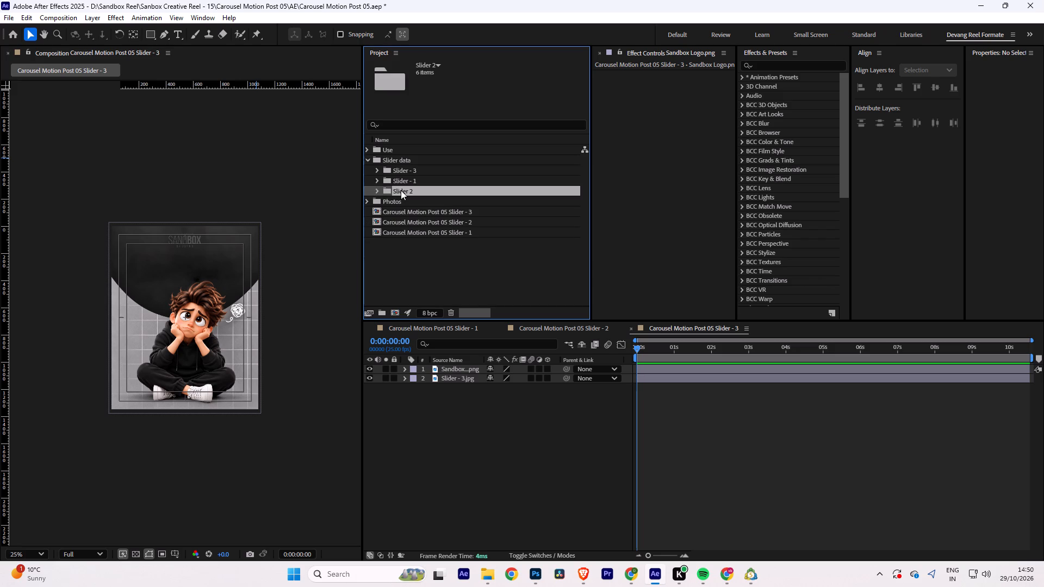
{"action": "right_click", "coordinate": [402, 190]}
{"action": "left_click", "coordinate": [437, 394]}
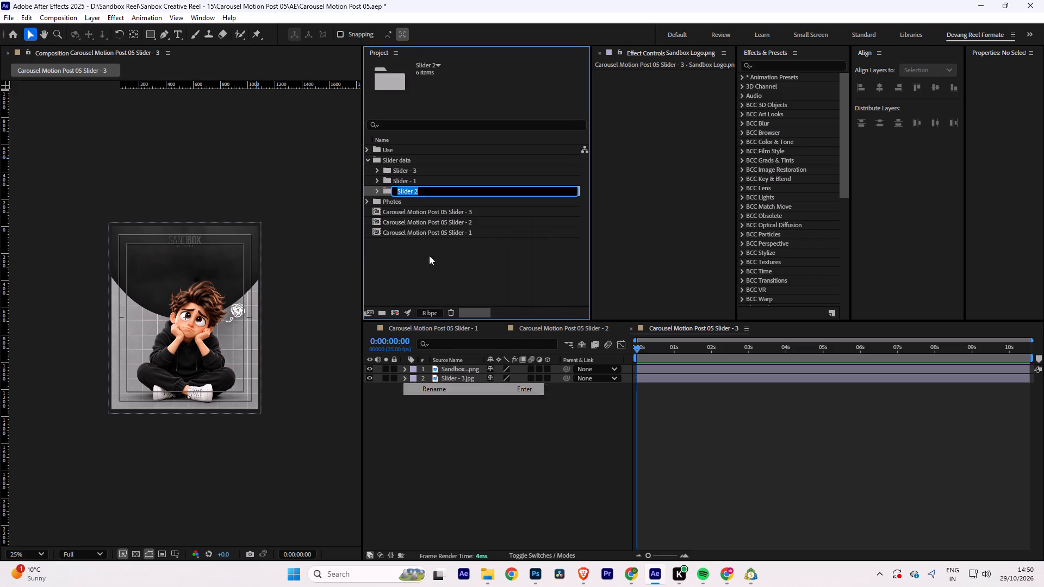
{"action": "left_click", "coordinate": [412, 193]}
{"action": "key", "text": "space"}
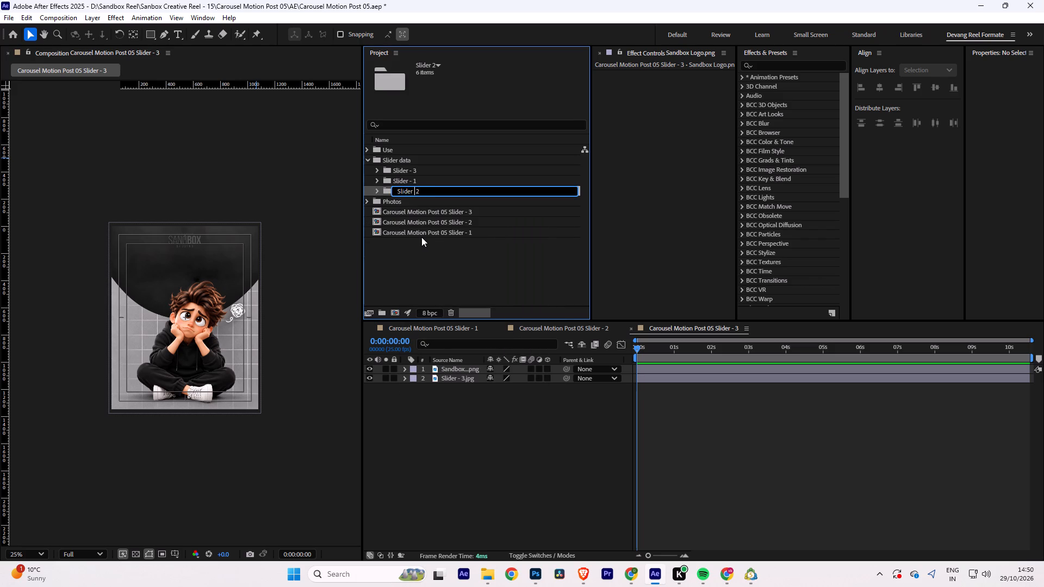
{"action": "key", "text": "minus"}
{"action": "key", "text": "Return"}
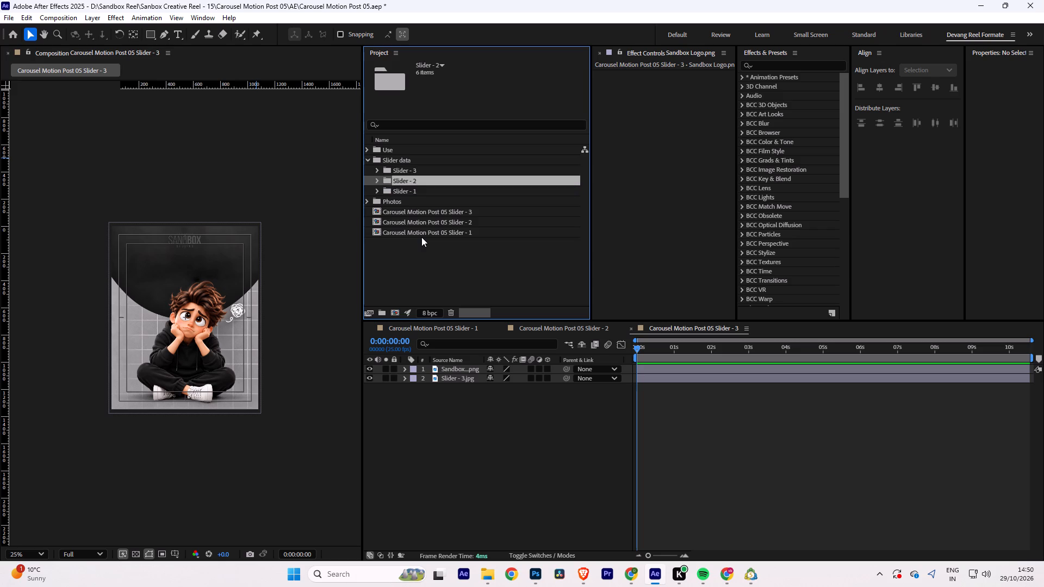
{"action": "left_click", "coordinate": [423, 280]}
Add the imported Slider - 3 composition as the top layer of Carousel Motion Post 05 Slider - 3.
{"action": "left_click", "coordinate": [375, 168]}
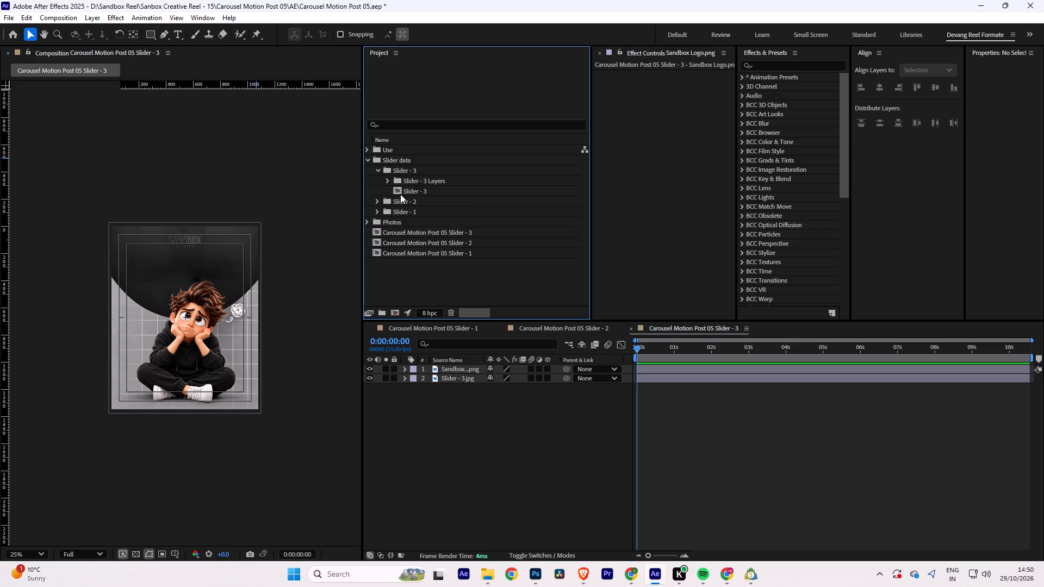
{"action": "left_click_drag", "start_coordinate": [412, 190], "coordinate": [448, 367]}
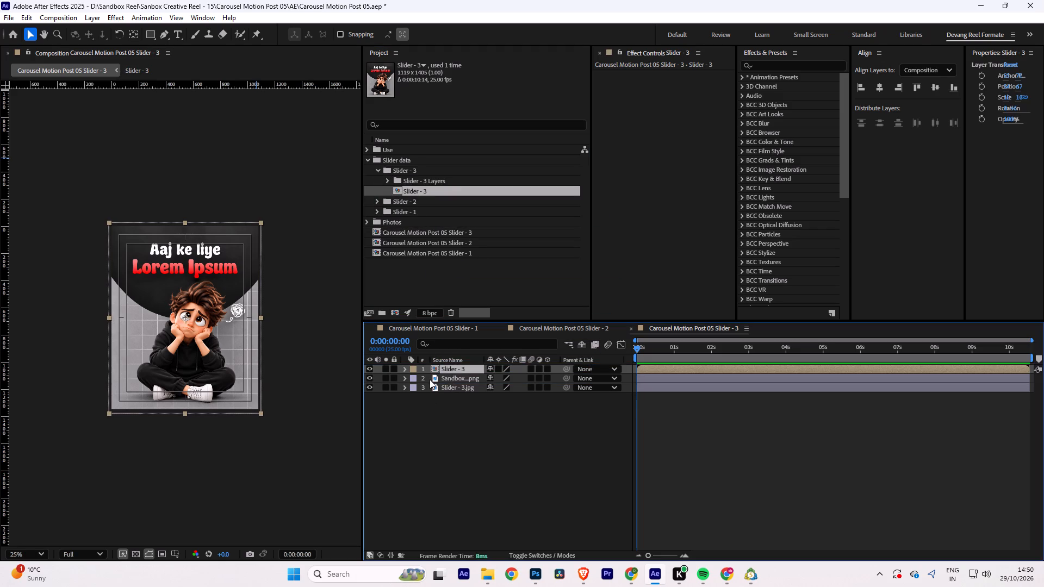
Open the nested Slider - 3 composition and hide its Layer 1 copy 2, Layer 2 and Background layers.
{"action": "double_click", "coordinate": [453, 370]}
{"action": "left_click", "coordinate": [371, 378]}
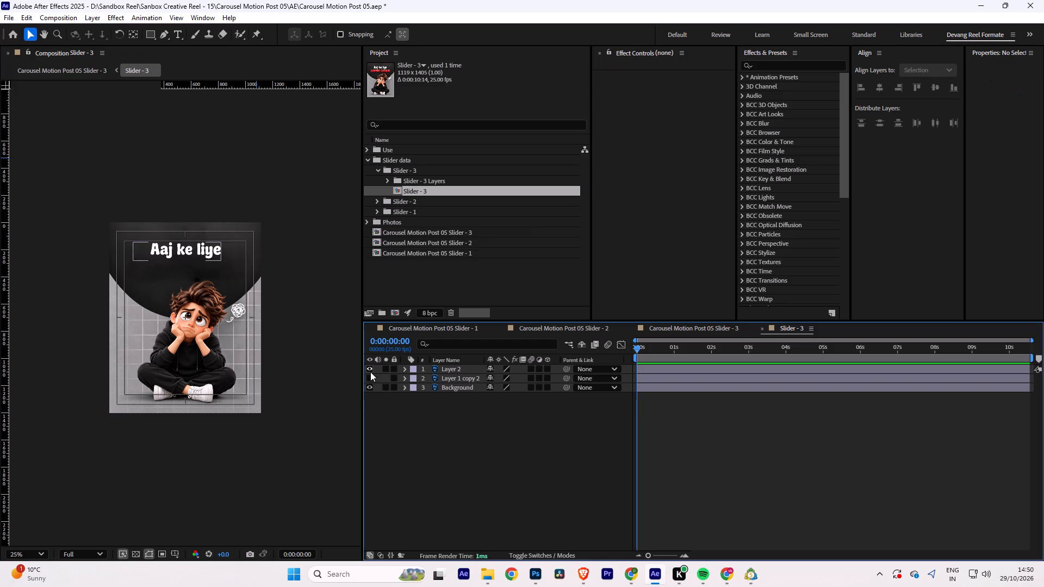
{"action": "left_click", "coordinate": [370, 369]}
{"action": "left_click", "coordinate": [371, 386]}
Copy the Layer 2 and Layer 1 copy 2 headline layers into the Carousel Motion Post 05 Slider - 3 composition.
{"action": "left_click", "coordinate": [450, 377]}
{"action": "left_click", "coordinate": [453, 369], "text": "shift"}
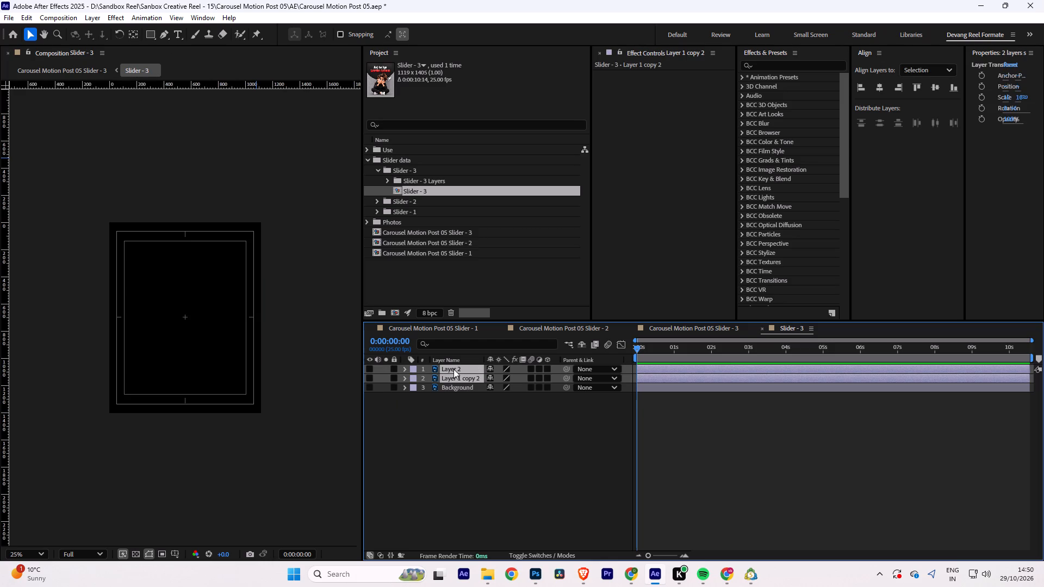
{"action": "key", "text": "ctrl+c"}
{"action": "key", "text": "ctrl+c"}
{"action": "left_click", "coordinate": [670, 324]}
{"action": "key", "text": "ctrl+v"}
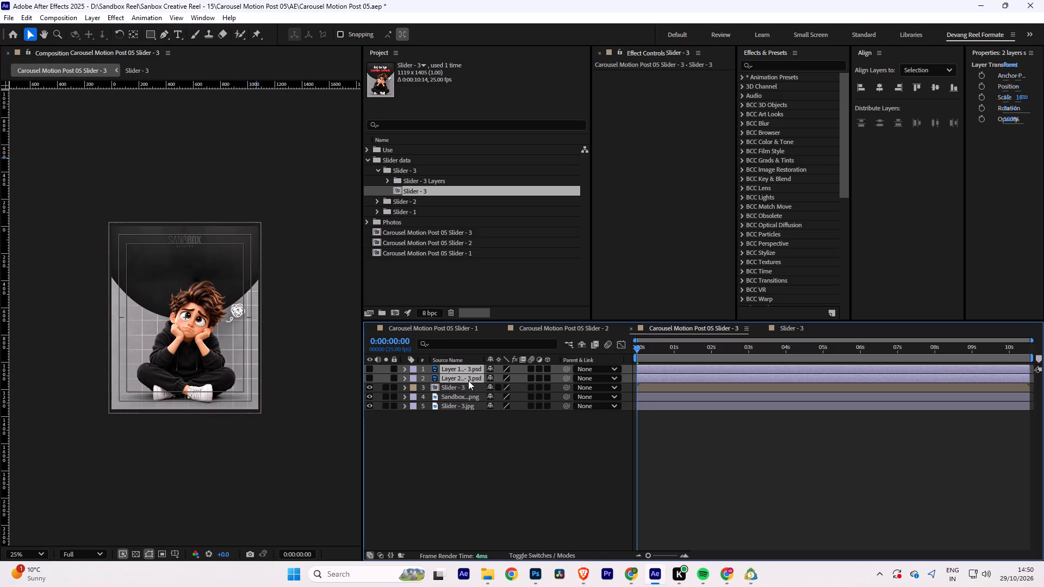
Hide the nested Slider - 3 layer and show the two pasted headline layers.
{"action": "left_click", "coordinate": [370, 385]}
{"action": "left_click", "coordinate": [370, 378]}
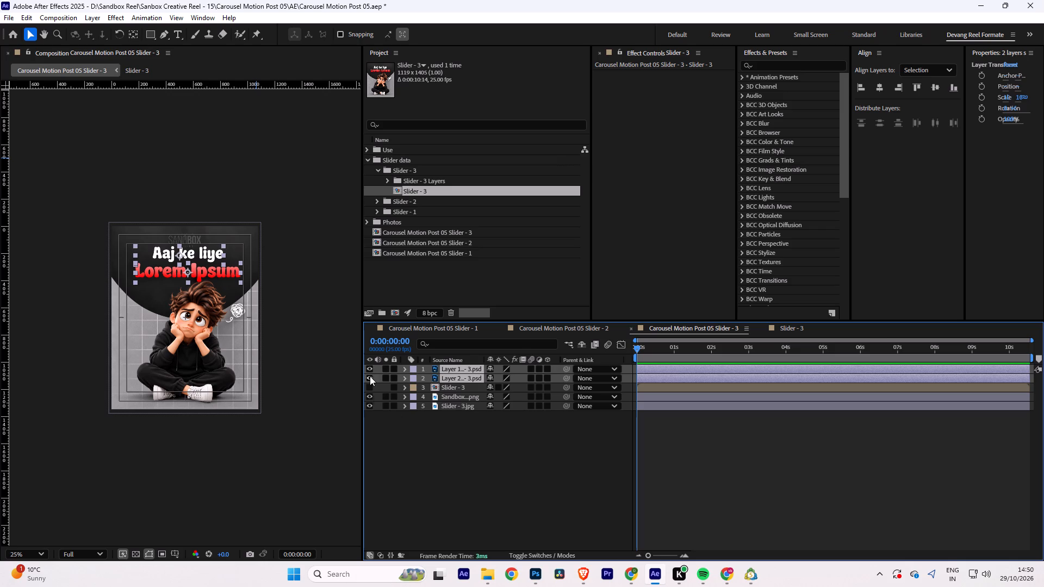
{"action": "left_click", "coordinate": [438, 455]}
{"action": "scroll", "coordinate": [183, 254], "scroll_direction": "up", "scroll_amount": 1, "text": "alt"}
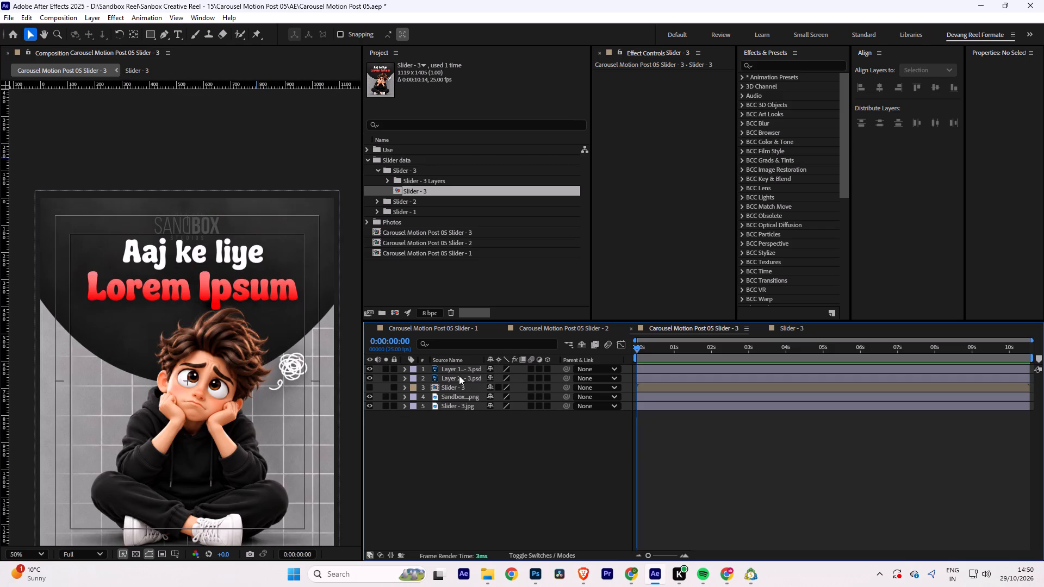
Create a null object in the Slider - 3 composition and parent the two headline layers to it.
{"action": "left_click", "coordinate": [464, 368]}
{"action": "right_click", "coordinate": [472, 449]}
{"action": "left_click_drag", "start_coordinate": [508, 315], "coordinate": [516, 313]}
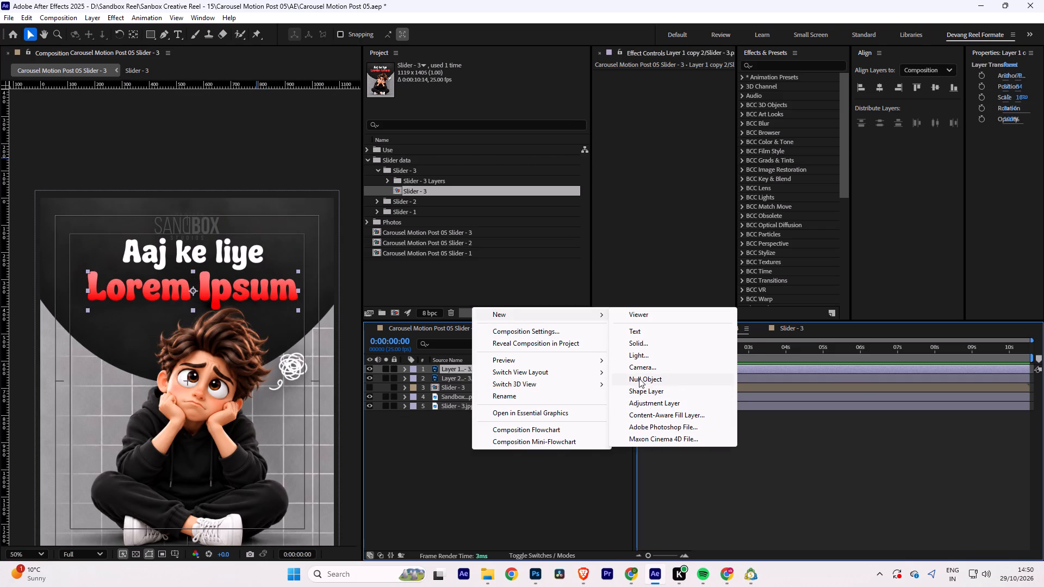
{"action": "left_click", "coordinate": [639, 378]}
{"action": "left_click", "coordinate": [465, 386]}
{"action": "left_click", "coordinate": [469, 378], "text": "shift"}
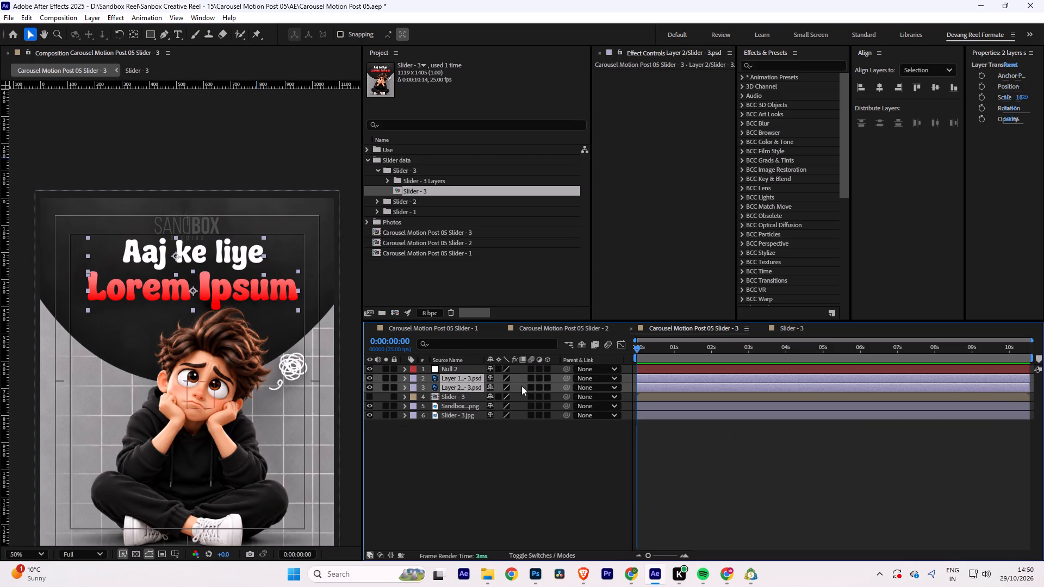
{"action": "left_click_drag", "start_coordinate": [564, 388], "coordinate": [457, 371]}
{"action": "left_click", "coordinate": [464, 470]}
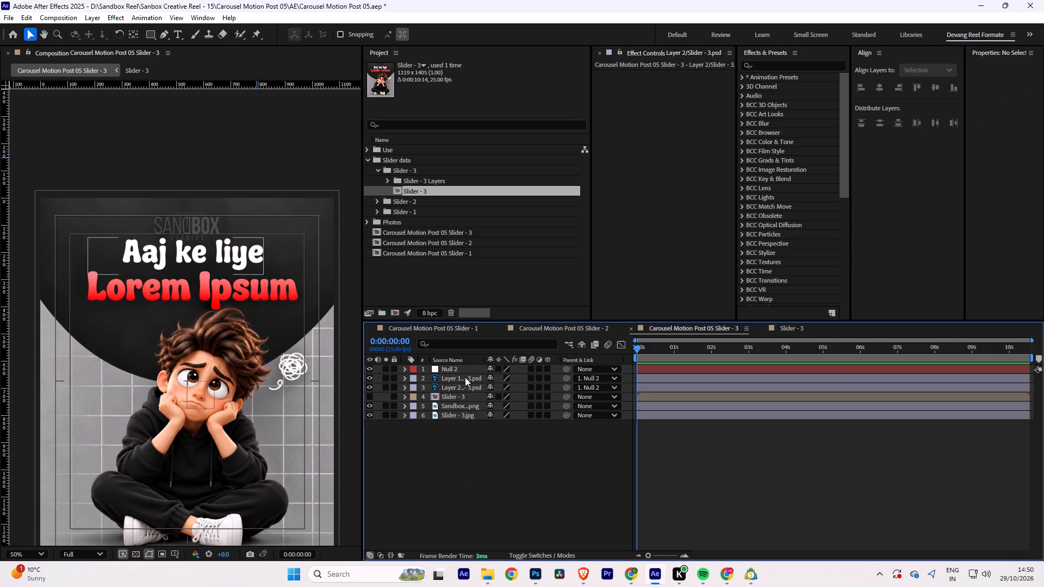
Scale the headline null to 90%.
{"action": "left_click", "coordinate": [465, 372]}
{"action": "key", "text": "s"}
{"action": "left_click", "coordinate": [505, 380]}
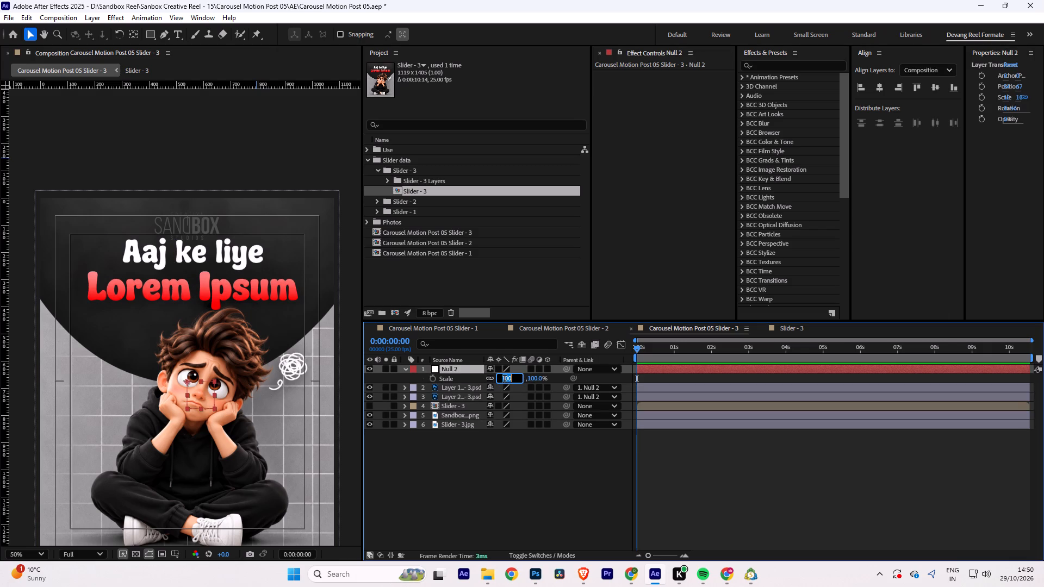
{"action": "type", "text": "90"}
{"action": "key", "text": "Return"}
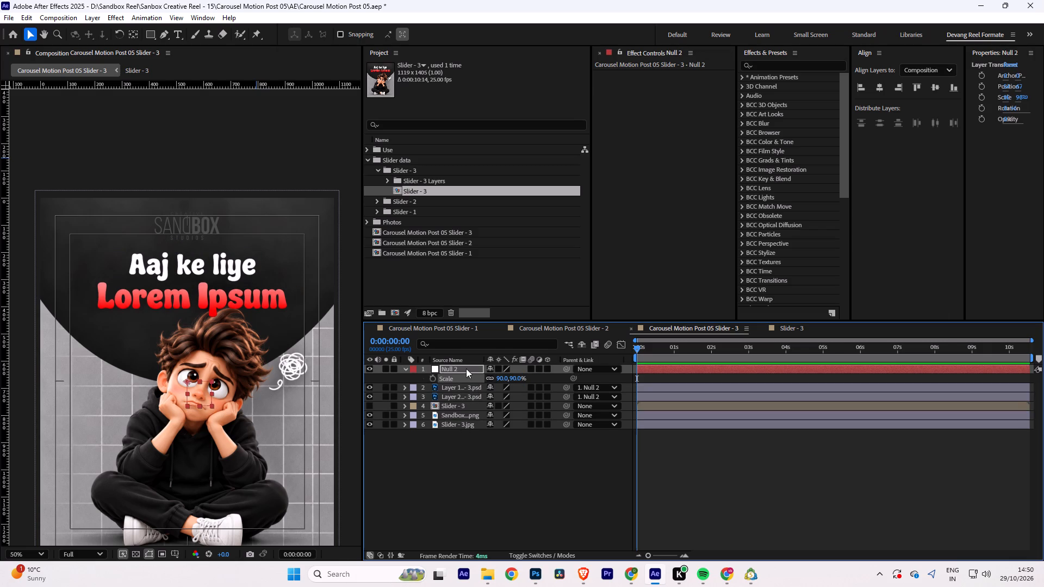
Set the headline null's vertical position to 635 and align it to the horizontal center of the composition.
{"action": "key", "text": "p"}
{"action": "left_click_drag", "start_coordinate": [513, 377], "coordinate": [489, 383]}
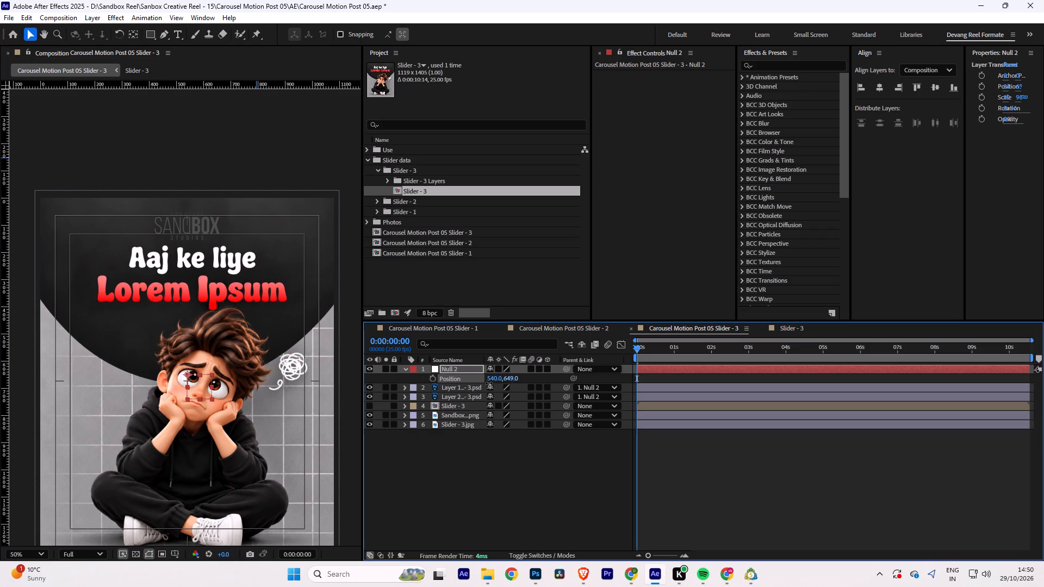
{"action": "left_click_drag", "start_coordinate": [489, 383], "coordinate": [485, 383]}
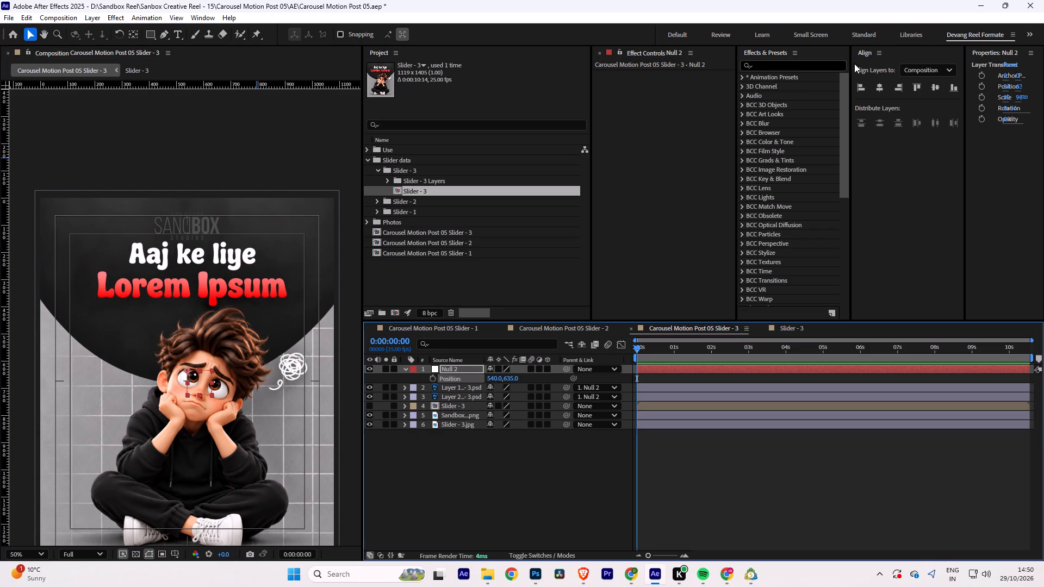
{"action": "left_click", "coordinate": [881, 86]}
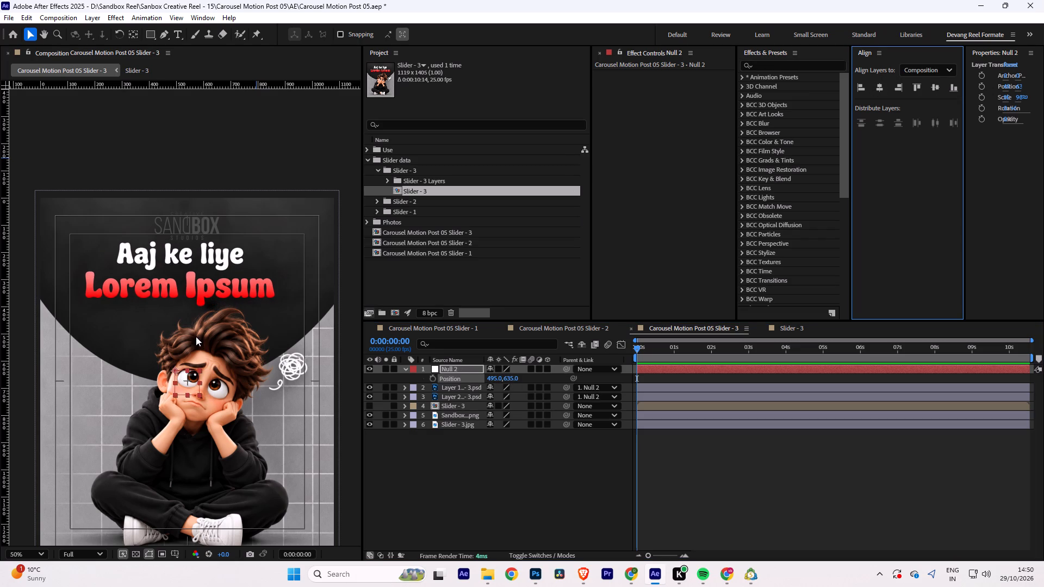
Compare the headline placement with the Slider - 2 composition and scan the opening seconds of the Slider - 3 timeline.
{"action": "scroll", "coordinate": [200, 334], "scroll_direction": "down", "scroll_amount": 1, "text": "alt"}
{"action": "scroll", "coordinate": [179, 317], "scroll_direction": "up", "scroll_amount": 1, "text": "alt"}
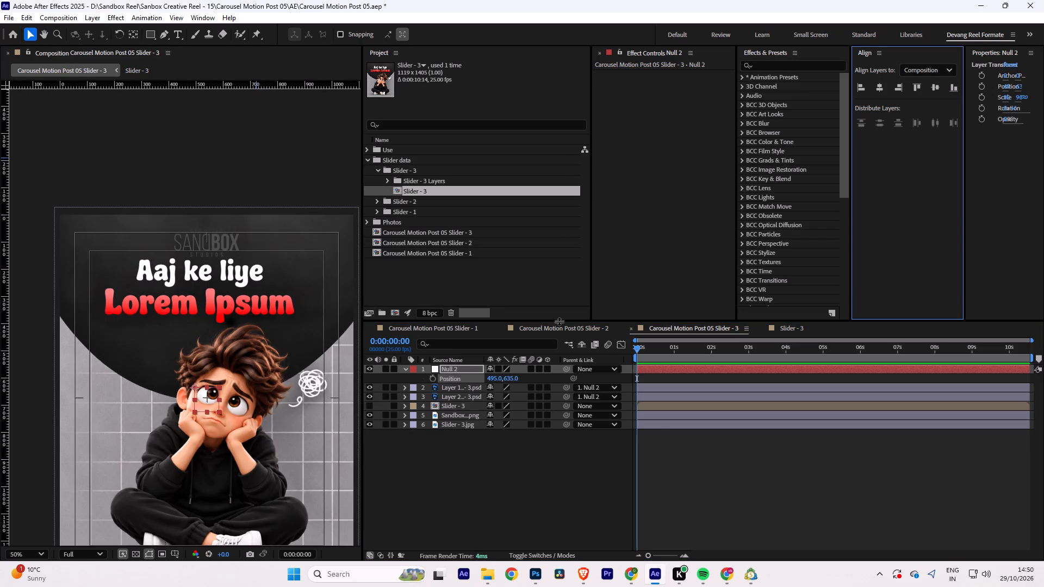
{"action": "left_click", "coordinate": [559, 324]}
{"action": "scroll", "coordinate": [196, 347], "scroll_direction": "up", "scroll_amount": 1, "text": "alt"}
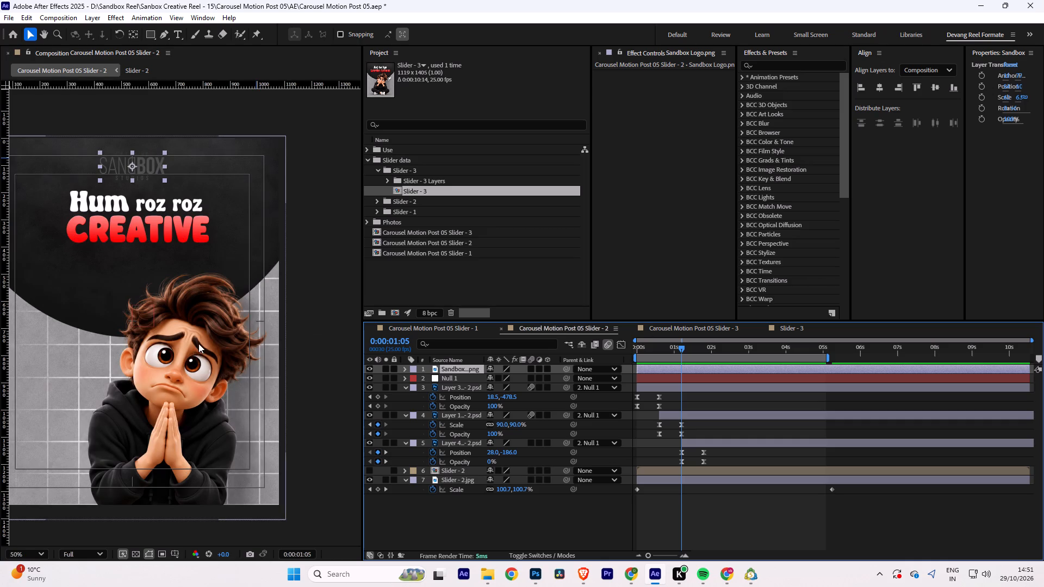
{"action": "left_click", "coordinate": [717, 328]}
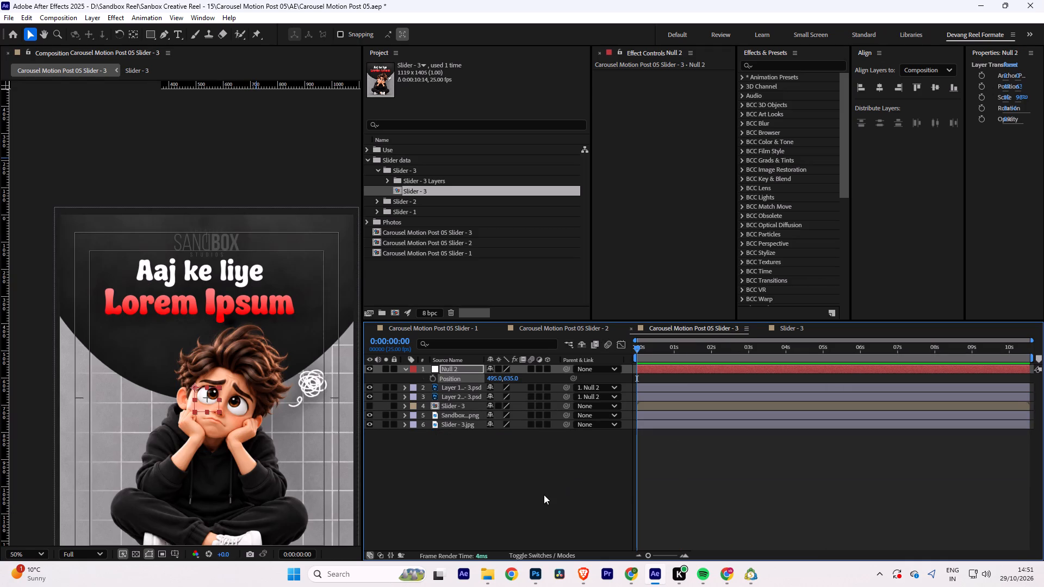
{"action": "left_click", "coordinate": [544, 495]}
{"action": "left_click", "coordinate": [637, 346]}
{"action": "scroll", "coordinate": [669, 460], "scroll_direction": "up", "scroll_amount": 1, "text": "alt"}
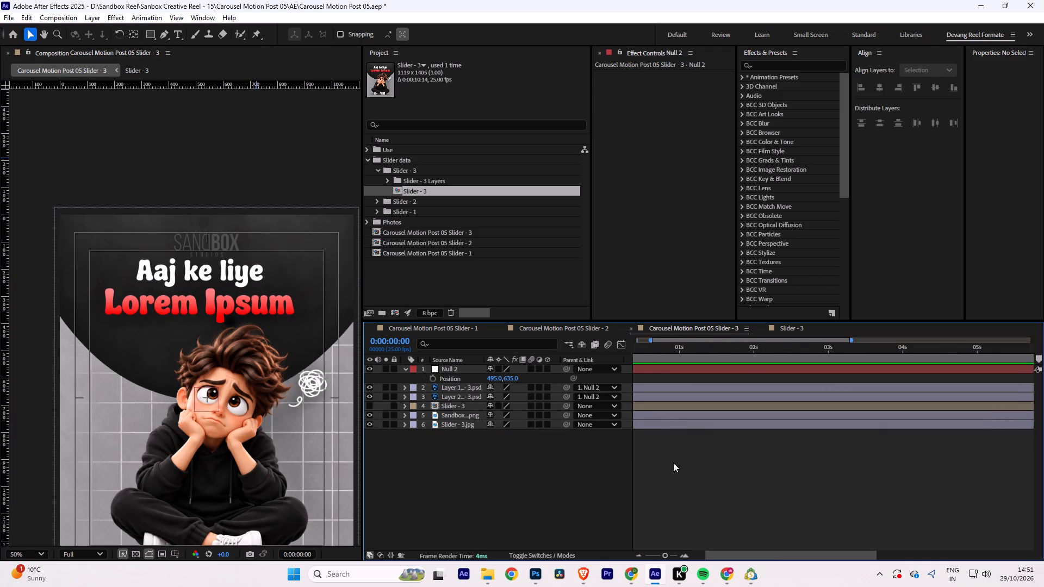
{"action": "scroll", "coordinate": [676, 461], "scroll_direction": "down", "scroll_amount": 1, "text": "alt"}
{"action": "left_click_drag", "start_coordinate": [637, 346], "coordinate": [706, 351]}
{"action": "scroll", "coordinate": [685, 359], "scroll_direction": "up", "scroll_amount": 1, "text": "alt"}
{"action": "key", "text": "space"}
{"action": "left_click_drag", "start_coordinate": [739, 504], "coordinate": [844, 516]}
{"action": "scroll", "coordinate": [666, 454], "scroll_direction": "up", "scroll_amount": 1, "text": "alt"}
{"action": "key", "text": "space"}
{"action": "left_click_drag", "start_coordinate": [716, 499], "coordinate": [773, 503]}
{"action": "left_click_drag", "start_coordinate": [916, 346], "coordinate": [761, 347]}
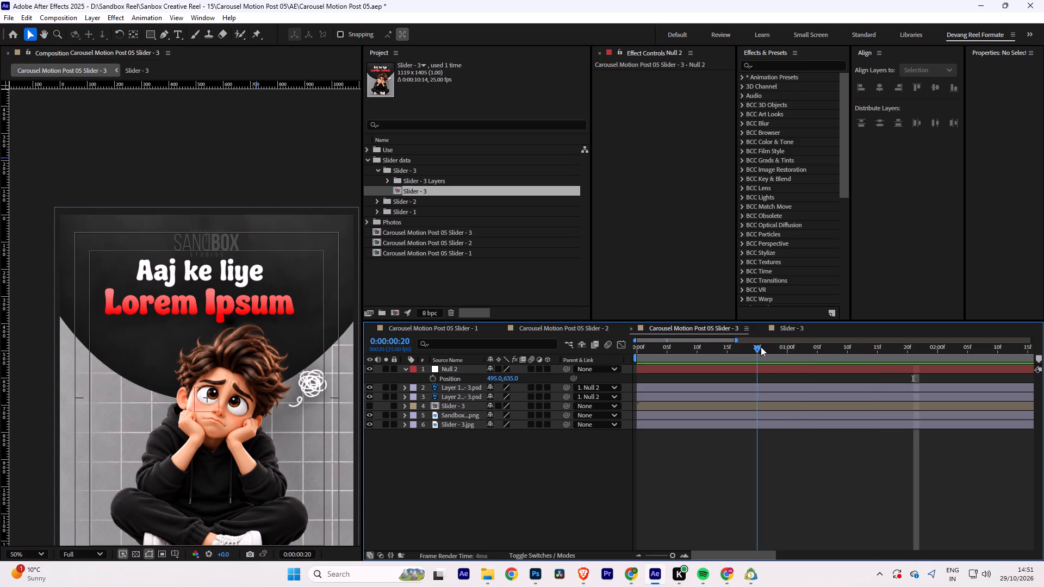
Move to 0:00:00:15 and reorder the "Aaj ke liye" layer above the "Lorem Ipsum" layer.
{"action": "left_click_drag", "start_coordinate": [761, 347], "coordinate": [729, 347]}
{"action": "left_click", "coordinate": [455, 385]}
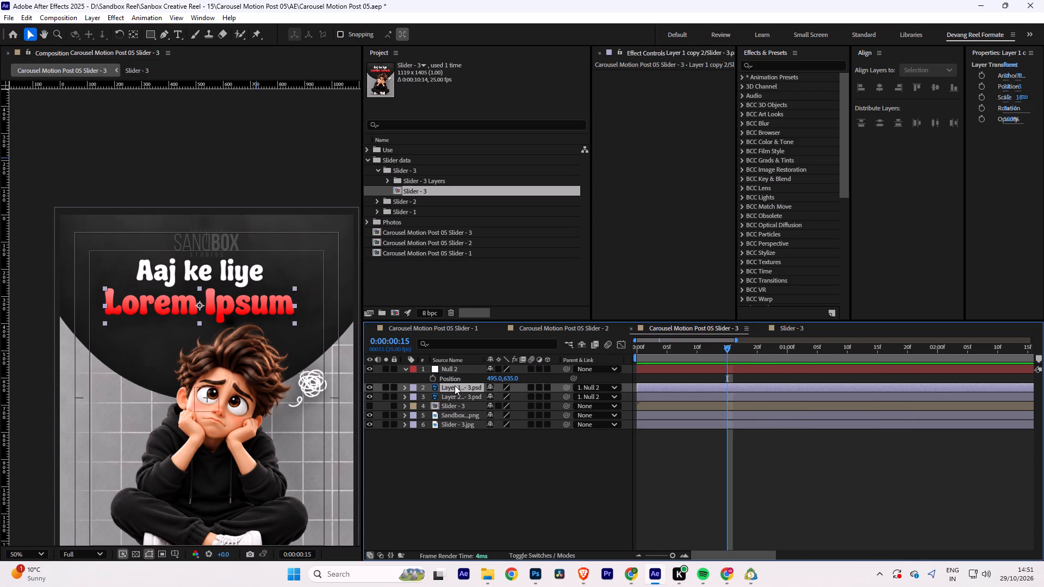
{"action": "left_click", "coordinate": [453, 397]}
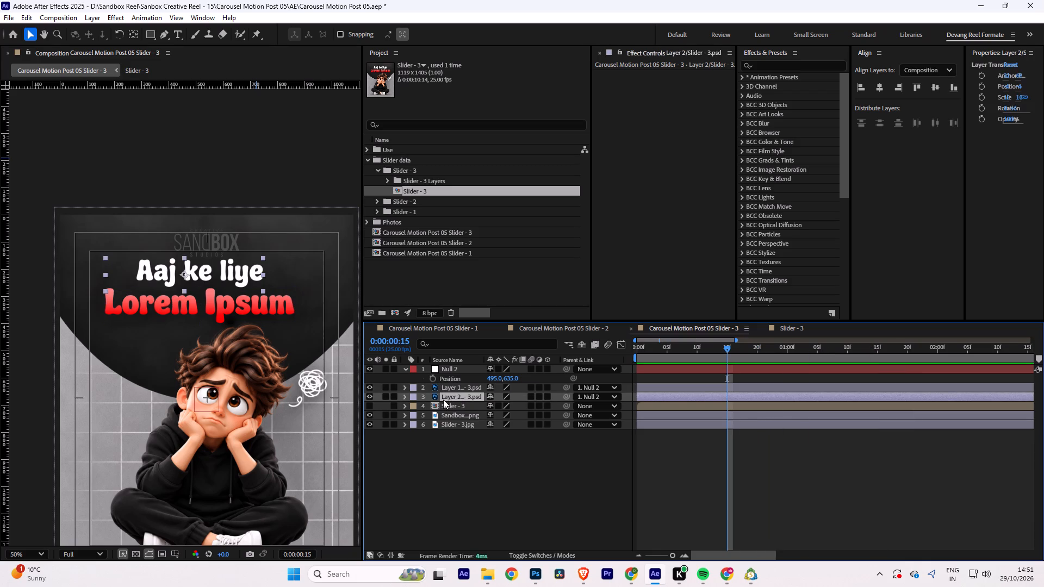
{"action": "left_click_drag", "start_coordinate": [451, 396], "coordinate": [451, 386]}
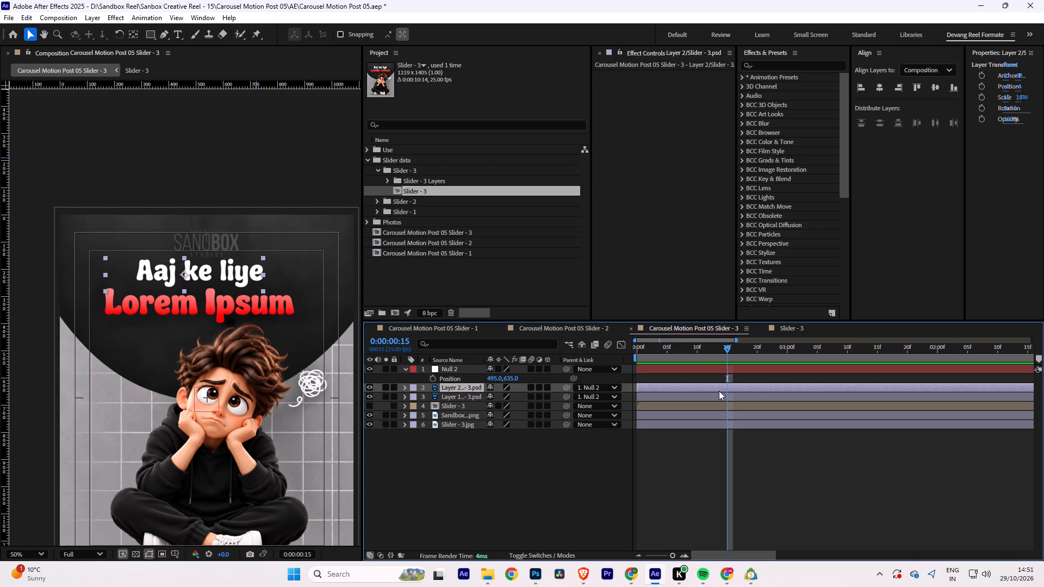
Keyframe the "Aaj ke liye" layer's position from -912, -461 at 0:00:00:00 to -42, -461 at 0:00:00:15.
{"action": "key", "text": "p"}
{"action": "left_click", "coordinate": [432, 395]}
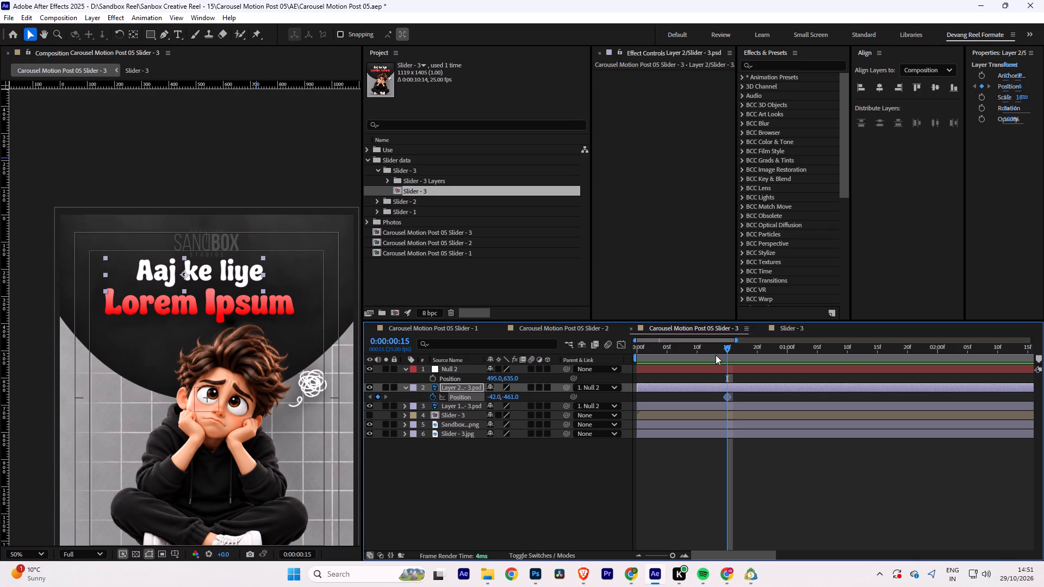
{"action": "left_click_drag", "start_coordinate": [722, 345], "coordinate": [614, 349]}
{"action": "left_click_drag", "start_coordinate": [493, 394], "coordinate": [295, 402]}
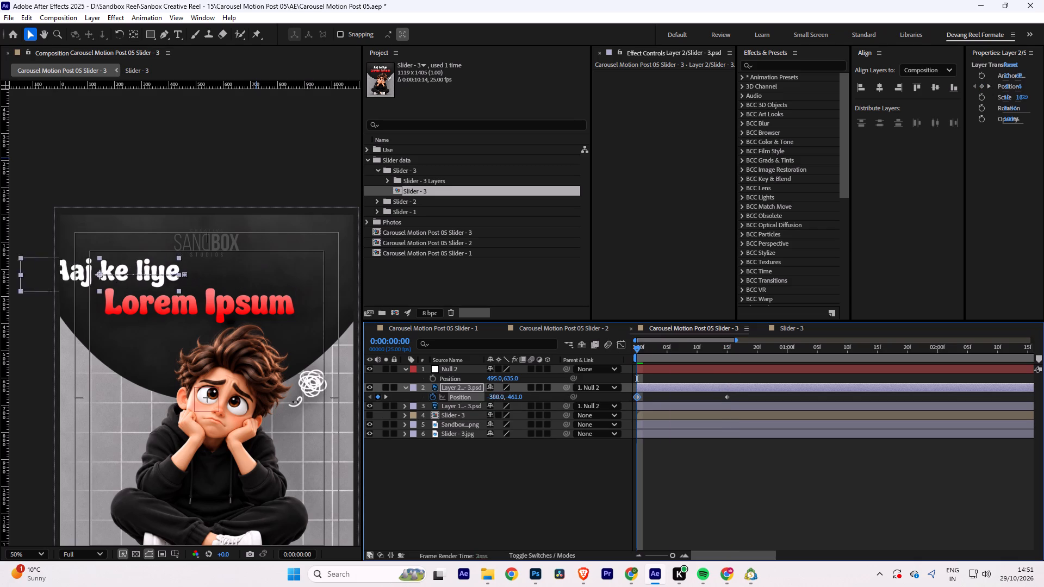
{"action": "left_click_drag", "start_coordinate": [295, 402], "coordinate": [26, 400]}
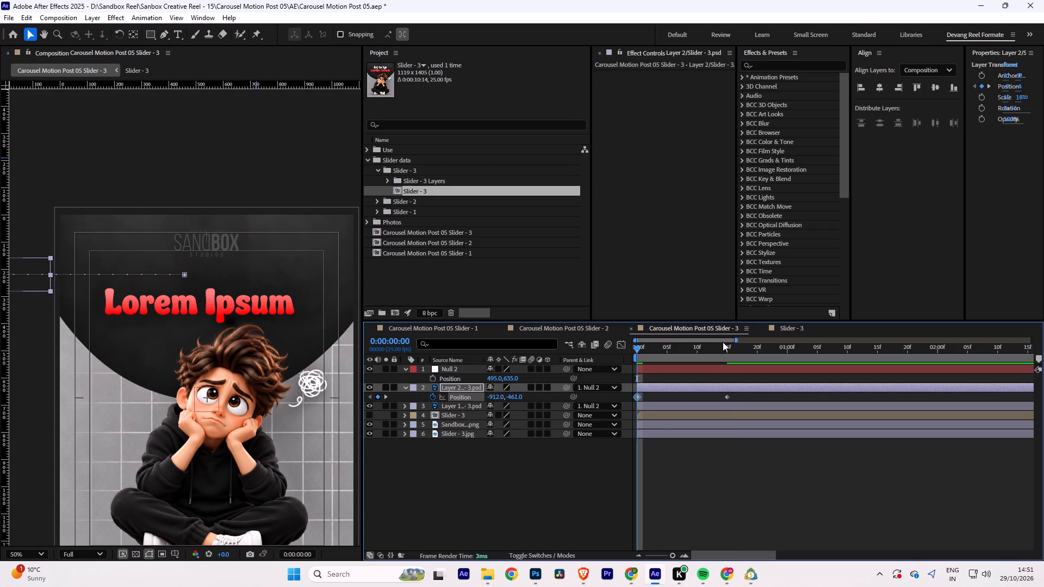
Play back the Slider - 2 headline animation for reference.
{"action": "left_click", "coordinate": [578, 327]}
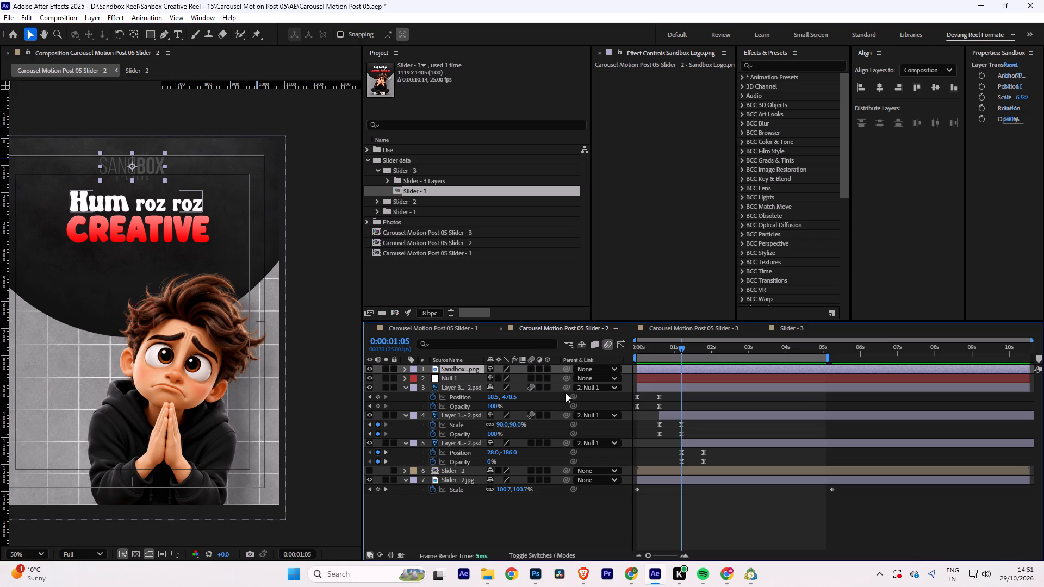
{"action": "left_click", "coordinate": [534, 442]}
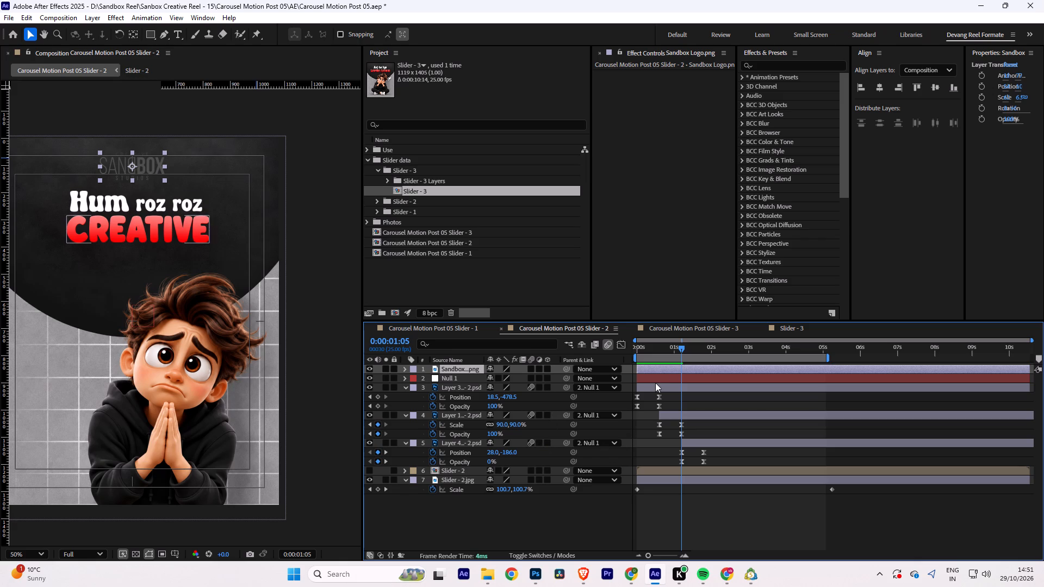
{"action": "left_click_drag", "start_coordinate": [683, 350], "coordinate": [541, 348]}
{"action": "key", "text": "space"}
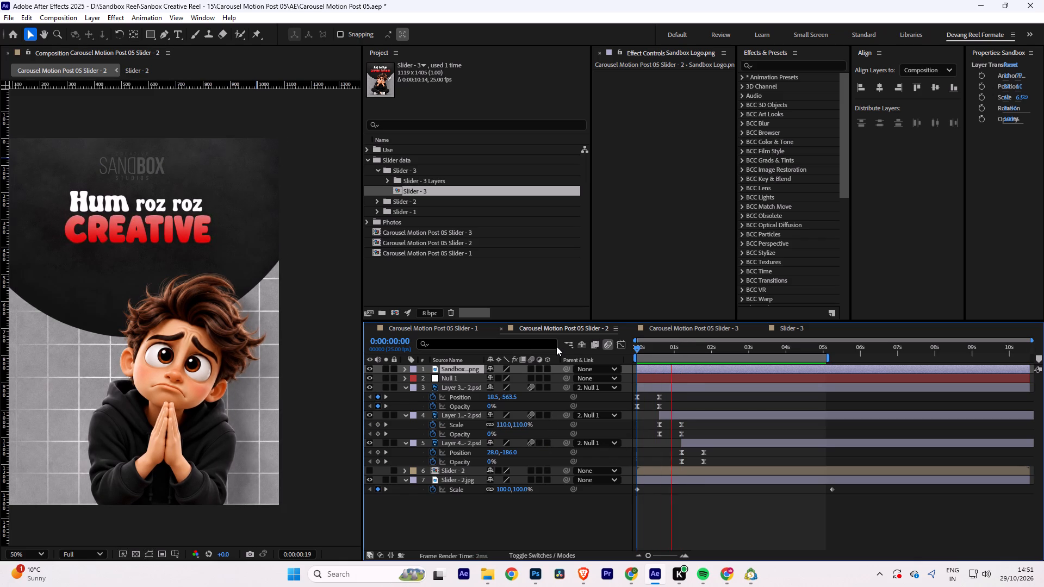
{"action": "key", "text": "space"}
Save the project and return to the Carousel Motion Post 05 Slider - 3 composition after glancing at Slider - 1.
{"action": "key", "text": "ctrl+s"}
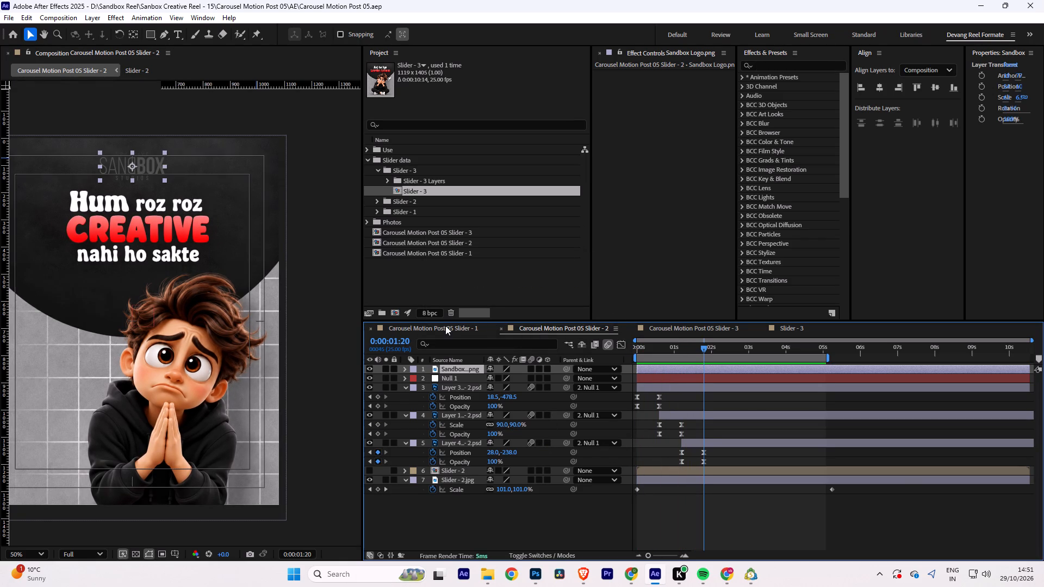
{"action": "left_click", "coordinate": [445, 326]}
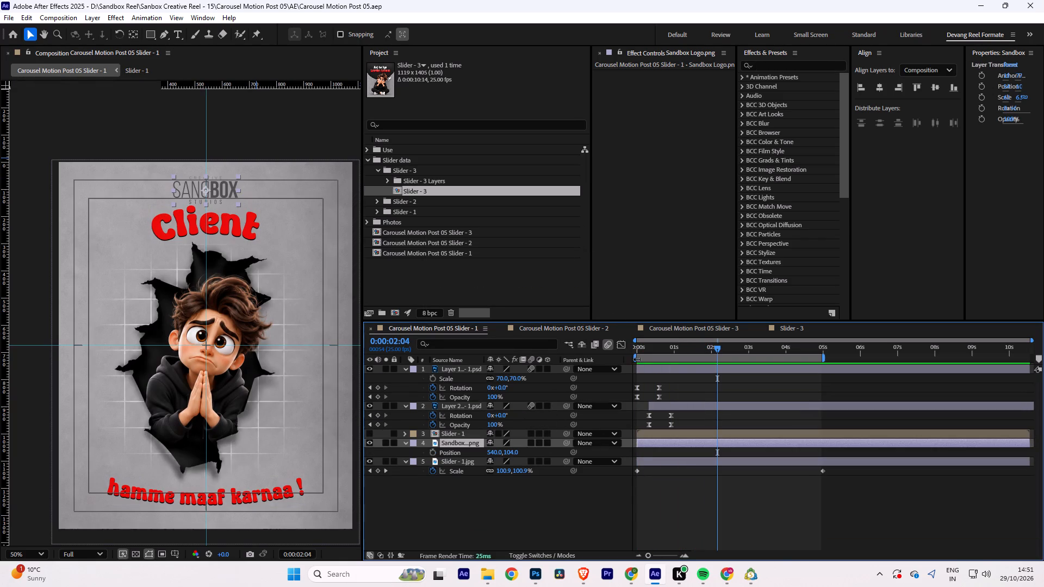
{"action": "left_click", "coordinate": [704, 328]}
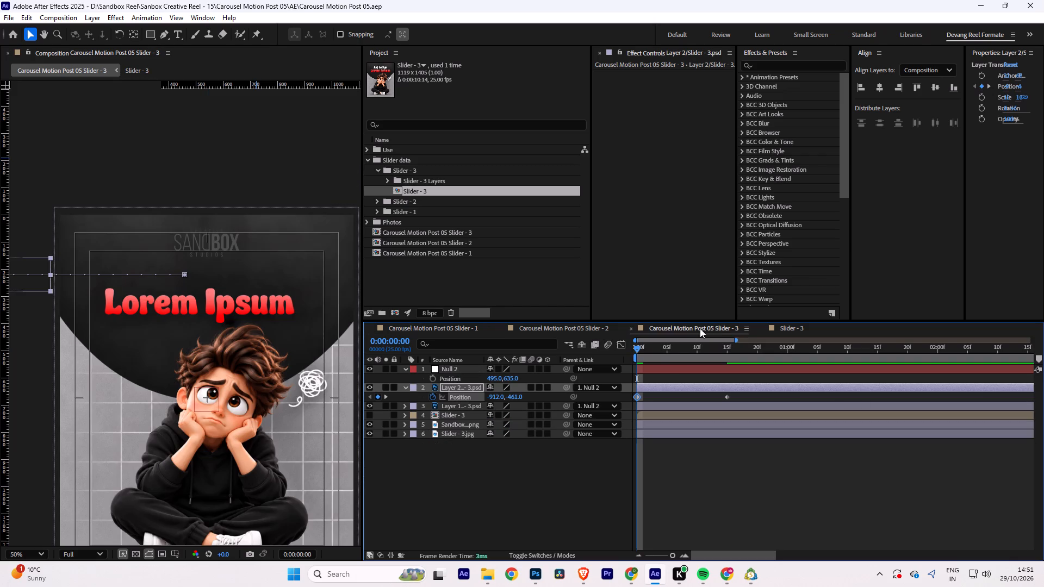
Preview the "Aaj ke liye" slide-in and enable motion blur on that layer.
{"action": "key", "text": "space"}
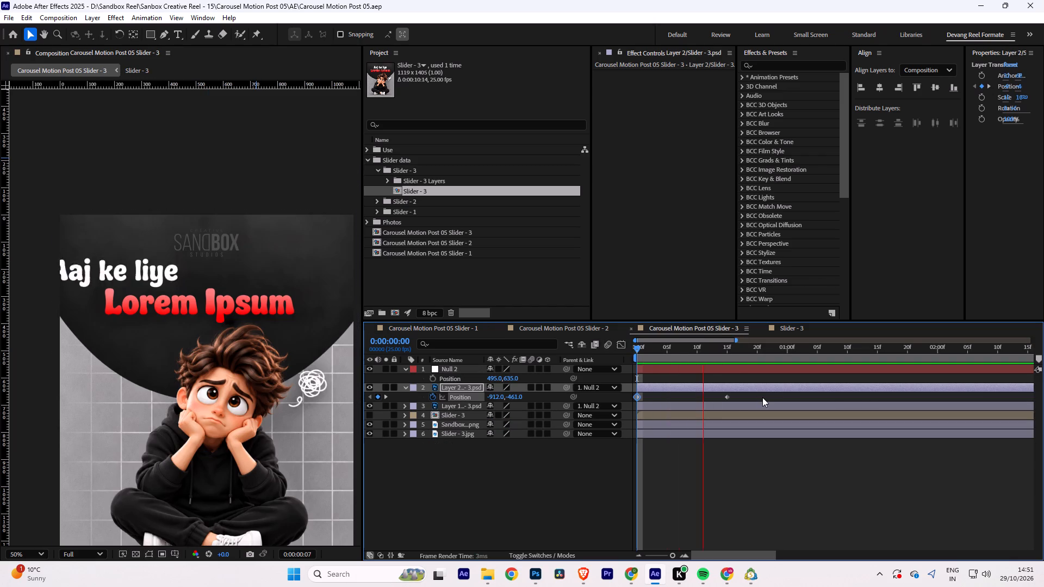
{"action": "key", "text": "space"}
{"action": "left_click", "coordinate": [531, 389]}
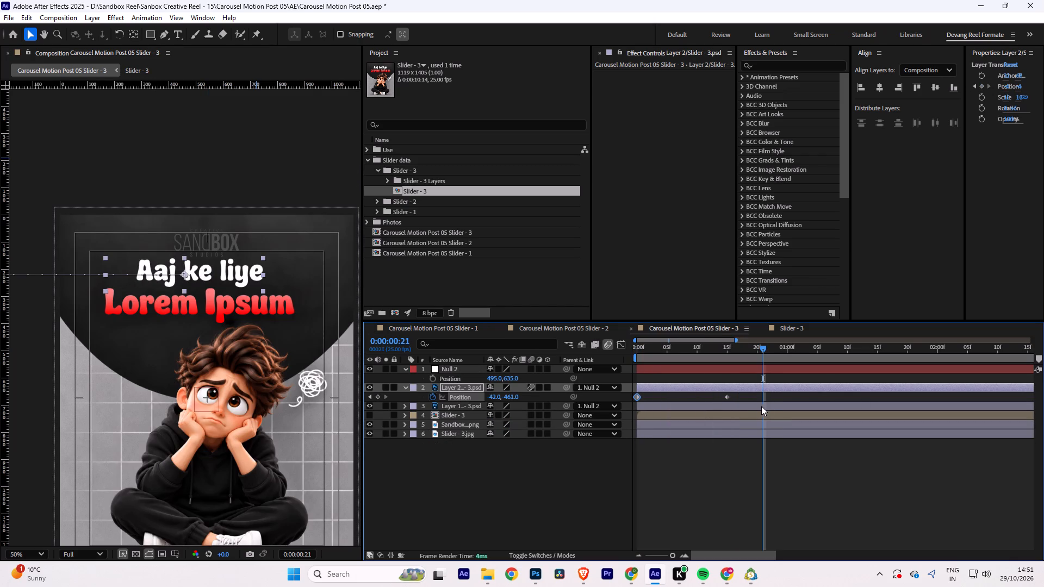
Easy Ease both "Aaj ke liye" position keyframes, reshape the speed curve to peak early with a long slowdown, and preview it.
{"action": "left_click_drag", "start_coordinate": [743, 398], "coordinate": [620, 396]}
{"action": "key", "text": "F9"}
{"action": "left_click", "coordinate": [624, 347]}
{"action": "left_click_drag", "start_coordinate": [744, 484], "coordinate": [708, 530]}
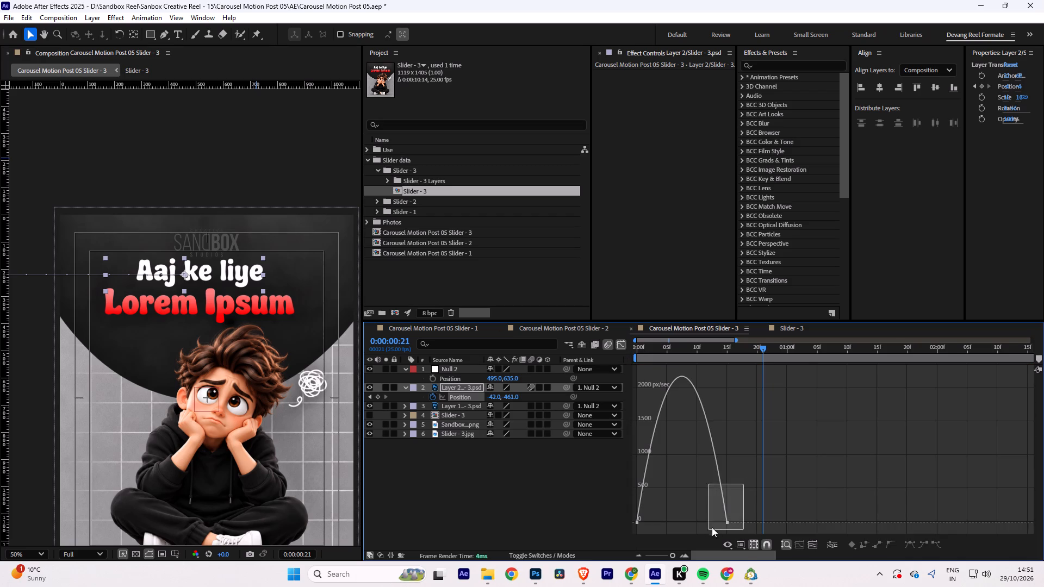
{"action": "left_click_drag", "start_coordinate": [712, 521], "coordinate": [651, 521]}
{"action": "left_click", "coordinate": [623, 348]}
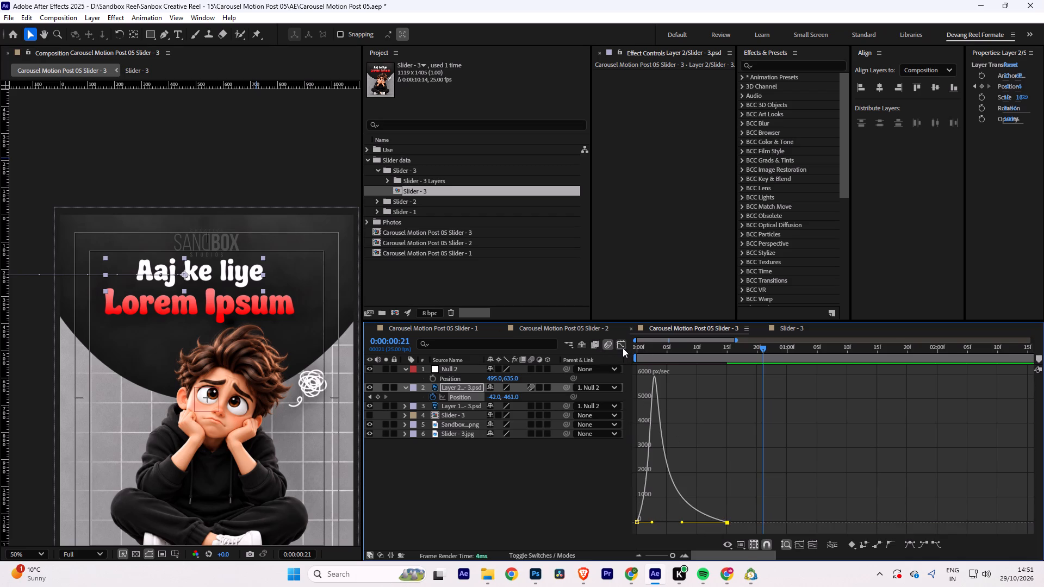
{"action": "left_click_drag", "start_coordinate": [757, 344], "coordinate": [582, 346]}
{"action": "key", "text": "space"}
{"action": "key", "text": "space"}
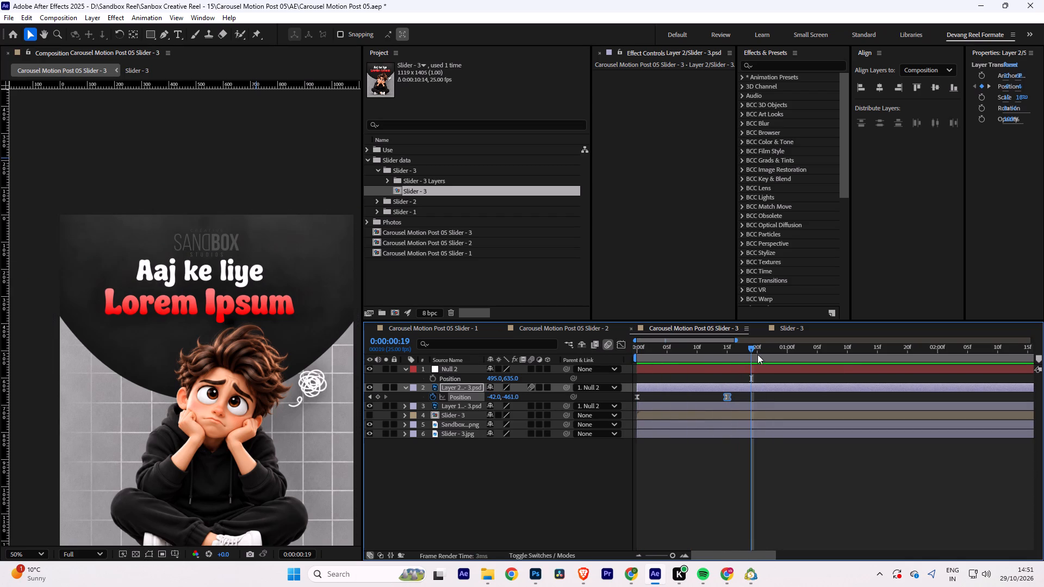
Shift the "Lorem Ipsum" layer along the timeline so it starts at 0:00:00:15.
{"action": "left_click_drag", "start_coordinate": [751, 348], "coordinate": [725, 350]}
{"action": "left_click_drag", "start_coordinate": [691, 406], "coordinate": [776, 411]}
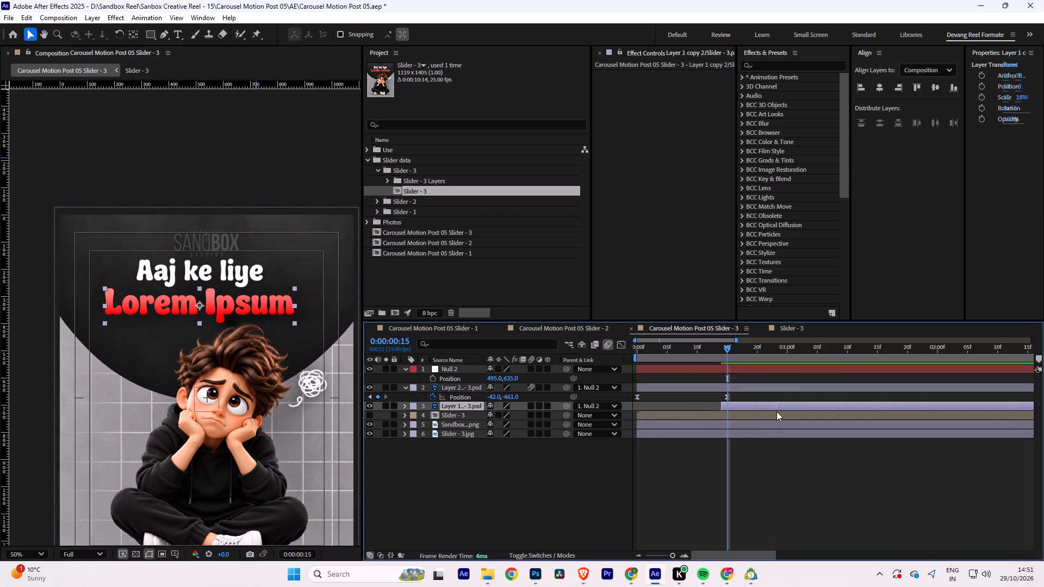
{"action": "left_click_drag", "start_coordinate": [776, 411], "coordinate": [780, 410]}
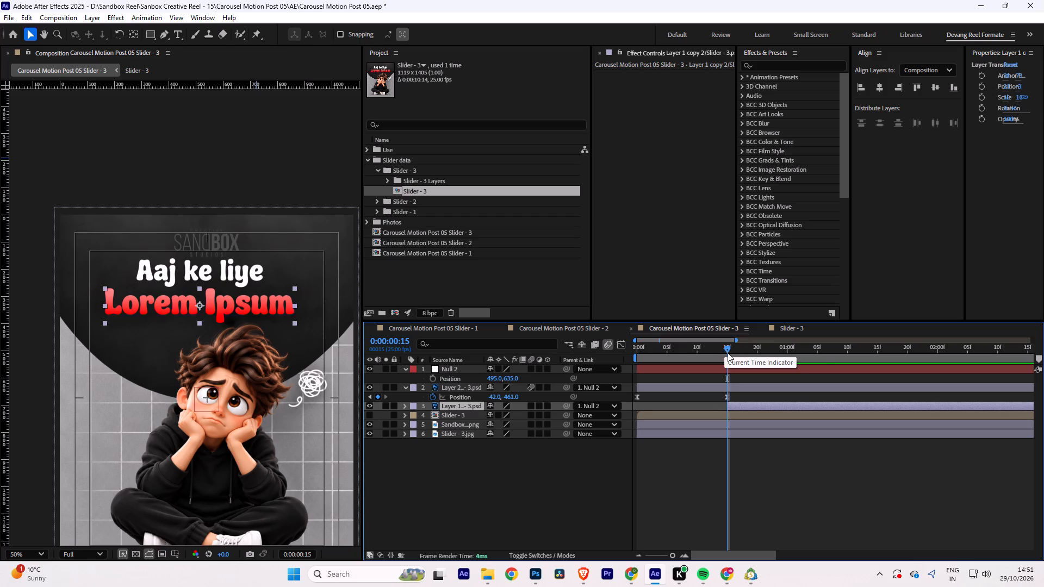
{"action": "left_click_drag", "start_coordinate": [728, 349], "coordinate": [759, 358]}
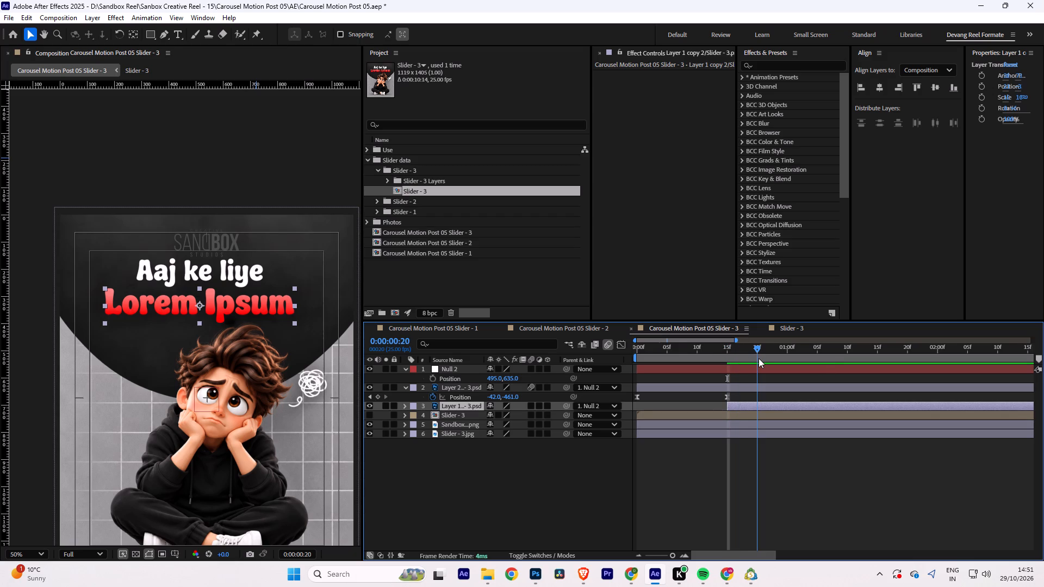
{"action": "left_click_drag", "start_coordinate": [759, 358], "coordinate": [726, 359]}
{"action": "scroll", "coordinate": [726, 359], "scroll_direction": "up", "scroll_amount": 1, "text": "alt"}
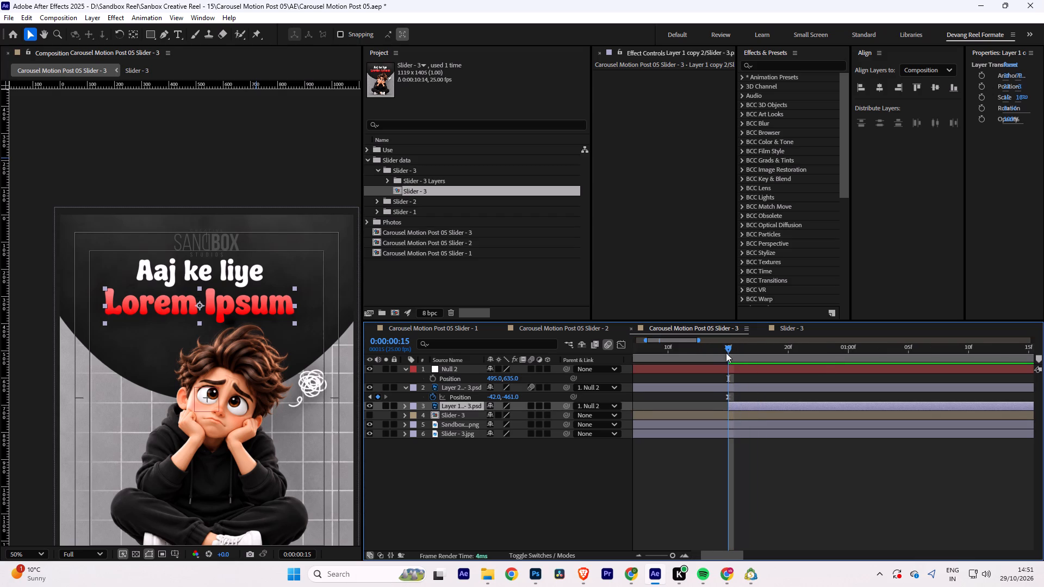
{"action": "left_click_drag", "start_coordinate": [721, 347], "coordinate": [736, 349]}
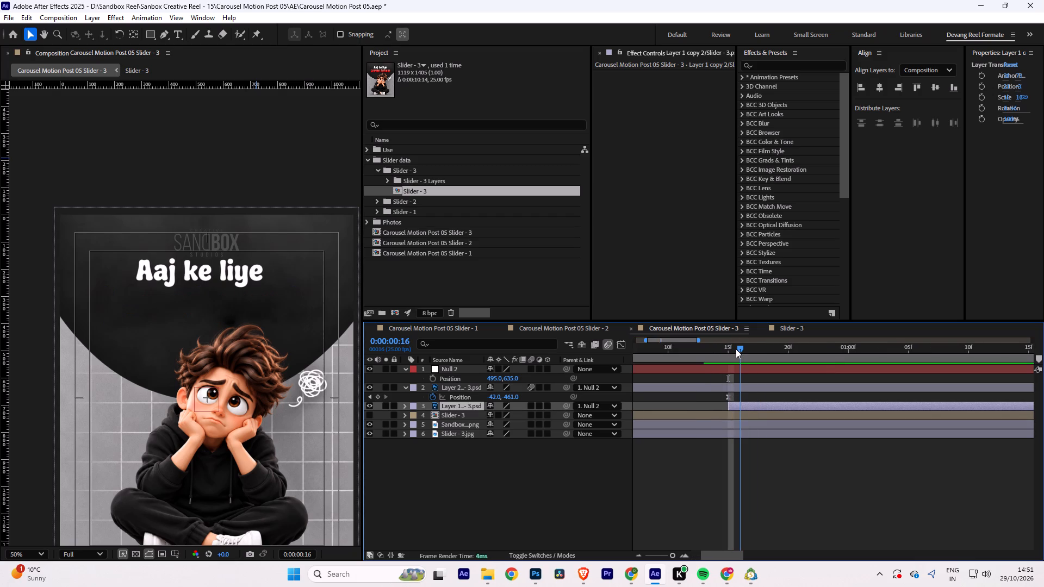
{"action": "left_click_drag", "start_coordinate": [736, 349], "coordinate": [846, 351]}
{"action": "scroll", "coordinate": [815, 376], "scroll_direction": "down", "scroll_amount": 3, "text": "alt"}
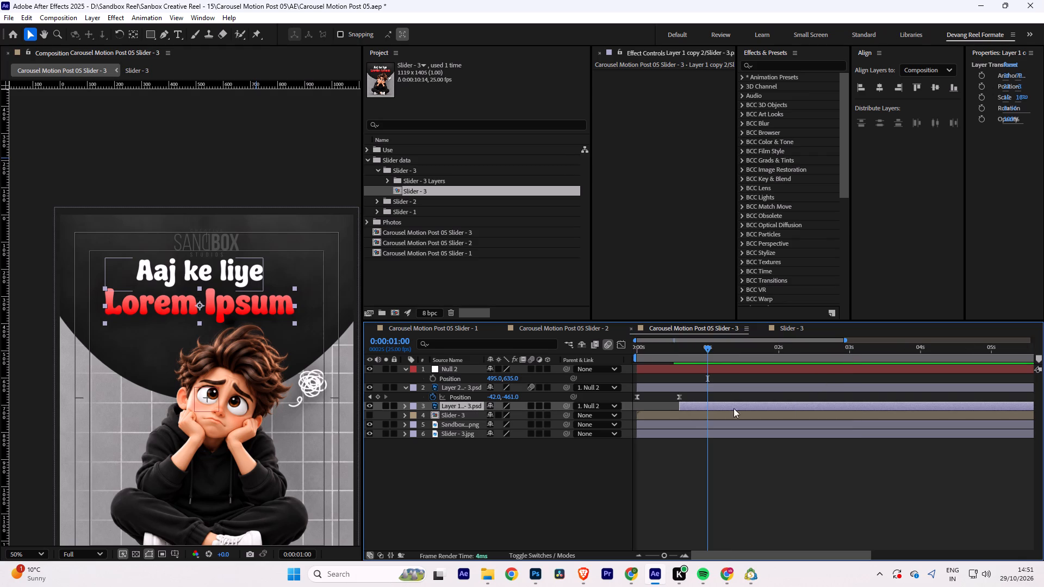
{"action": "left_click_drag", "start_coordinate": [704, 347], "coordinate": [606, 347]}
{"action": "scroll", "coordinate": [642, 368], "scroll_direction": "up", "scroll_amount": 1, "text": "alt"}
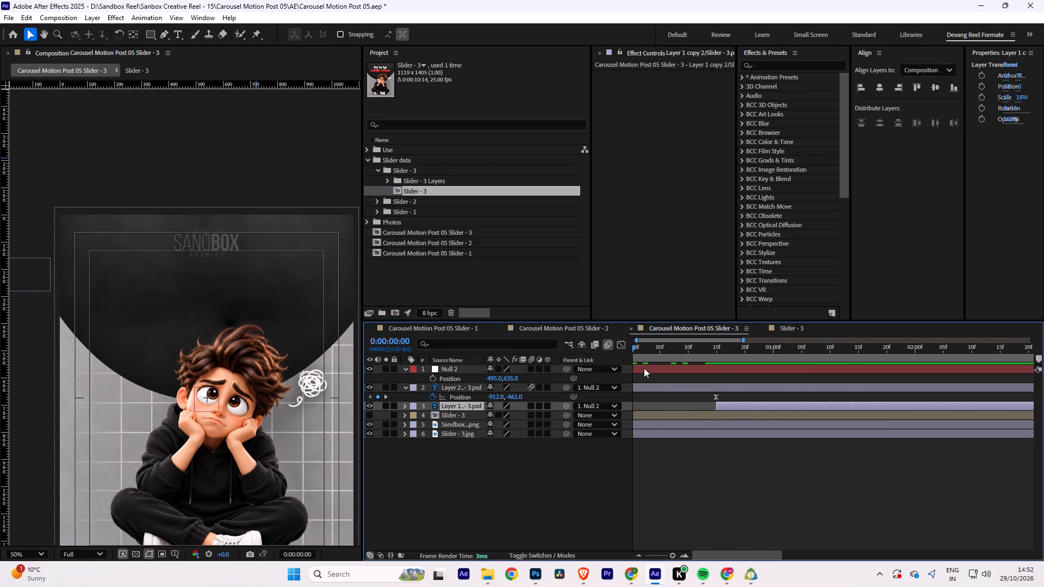
Add Scale and Opacity keyframes, both at 100%, to the "Lorem Ipsum" layer at 0:00:01:05.
{"action": "left_click_drag", "start_coordinate": [725, 347], "coordinate": [717, 347]}
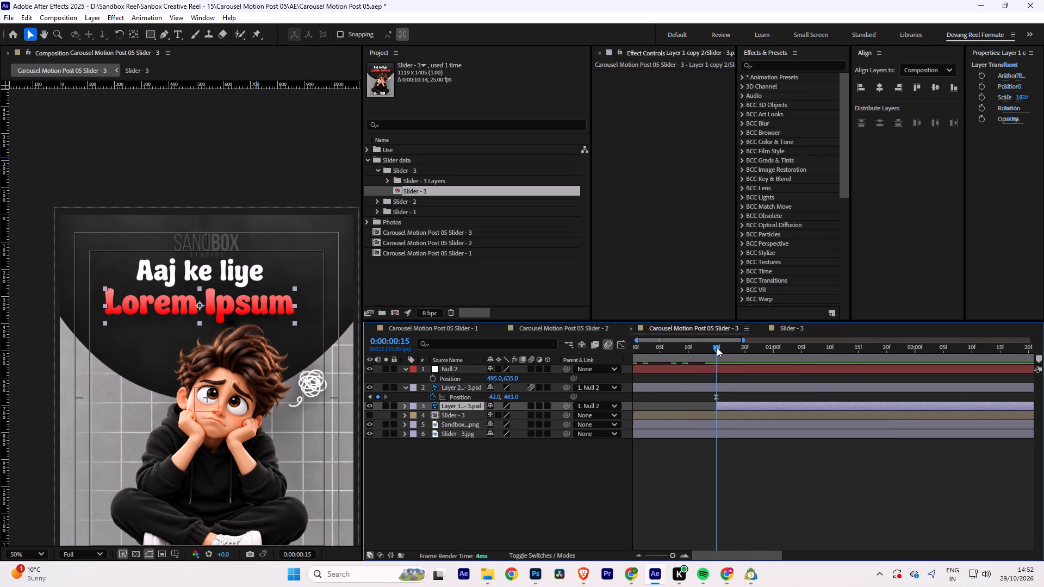
{"action": "left_click_drag", "start_coordinate": [717, 347], "coordinate": [725, 355]}
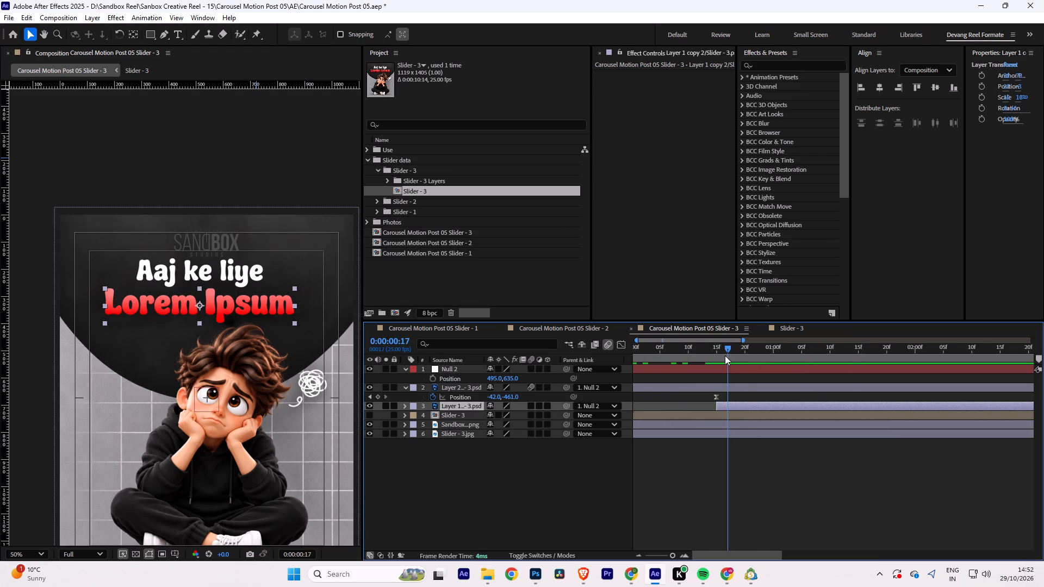
{"action": "left_click_drag", "start_coordinate": [725, 355], "coordinate": [743, 355]}
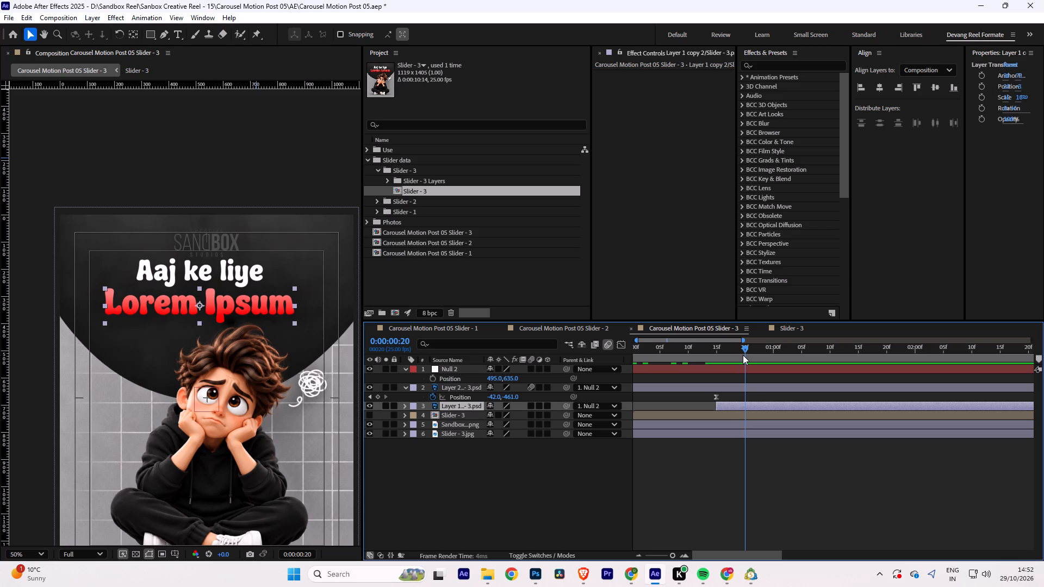
{"action": "left_click_drag", "start_coordinate": [743, 355], "coordinate": [794, 355]}
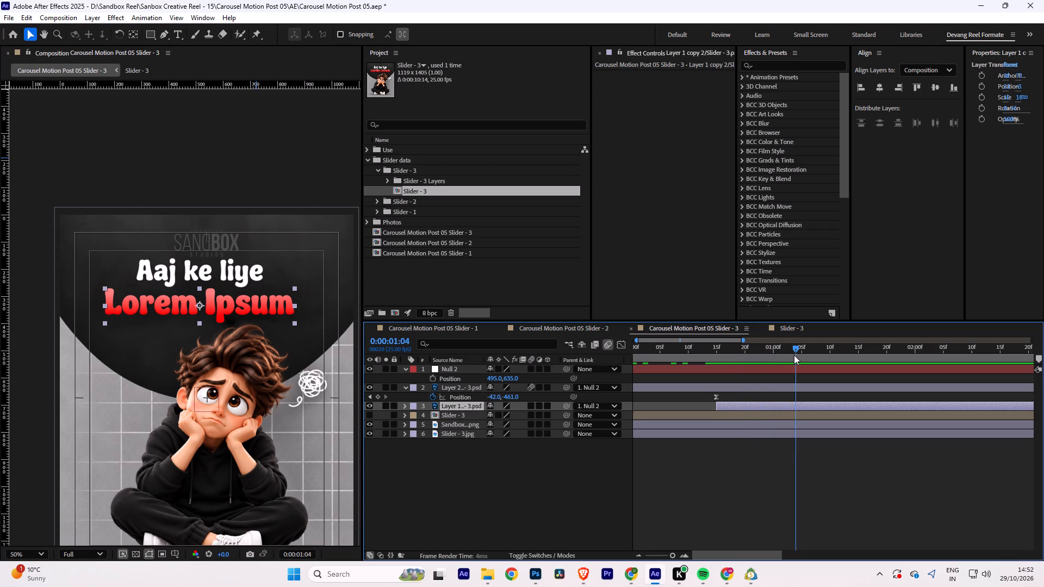
{"action": "left_click_drag", "start_coordinate": [794, 355], "coordinate": [801, 354]}
{"action": "scroll", "coordinate": [802, 368], "scroll_direction": "down", "scroll_amount": 3, "text": "alt"}
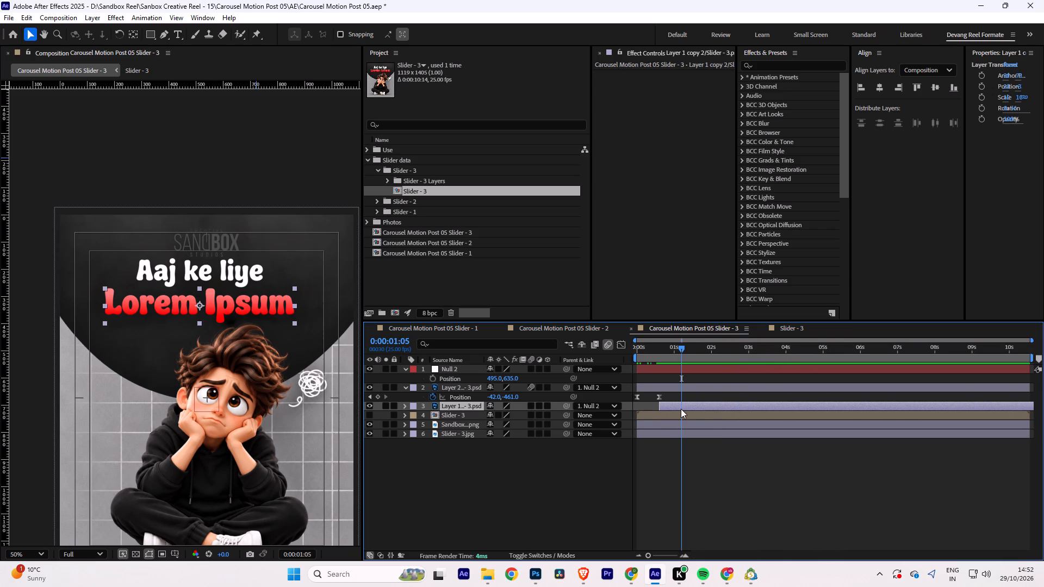
{"action": "left_click", "coordinate": [681, 408]}
{"action": "scroll", "coordinate": [669, 408], "scroll_direction": "up", "scroll_amount": 1, "text": "alt"}
{"action": "key", "text": "space"}
{"action": "left_click_drag", "start_coordinate": [667, 502], "coordinate": [732, 509]}
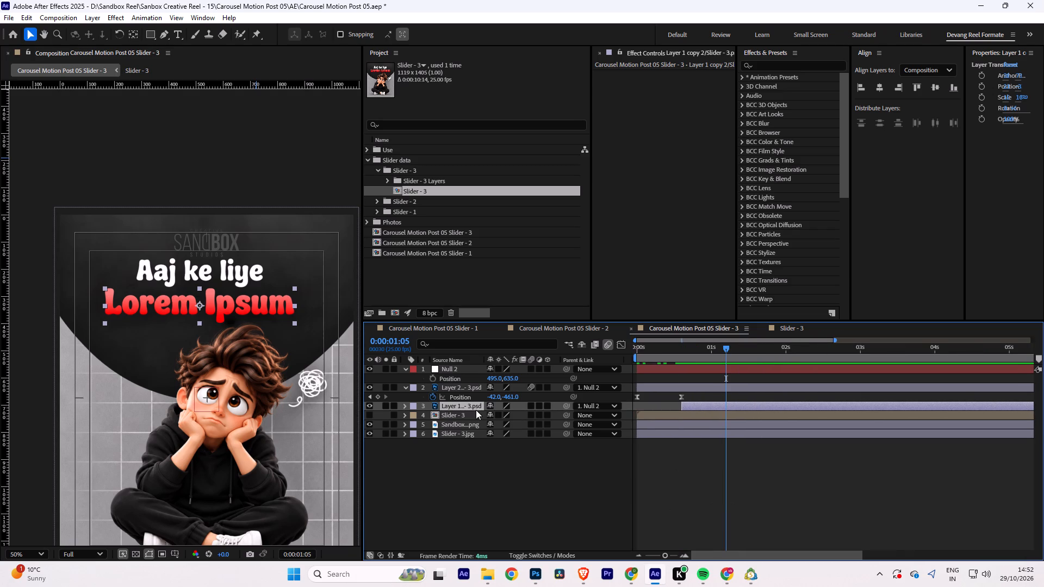
{"action": "key", "text": "s"}
{"action": "left_click", "coordinate": [432, 414]}
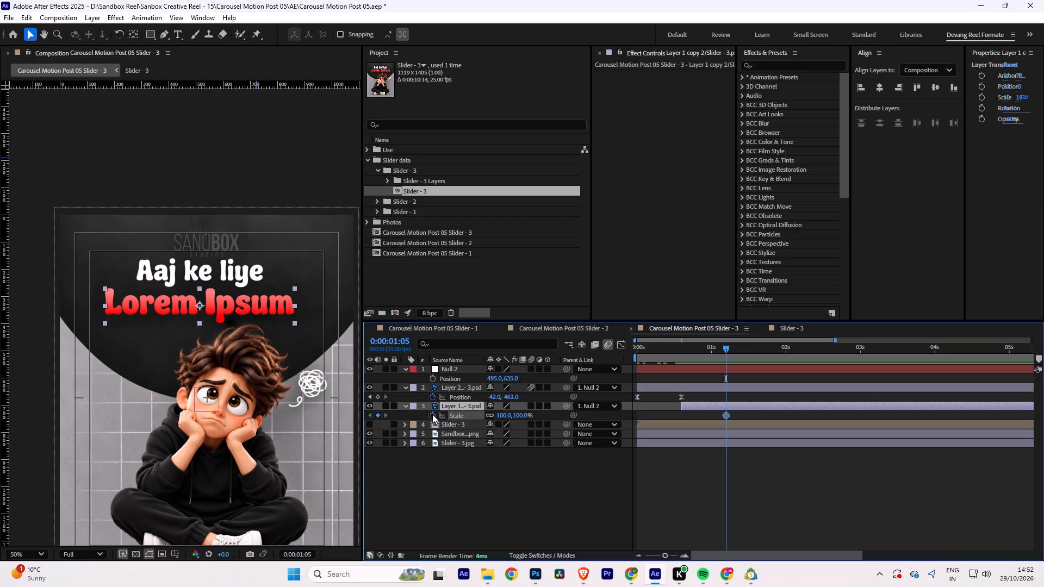
{"action": "key", "text": "t"}
{"action": "left_click", "coordinate": [432, 414]}
Key the "Lorem Ipsum" layer's Scale at 120% and Opacity at 0% at 0:00:00:15.
{"action": "left_click_drag", "start_coordinate": [721, 349], "coordinate": [690, 349]}
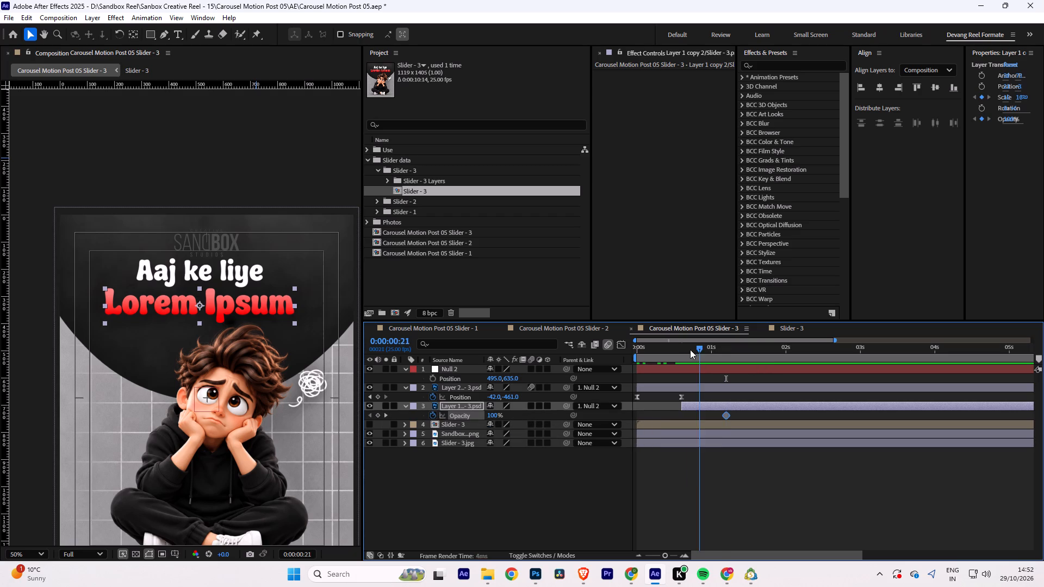
{"action": "left_click_drag", "start_coordinate": [690, 349], "coordinate": [680, 350]}
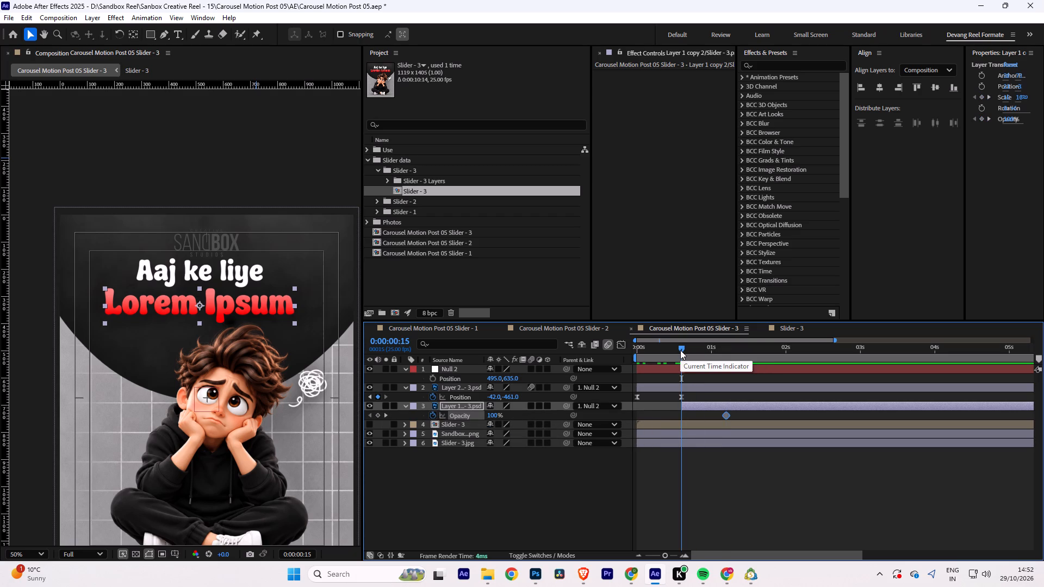
{"action": "key", "text": "u"}
{"action": "left_click", "coordinate": [501, 414]}
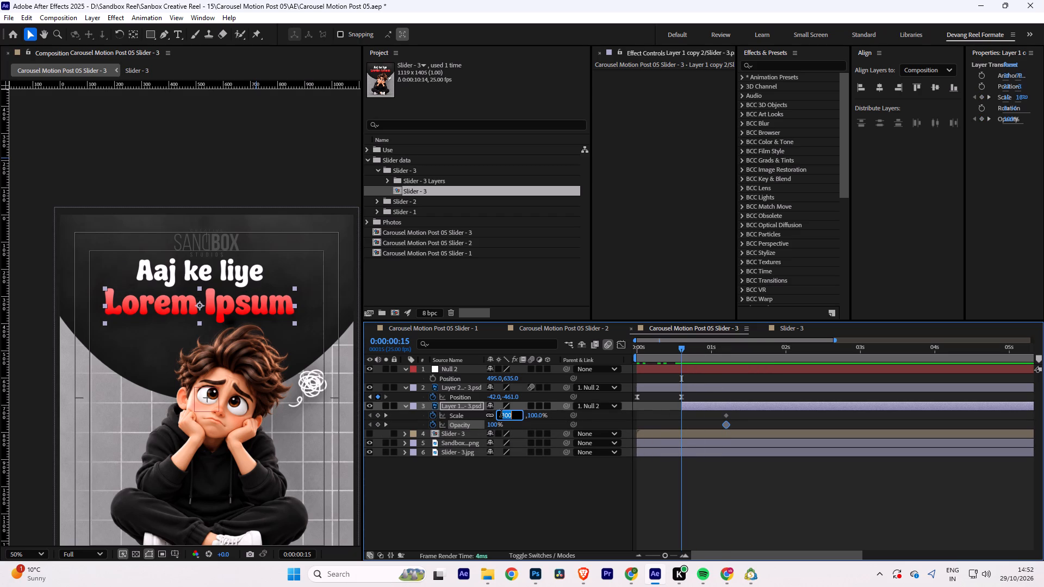
{"action": "type", "text": "110"}
{"action": "key", "text": "Return"}
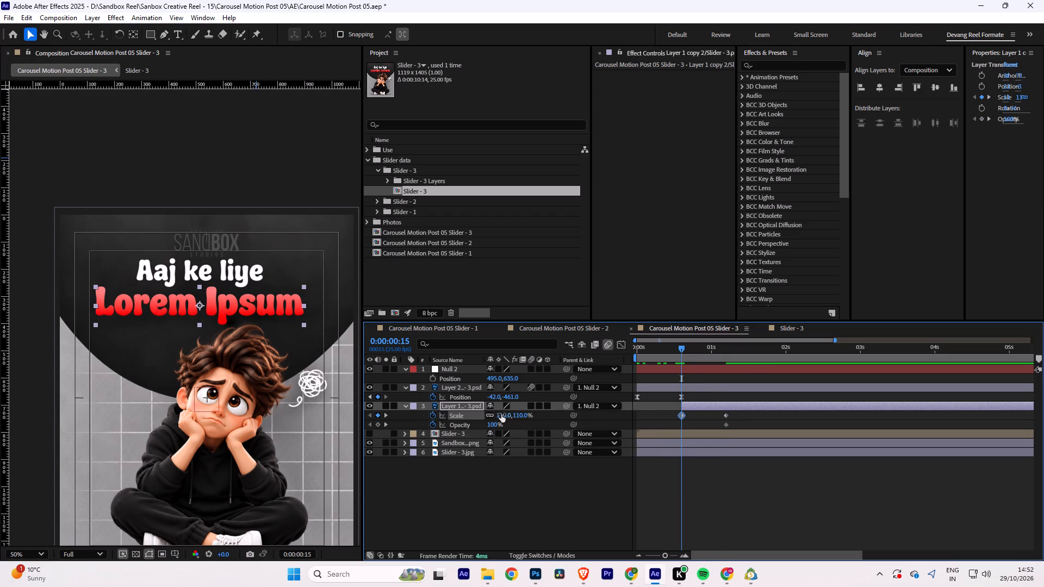
{"action": "left_click", "coordinate": [501, 414]}
{"action": "type", "text": "120"}
{"action": "key", "text": "Return"}
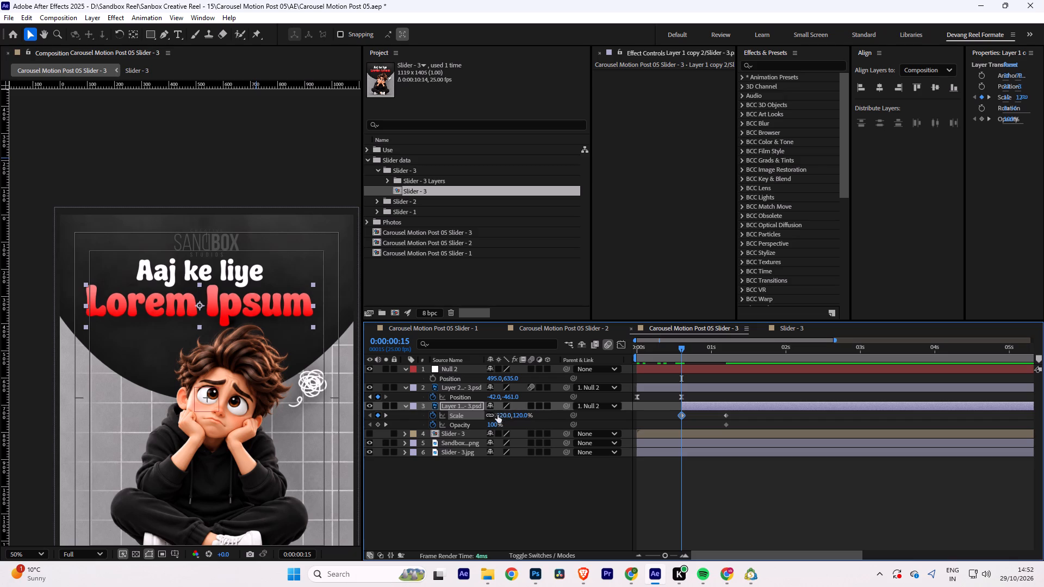
{"action": "left_click", "coordinate": [495, 423]}
{"action": "key", "text": "0"}
{"action": "key", "text": "Return"}
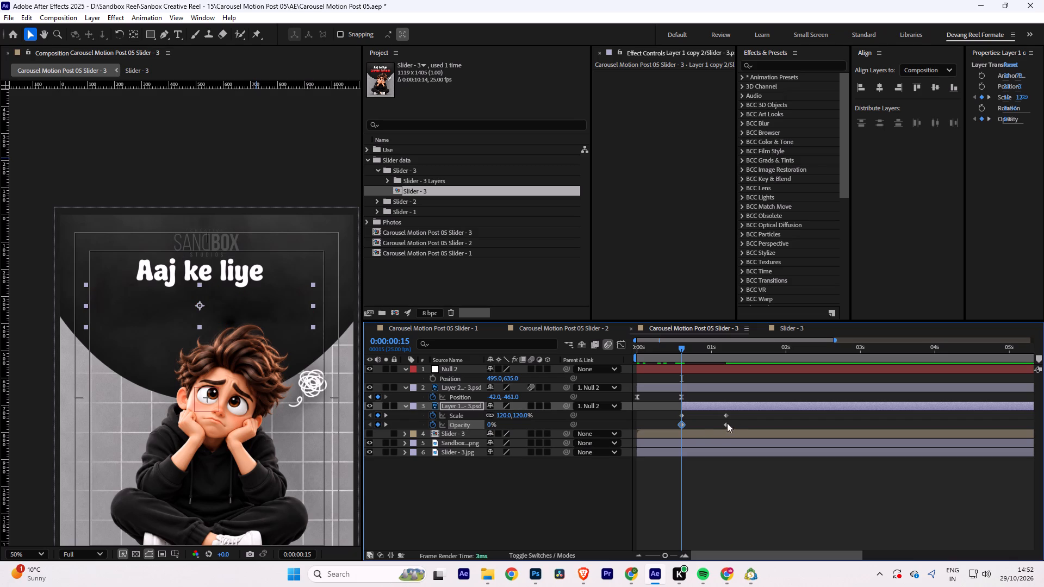
Easy Ease the "Lorem Ipsum" Scale and Opacity keyframes, reshape their speed curves to peak early with a long slowdown, and save.
{"action": "left_click_drag", "start_coordinate": [736, 417], "coordinate": [673, 428]}
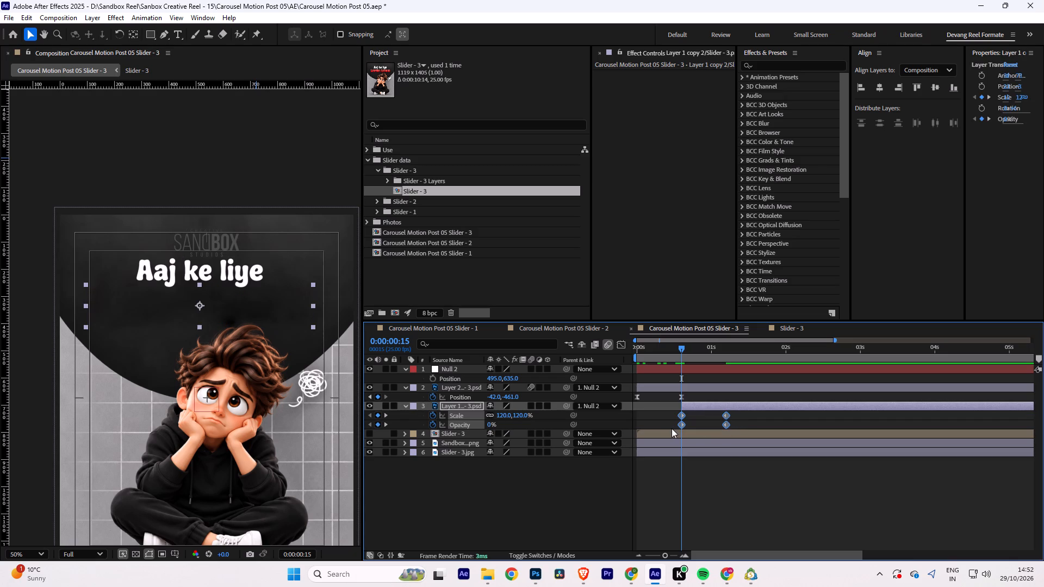
{"action": "key", "text": "F9"}
{"action": "left_click", "coordinate": [620, 347]}
{"action": "left_click_drag", "start_coordinate": [756, 487], "coordinate": [721, 498]}
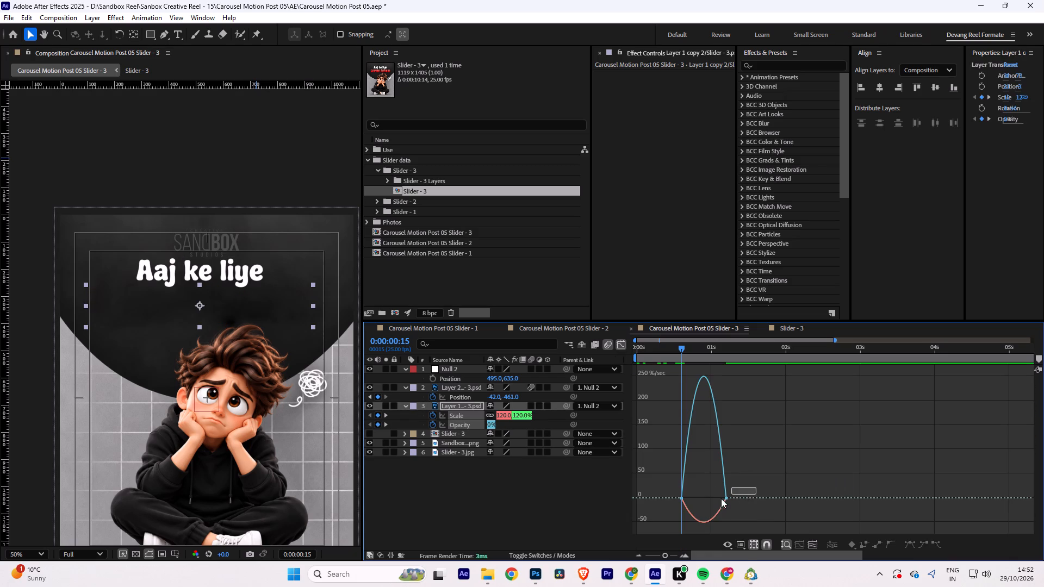
{"action": "left_click_drag", "start_coordinate": [721, 498], "coordinate": [713, 503]}
{"action": "left_click_drag", "start_coordinate": [717, 497], "coordinate": [680, 496]}
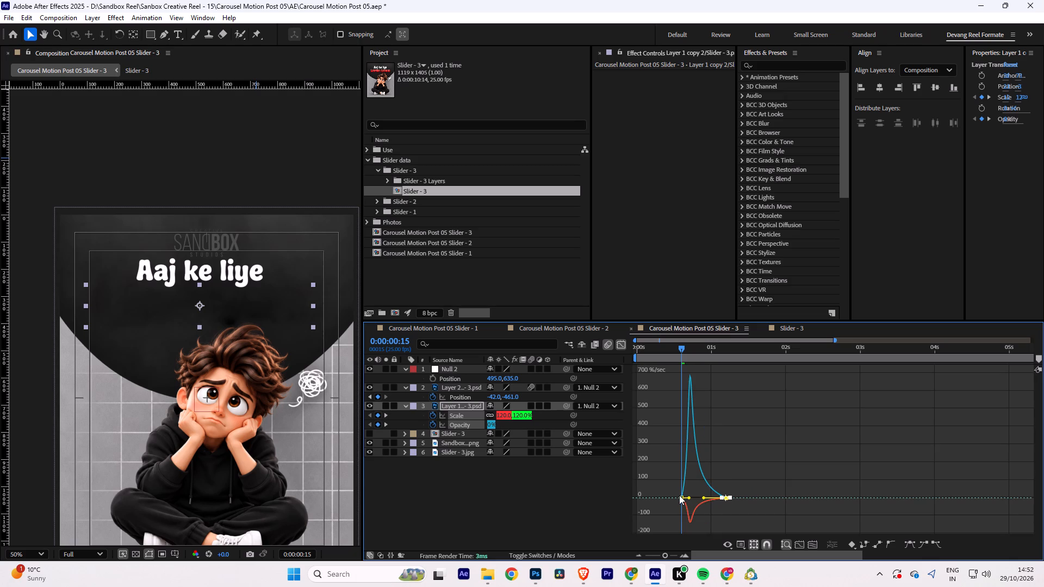
{"action": "key", "text": "ctrl+s"}
{"action": "left_click", "coordinate": [624, 343]}
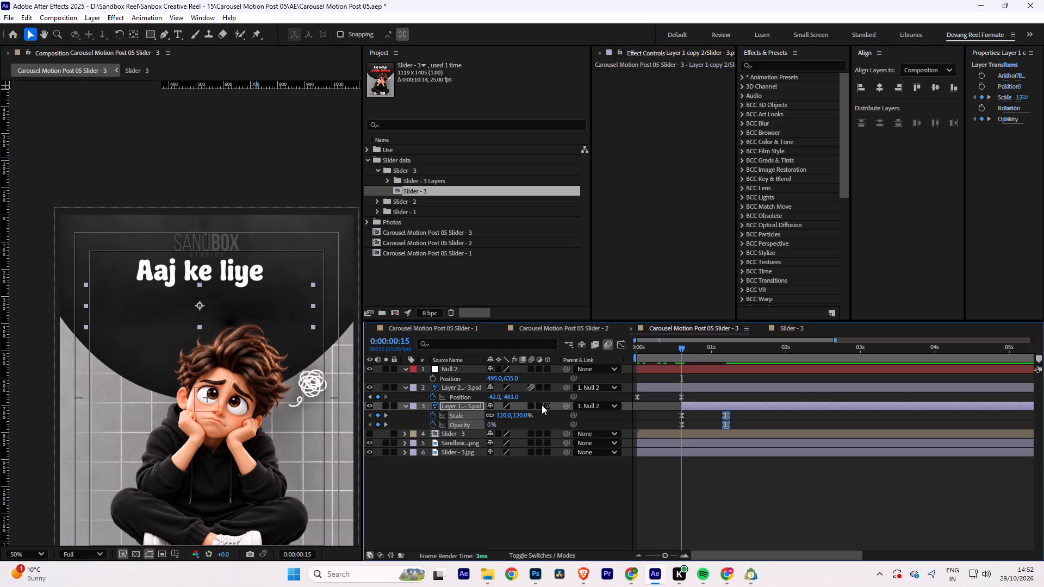
Enable motion blur on the "Lorem Ipsum" layer, preview the headline animation from the start, and save the project.
{"action": "left_click", "coordinate": [530, 408]}
{"action": "left_click_drag", "start_coordinate": [680, 347], "coordinate": [550, 342]}
{"action": "key", "text": "space"}
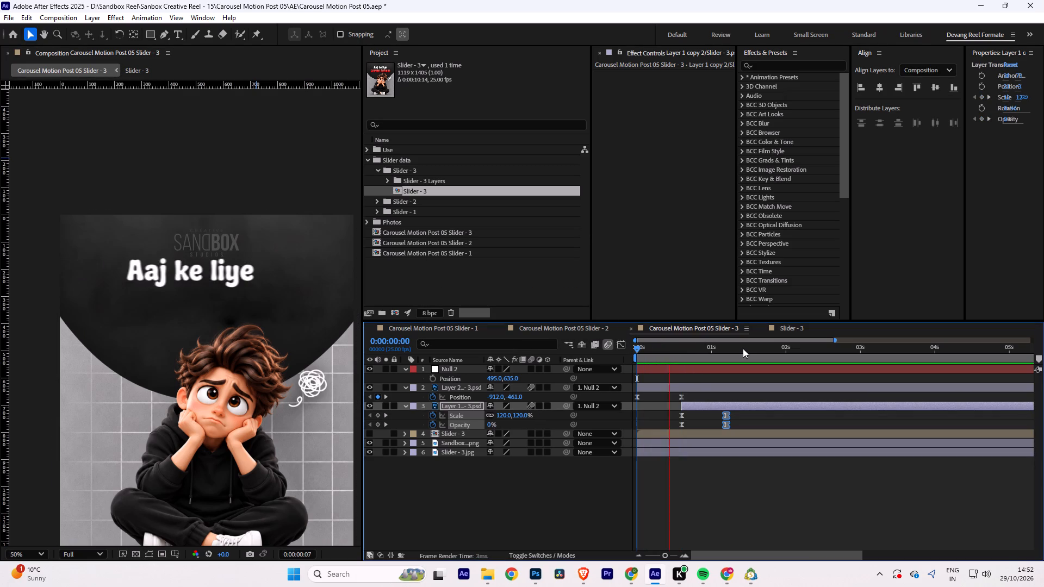
{"action": "key", "text": "space"}
{"action": "key", "text": "ctrl+s"}
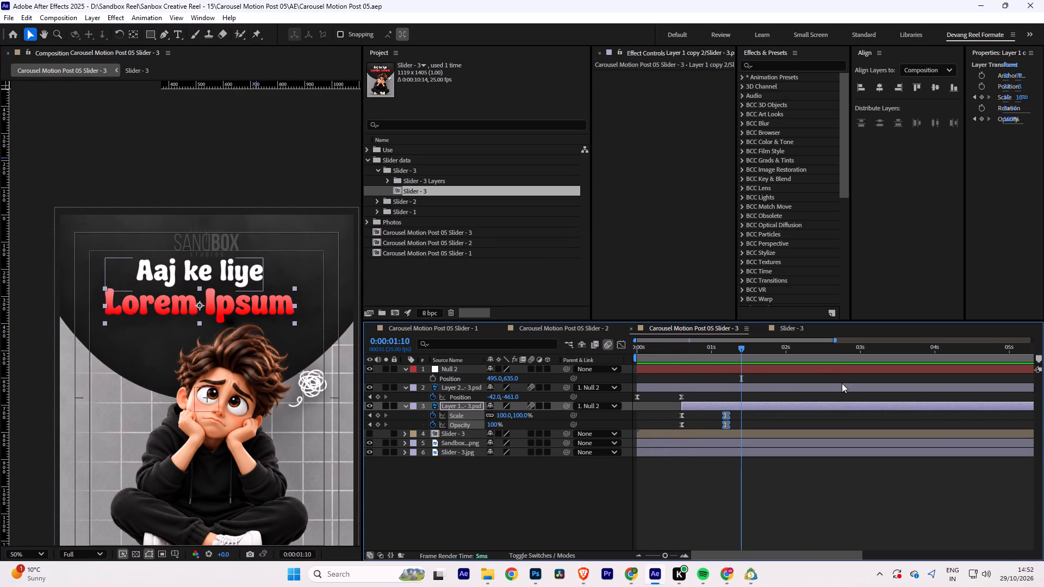
Set the end of the composition's work area to 0:00:04:19.
{"action": "scroll", "coordinate": [842, 383], "scroll_direction": "down", "scroll_amount": 2, "text": "alt"}
{"action": "left_click_drag", "start_coordinate": [693, 346], "coordinate": [787, 355]}
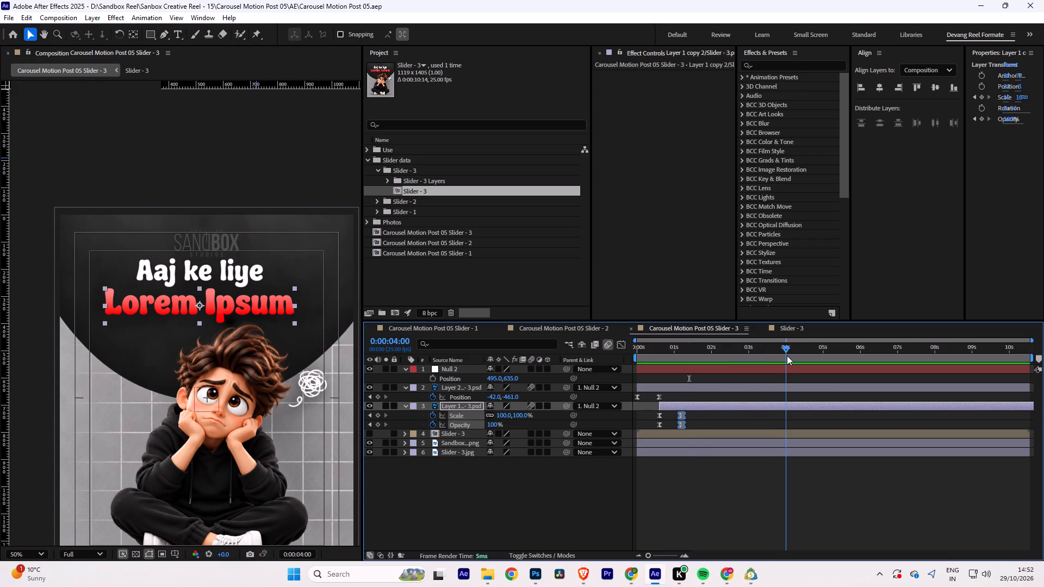
{"action": "left_click_drag", "start_coordinate": [787, 355], "coordinate": [813, 357]}
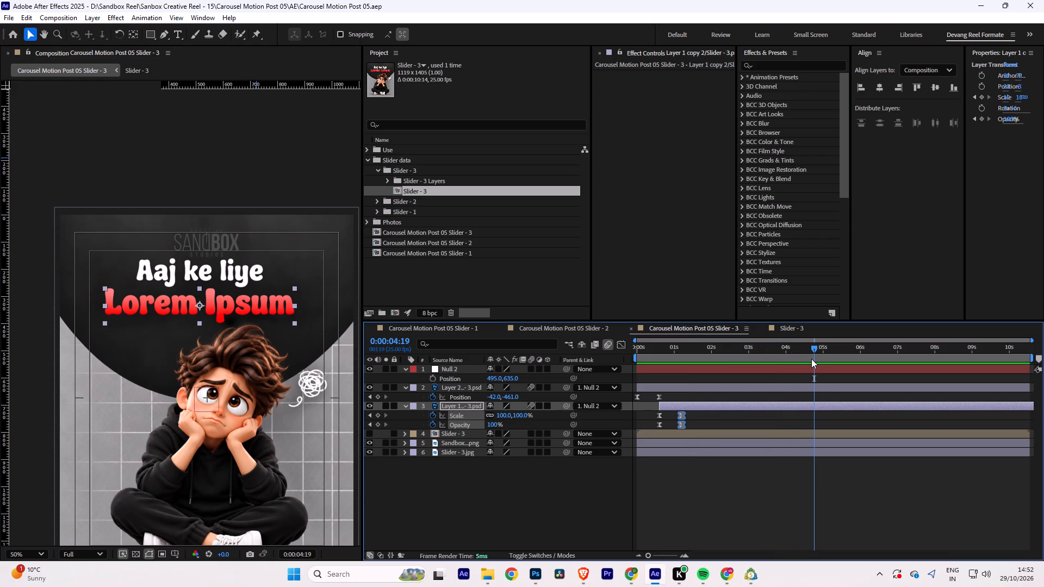
{"action": "key", "text": "n"}
Identify the Slider - 3.jpg background by toggling its visibility, and add 100% Scale keyframes to it at 0:00:04:19 and 0:00:00:00.
{"action": "left_click", "coordinate": [663, 451]}
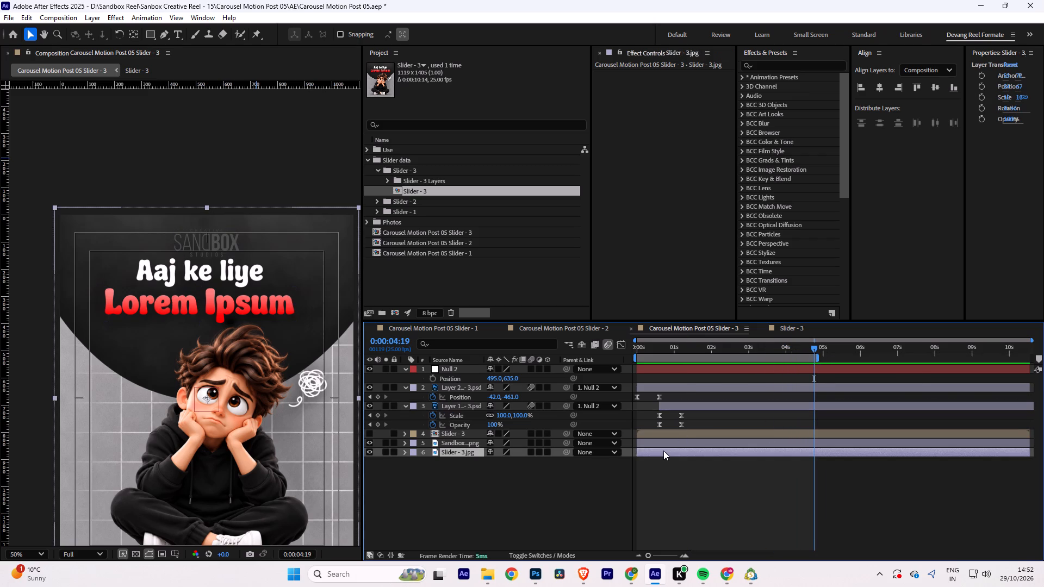
{"action": "double_click", "coordinate": [369, 454]}
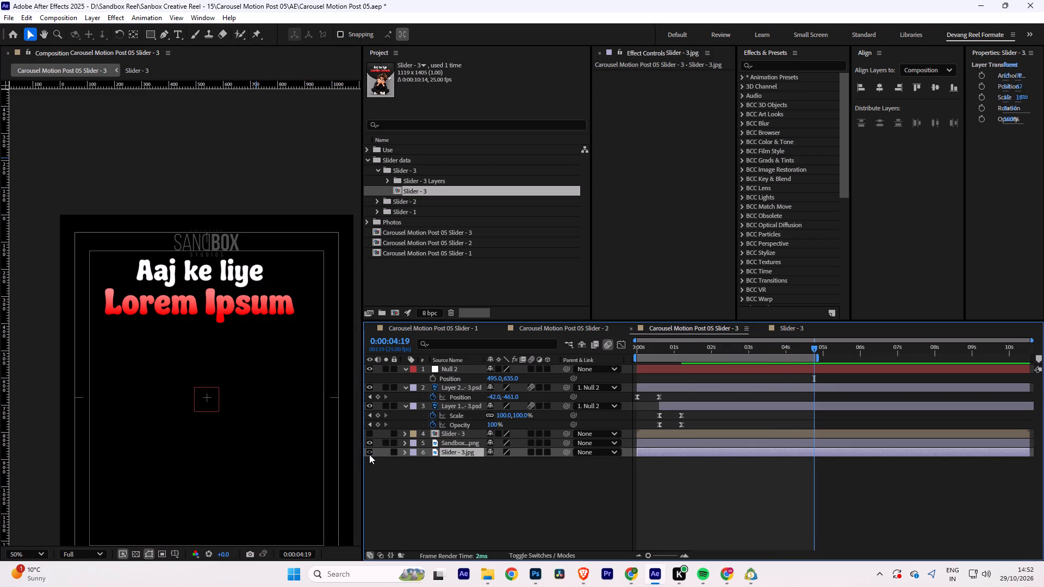
{"action": "left_click", "coordinate": [453, 453]}
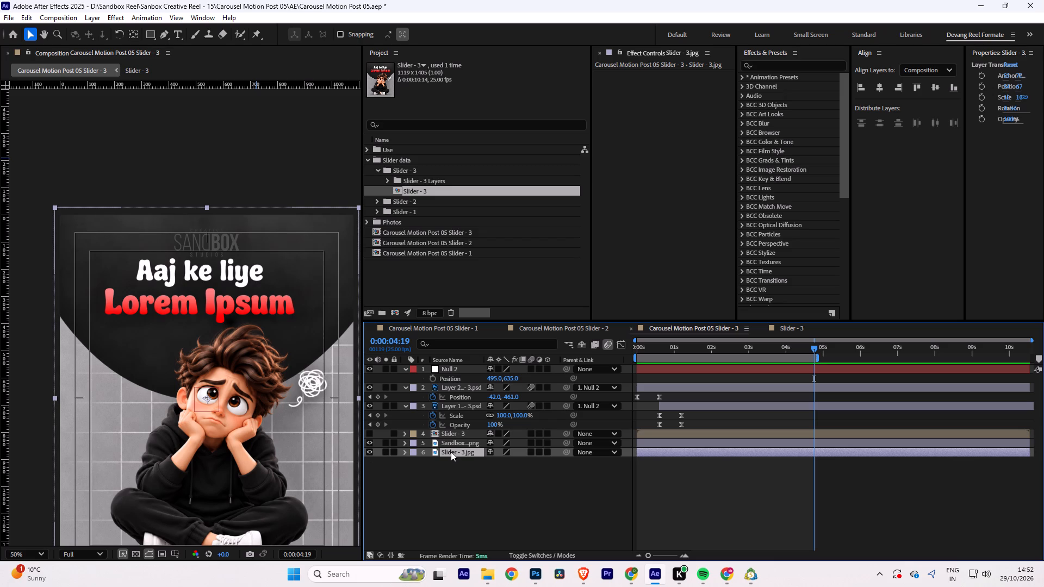
{"action": "key", "text": "s"}
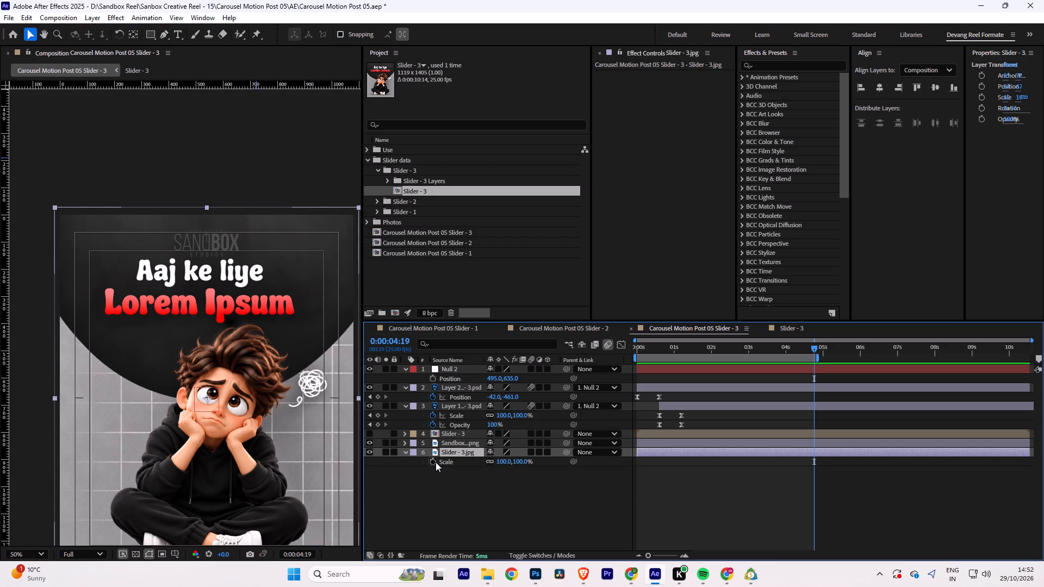
{"action": "left_click", "coordinate": [436, 462]}
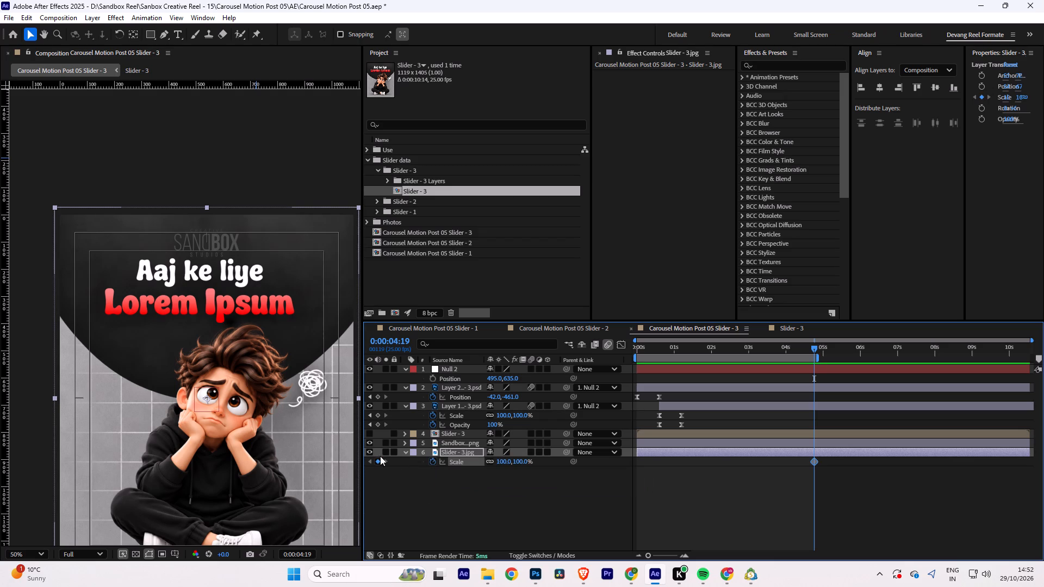
{"action": "left_click_drag", "start_coordinate": [815, 350], "coordinate": [603, 346]}
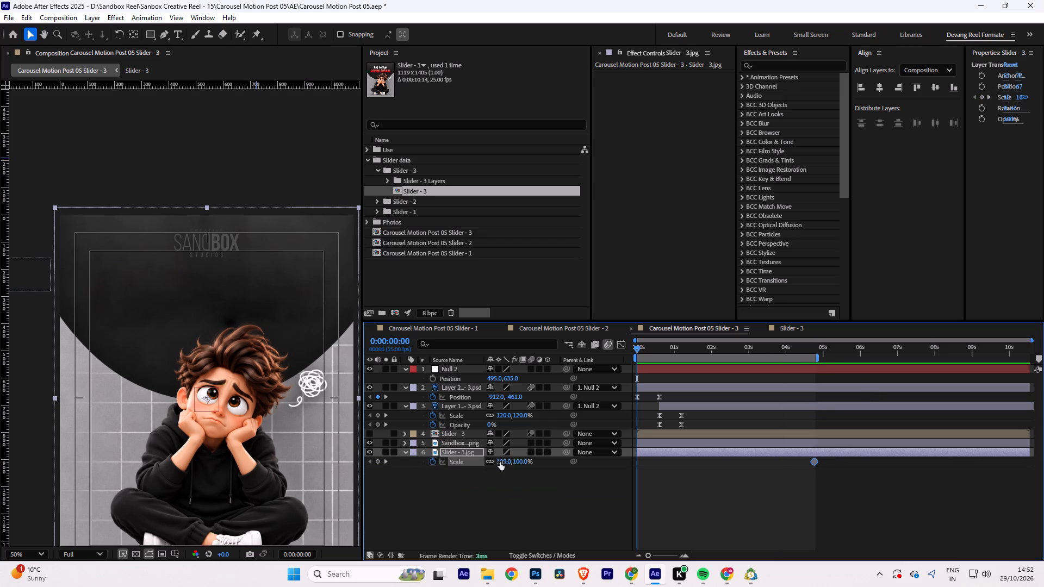
{"action": "left_click", "coordinate": [379, 460]}
{"action": "left_click", "coordinate": [387, 461]}
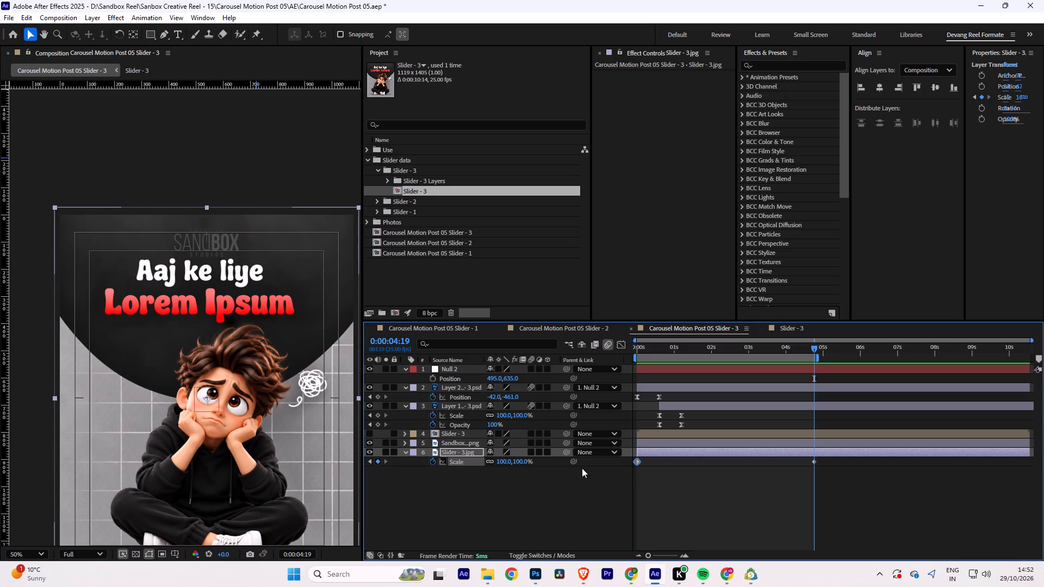
Set the background's ending Scale keyframe to 103%, shift it slightly past the work area end, and save the project.
{"action": "left_click", "coordinate": [505, 460]}
{"action": "type", "text": "103"}
{"action": "key", "text": "Return"}
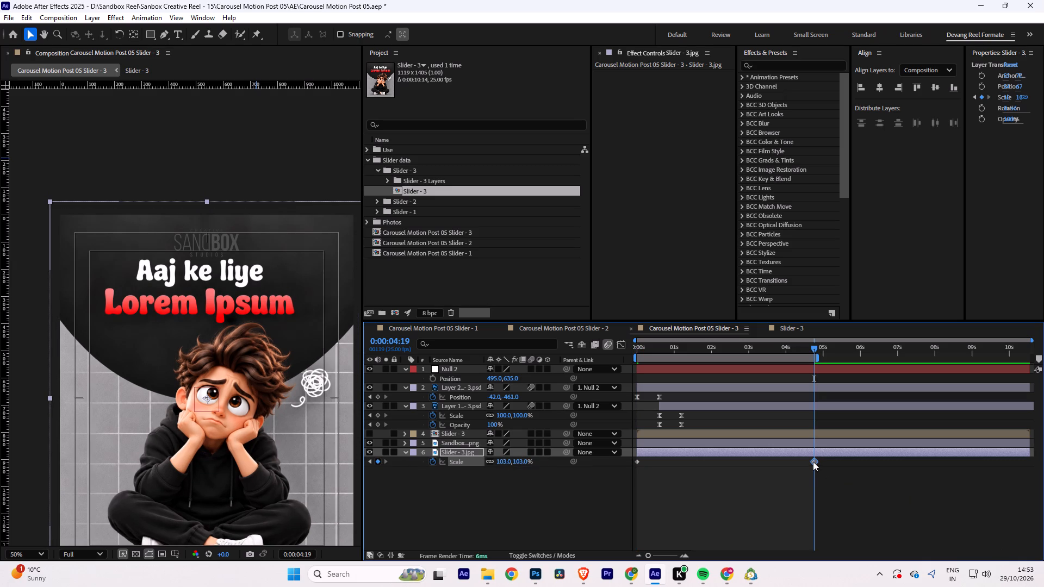
{"action": "left_click_drag", "start_coordinate": [813, 460], "coordinate": [819, 459]}
{"action": "key", "text": "ctrl+s"}
{"action": "key", "text": "ctrl+s"}
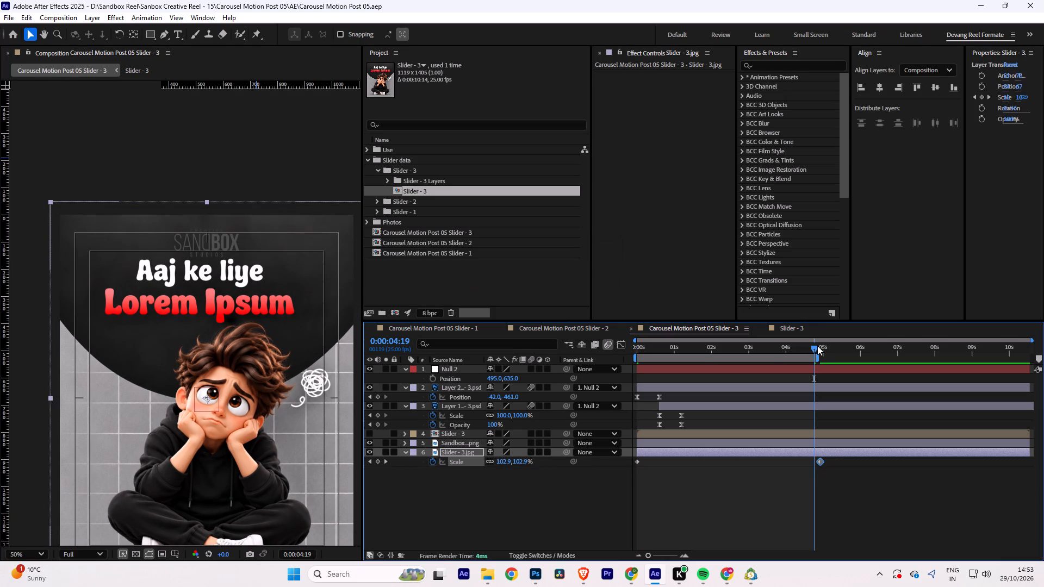
Preview the Slider 3 animation from the start and switch to the Carousel Motion Post 05 Slider - 1 composition.
{"action": "left_click_drag", "start_coordinate": [817, 349], "coordinate": [589, 359]}
{"action": "key", "text": "space"}
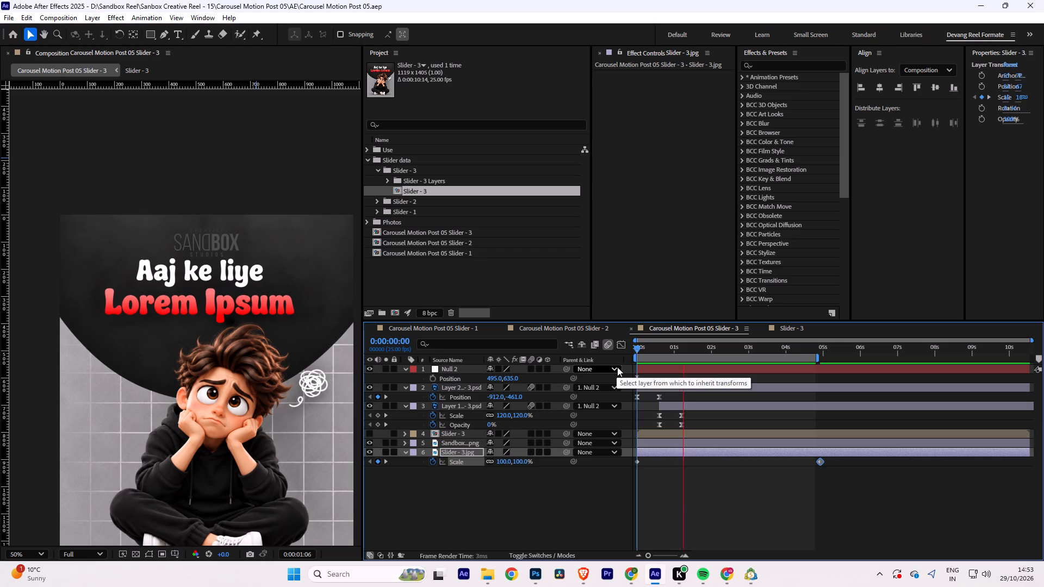
{"action": "left_click", "coordinate": [438, 324]}
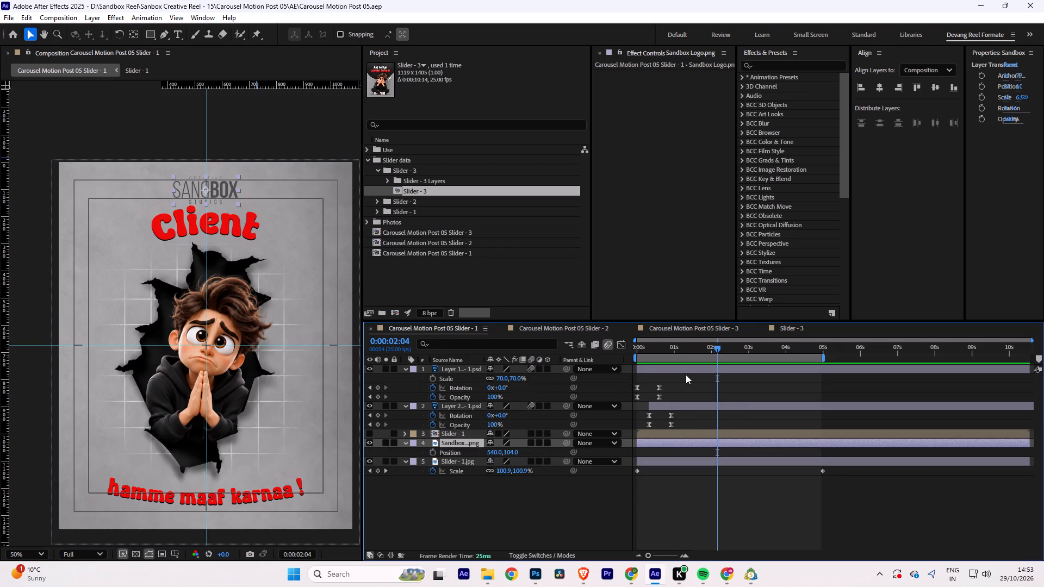
Preview the Carousel Motion Post 05 Slider - 1 animation from its first frame.
{"action": "left_click_drag", "start_coordinate": [716, 345], "coordinate": [456, 340]}
{"action": "key", "text": "space"}
{"action": "key", "text": "space"}
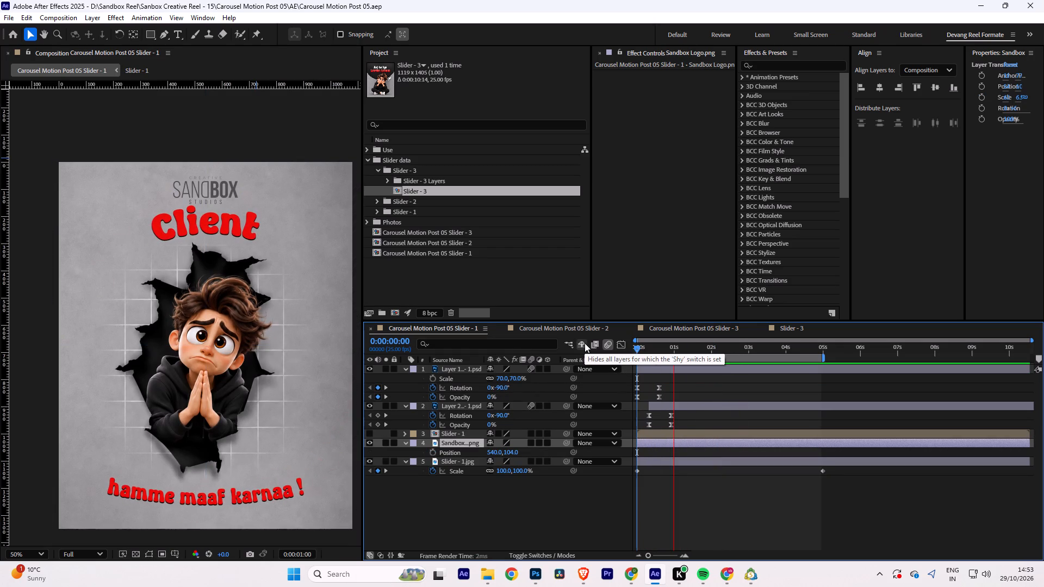
{"action": "left_click_drag", "start_coordinate": [673, 348], "coordinate": [544, 348]}
{"action": "key", "text": "space"}
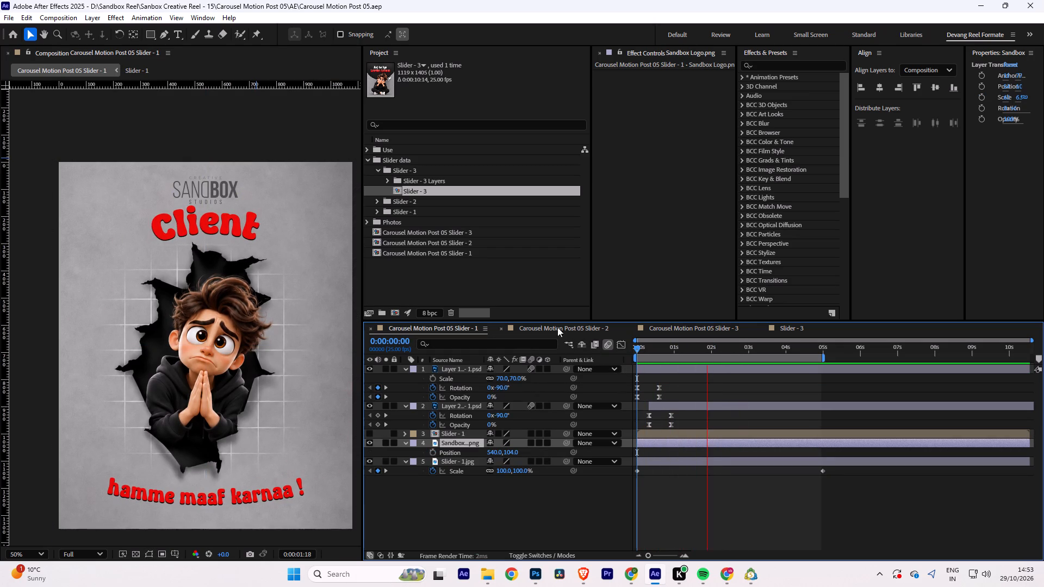
{"action": "left_click", "coordinate": [563, 326]}
{"action": "left_click", "coordinate": [461, 329]}
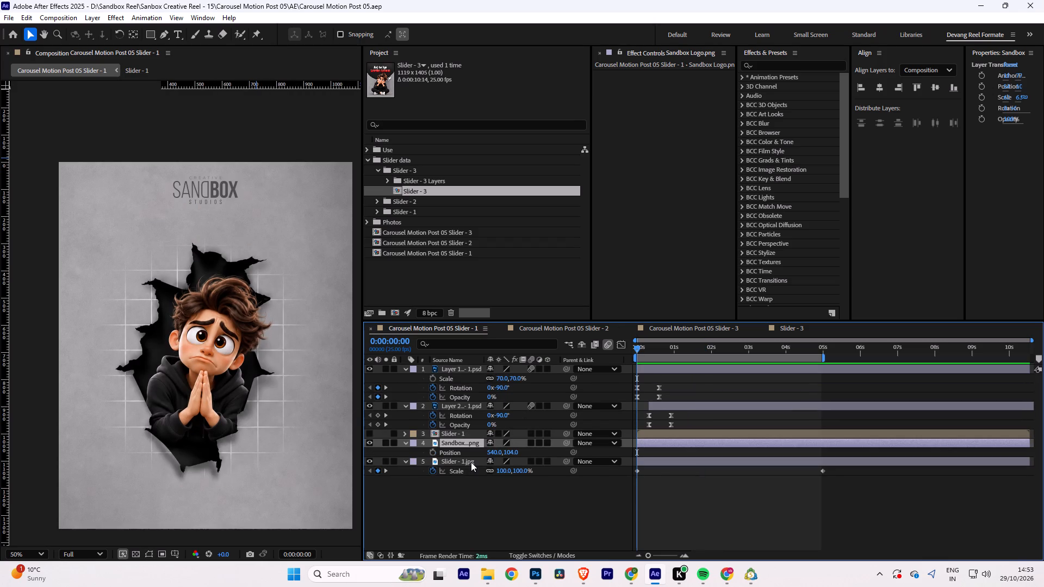
{"action": "key", "text": "space"}
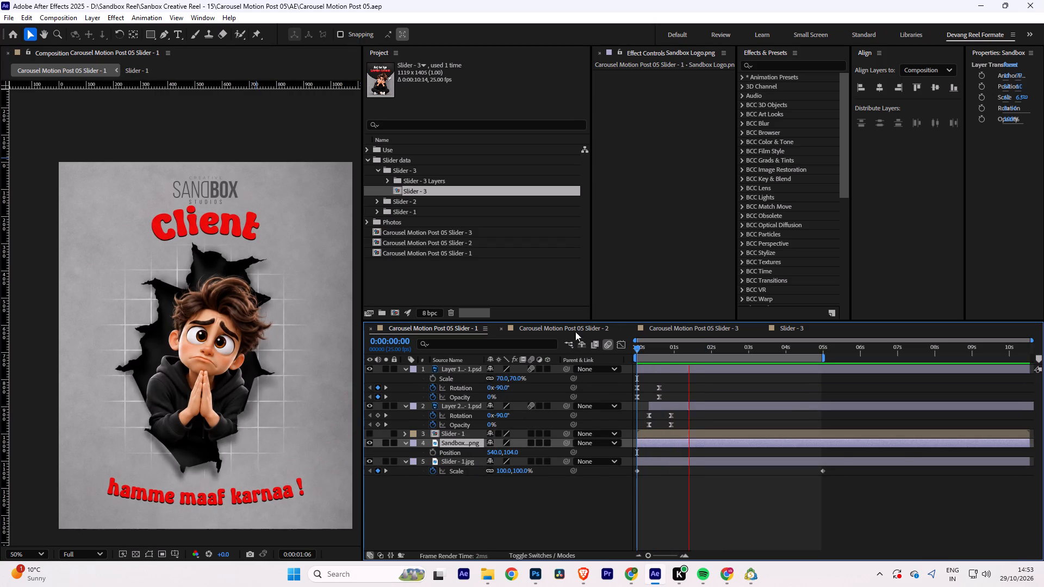
Preview the Carousel Motion Post 05 Slider - 2 animation from its first frame with the whole frame fitted in the viewer.
{"action": "left_click", "coordinate": [580, 326]}
{"action": "left_click_drag", "start_coordinate": [701, 348], "coordinate": [567, 349]}
{"action": "key", "text": "space"}
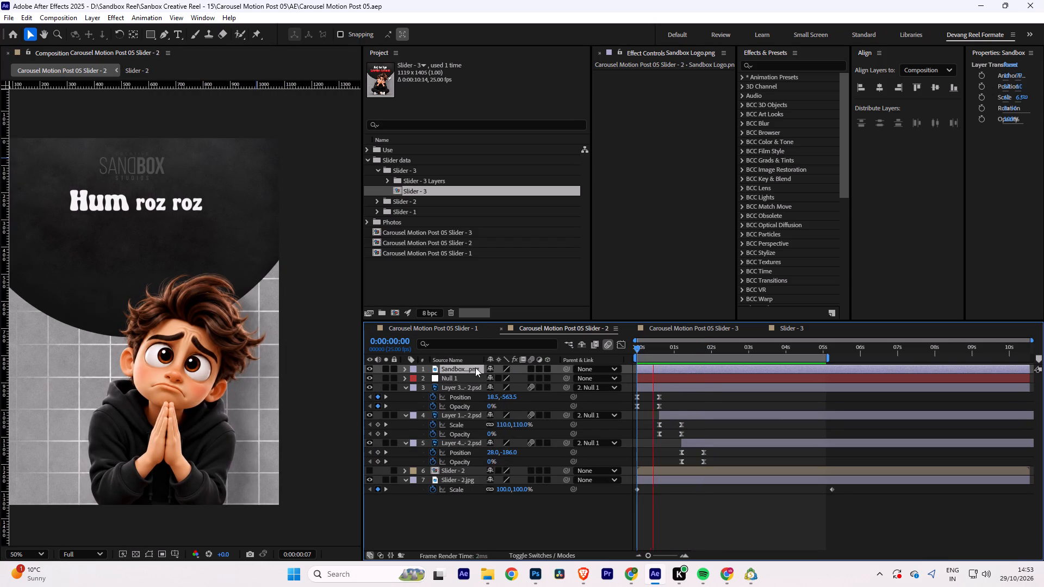
{"action": "key", "text": "space"}
{"action": "left_click", "coordinate": [36, 555]}
{"action": "left_click", "coordinate": [39, 335]}
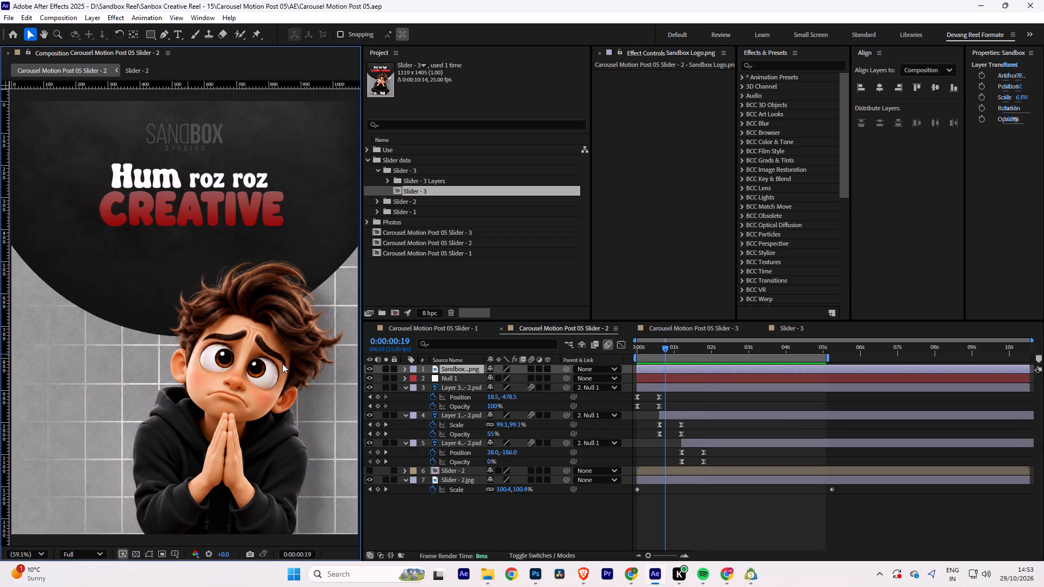
{"action": "left_click_drag", "start_coordinate": [668, 346], "coordinate": [561, 341]}
{"action": "key", "text": "space"}
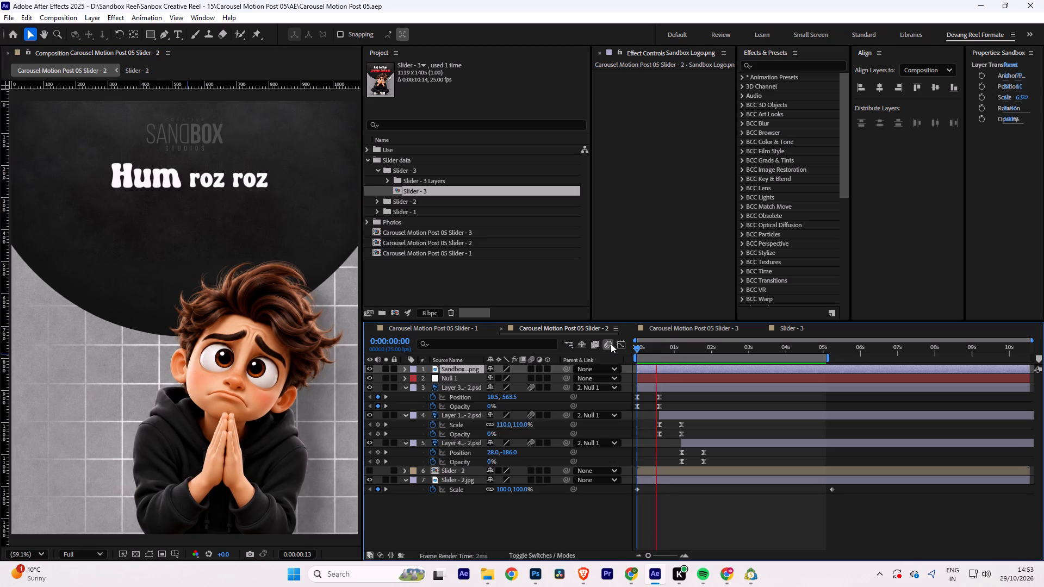
{"action": "key", "text": "space"}
Check the composition settings of Carousel Motion Post 05 Slider - 2 without changing them, and resume its preview.
{"action": "right_click", "coordinate": [561, 319]}
{"action": "right_click", "coordinate": [562, 329]}
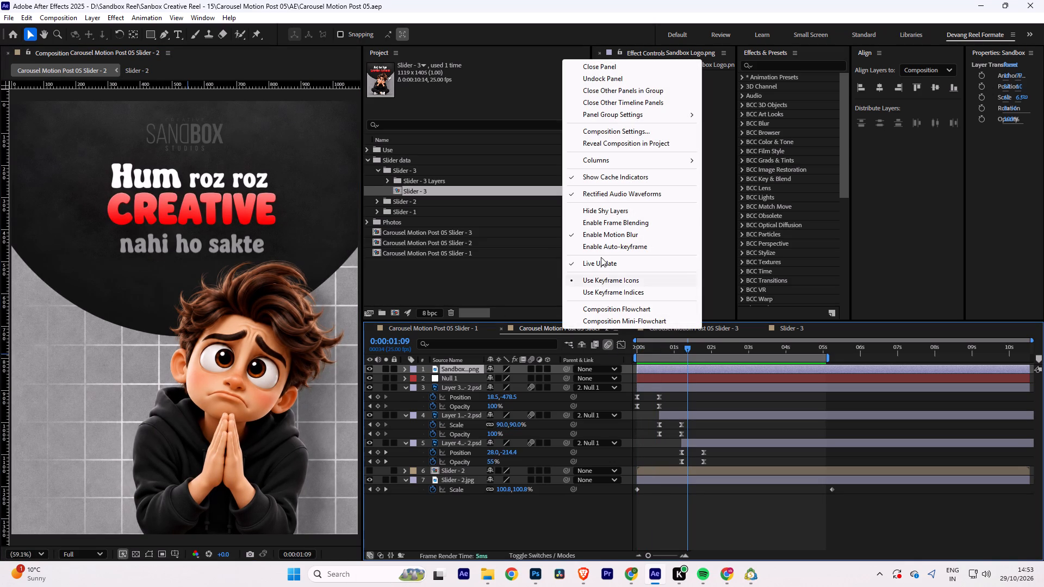
{"action": "left_click", "coordinate": [601, 128]}
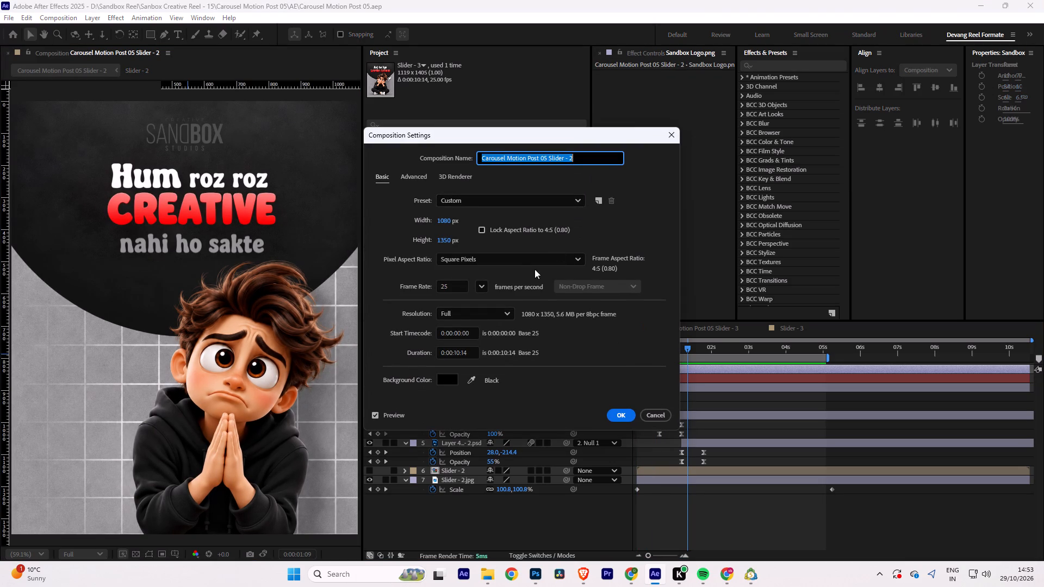
{"action": "left_click", "coordinate": [654, 415]}
{"action": "key", "text": "space"}
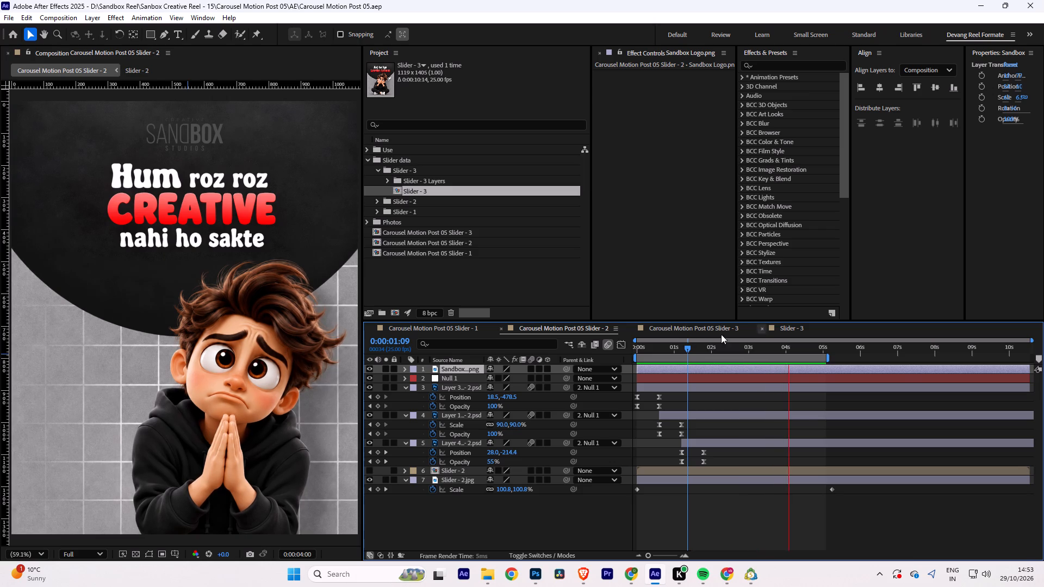
Preview the Carousel Motion Post 05 Slider - 3 animation with the whole frame fitted in the viewer, and save the project.
{"action": "left_click", "coordinate": [694, 325]}
{"action": "key", "text": "space"}
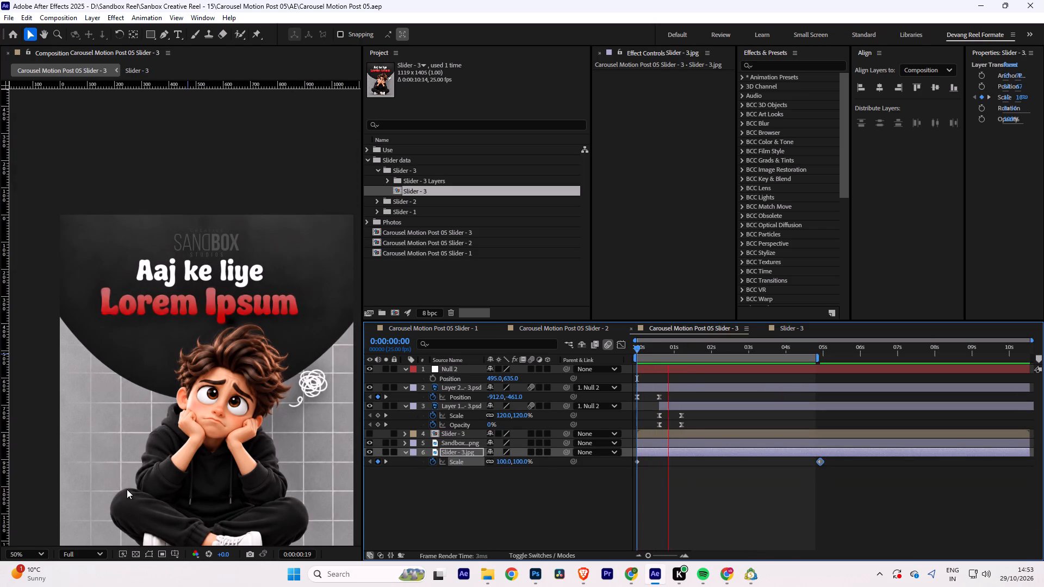
{"action": "left_click", "coordinate": [19, 554]}
{"action": "left_click", "coordinate": [33, 337]}
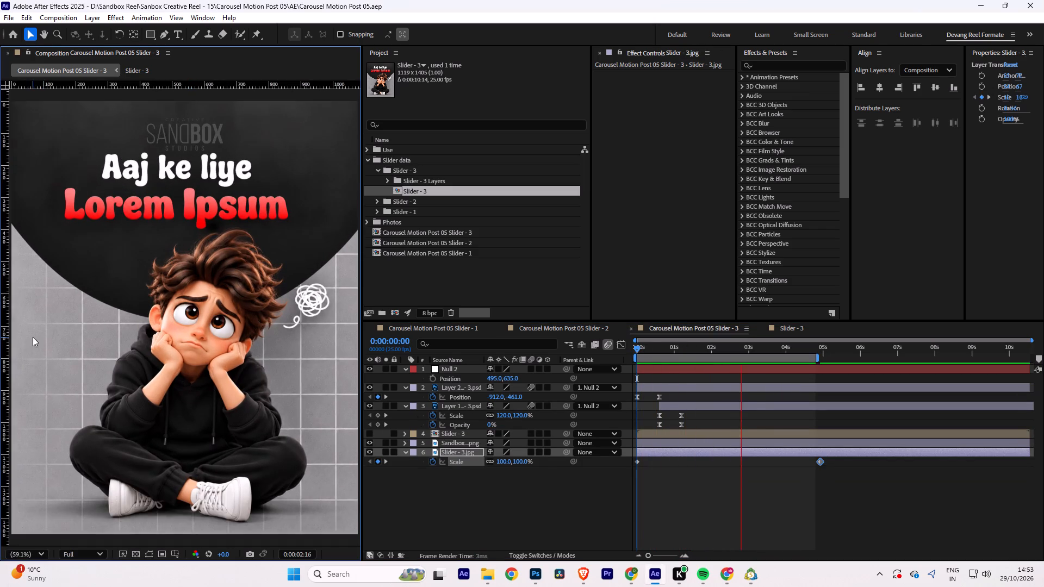
{"action": "key", "text": "space"}
{"action": "key", "text": "ctrl+s"}
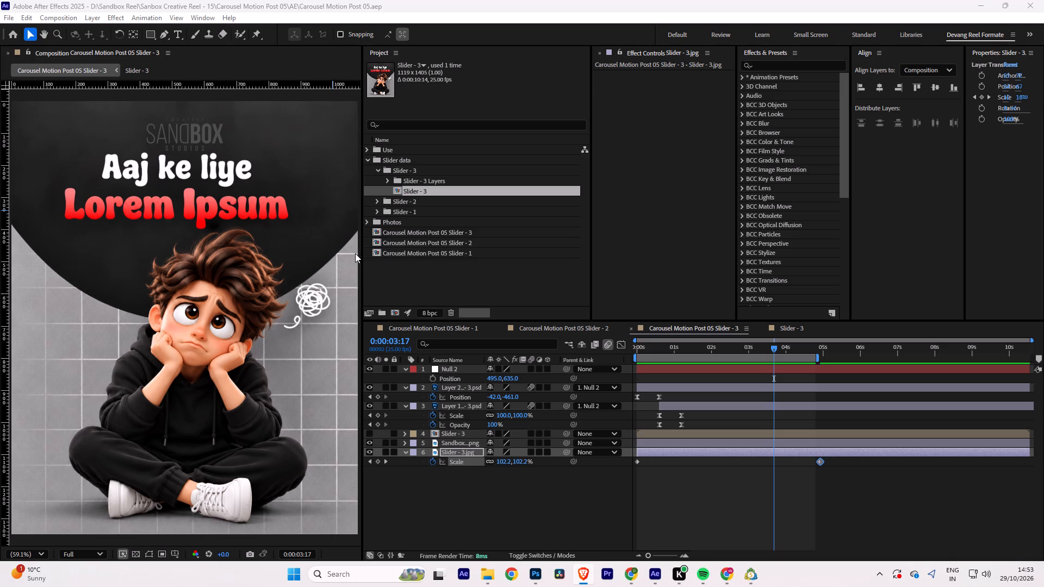
Switch to Chrome and check the NAS100 chart, the MNQZ6 trading position and the Premier Trading League match standing.
{"action": "left_click", "coordinate": [625, 572]}
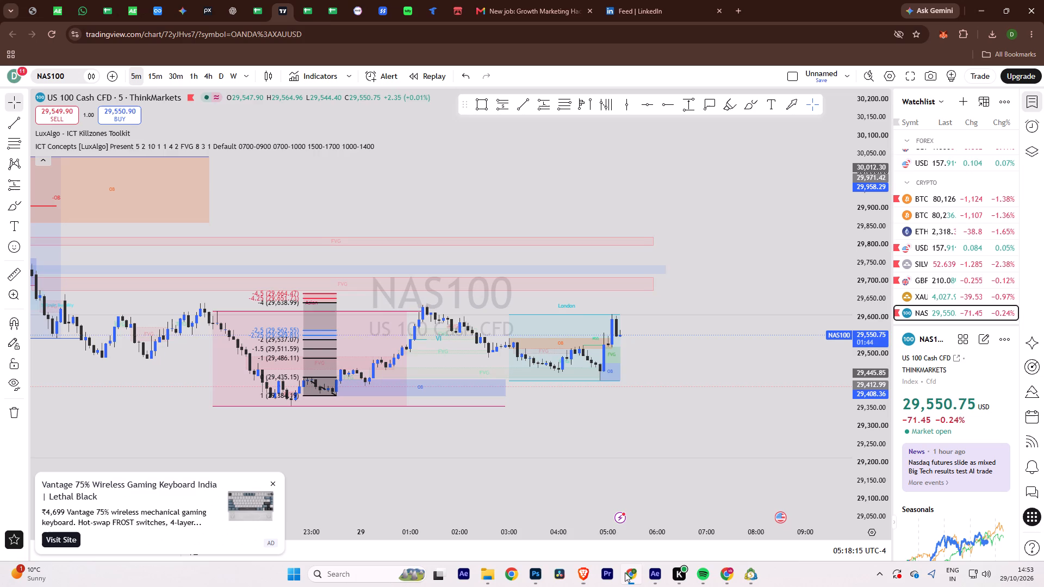
{"action": "left_click_drag", "start_coordinate": [878, 428], "coordinate": [864, 257]}
{"action": "scroll", "coordinate": [746, 286], "scroll_direction": "up", "scroll_amount": 4}
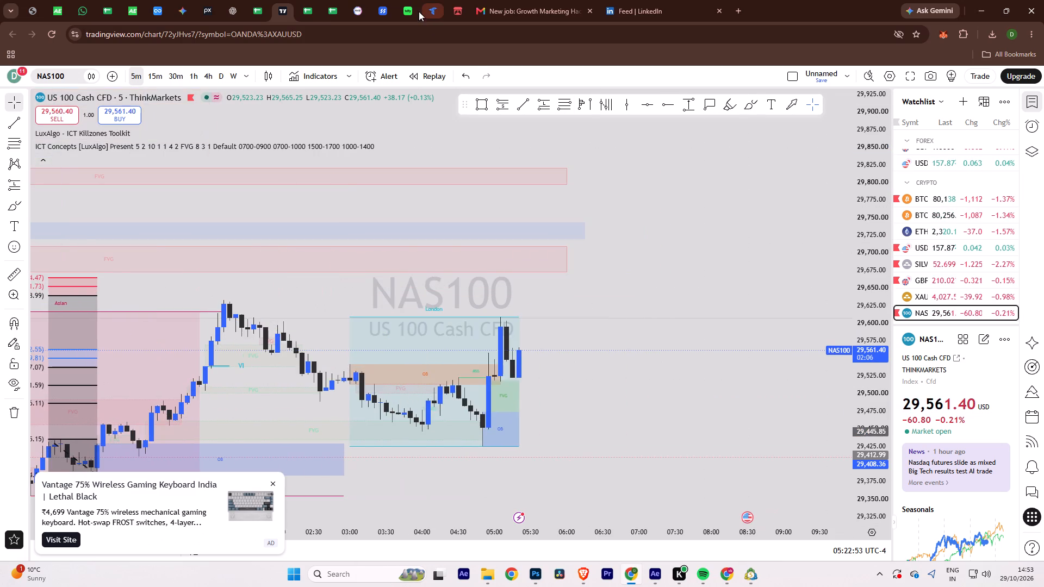
{"action": "left_click", "coordinate": [430, 9]}
{"action": "left_click_drag", "start_coordinate": [728, 286], "coordinate": [711, 325]}
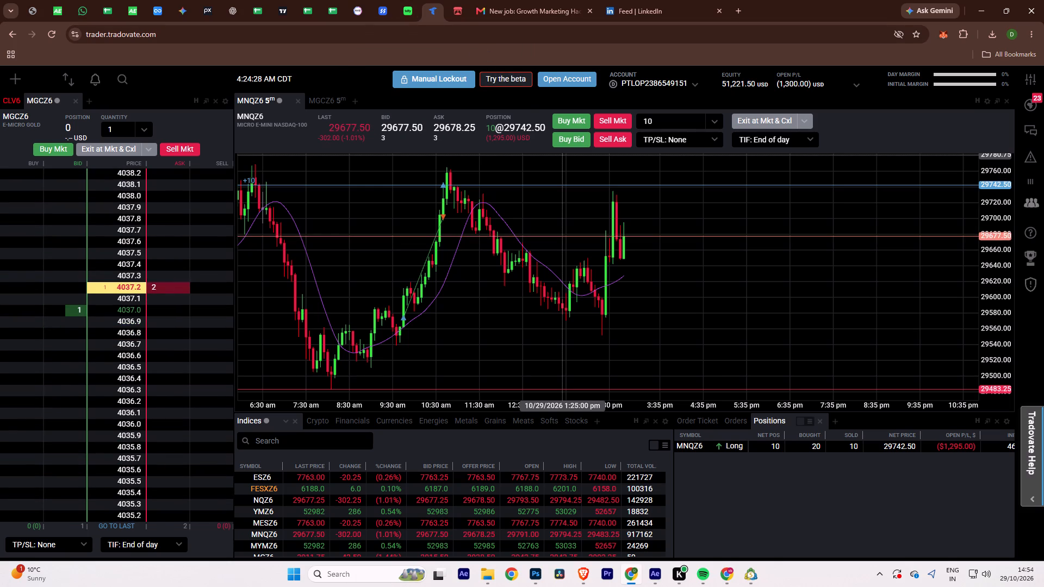
{"action": "left_click", "coordinate": [407, 3]}
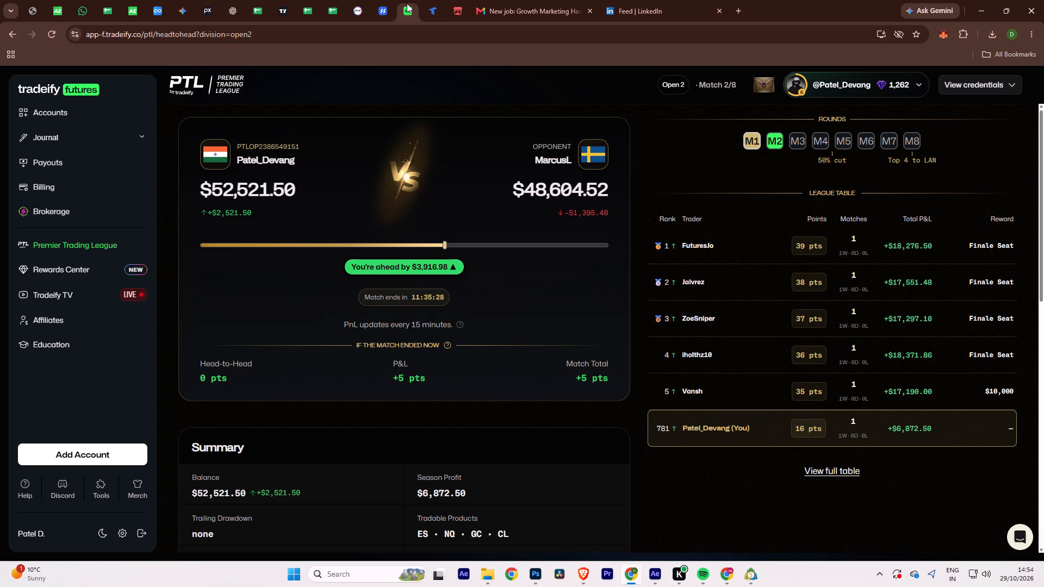
Open the LinkedIn notifications and read through the suggested cinematographer's profile, including the activity and experience sections.
{"action": "left_click", "coordinate": [639, 2]}
{"action": "left_click", "coordinate": [575, 73]}
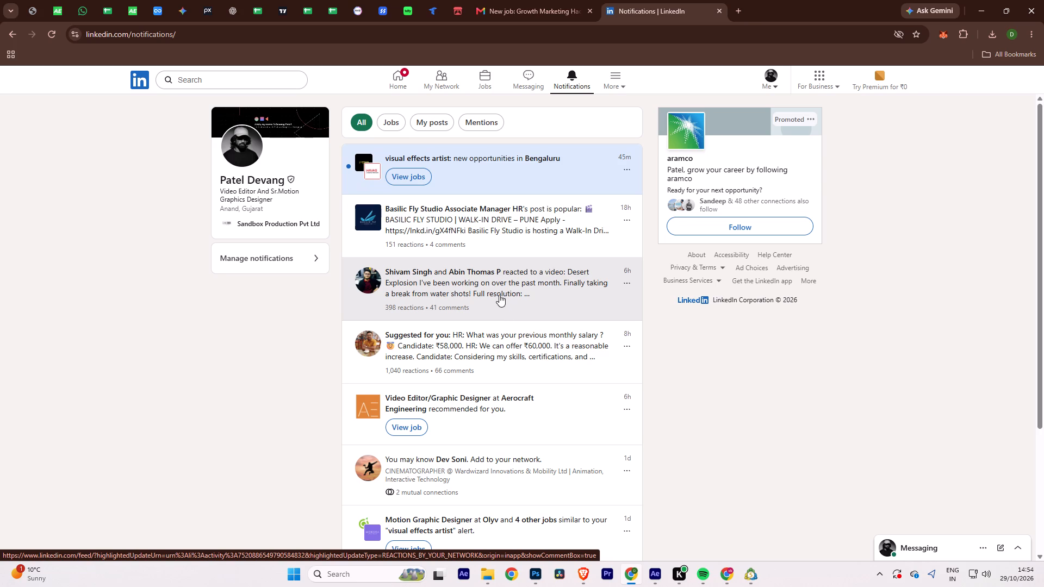
{"action": "left_click", "coordinate": [453, 459]}
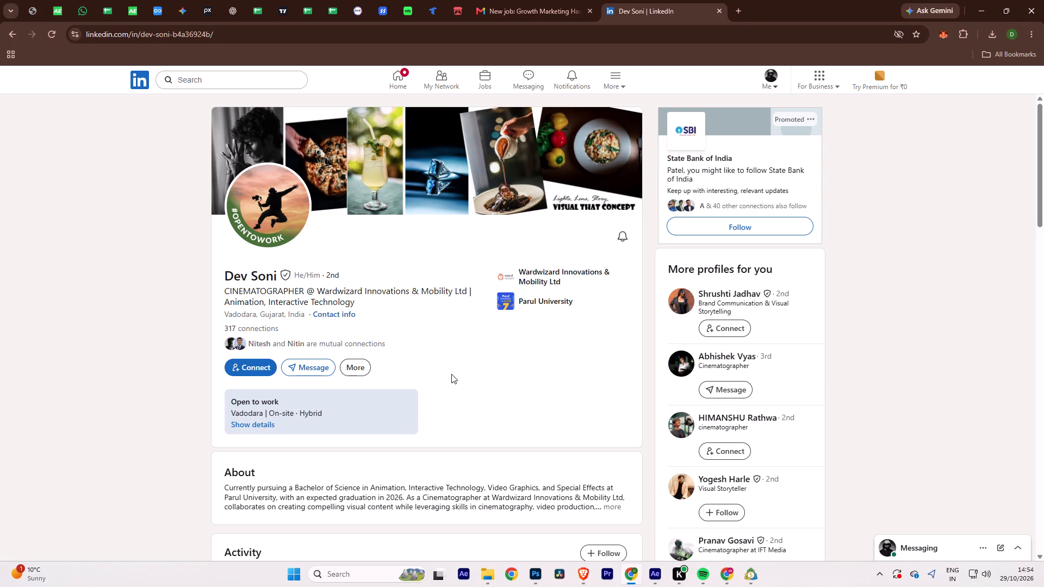
{"action": "scroll", "coordinate": [451, 371], "scroll_direction": "down", "scroll_amount": 8}
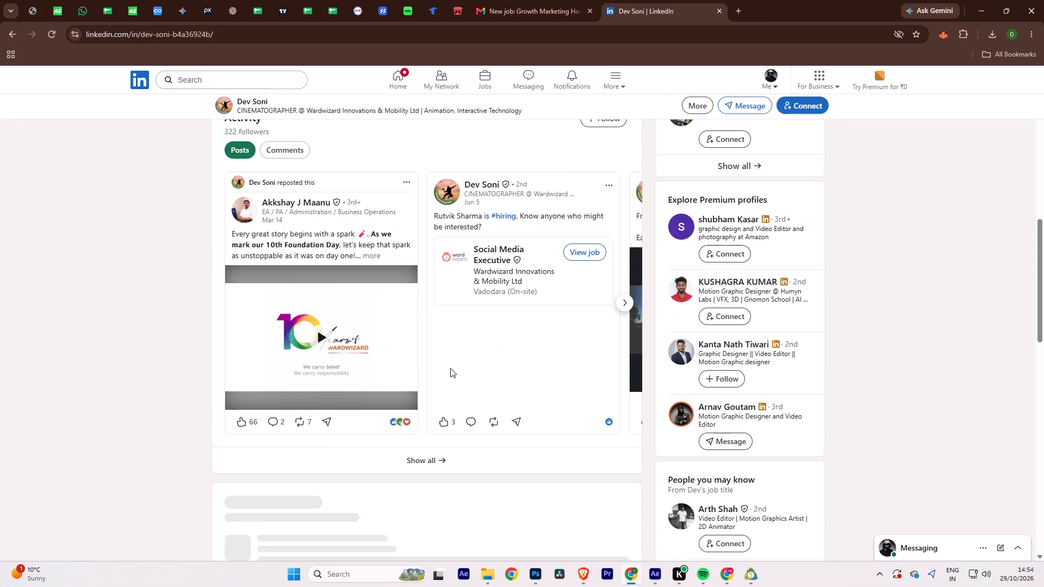
{"action": "scroll", "coordinate": [450, 366], "scroll_direction": "down", "scroll_amount": 6}
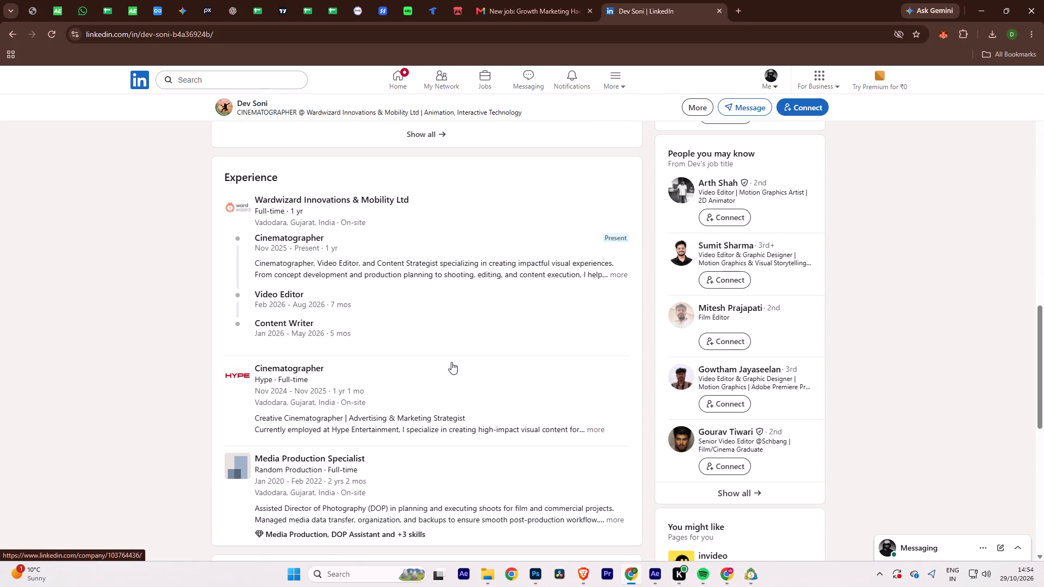
{"action": "scroll", "coordinate": [451, 362], "scroll_direction": "down", "scroll_amount": 3}
{"action": "scroll", "coordinate": [432, 344], "scroll_direction": "up", "scroll_amount": 2}
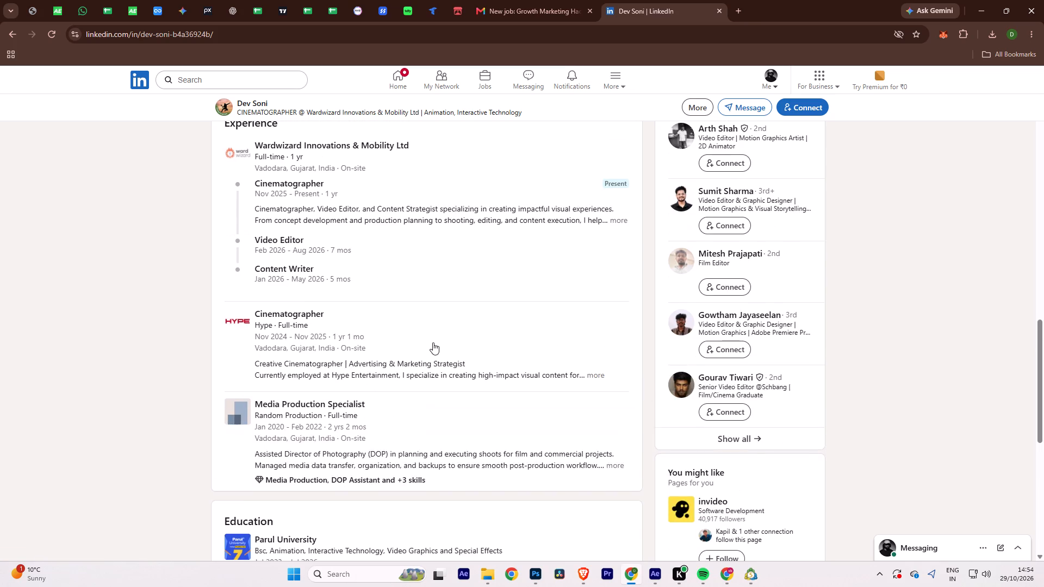
{"action": "scroll", "coordinate": [433, 342], "scroll_direction": "up", "scroll_amount": 2}
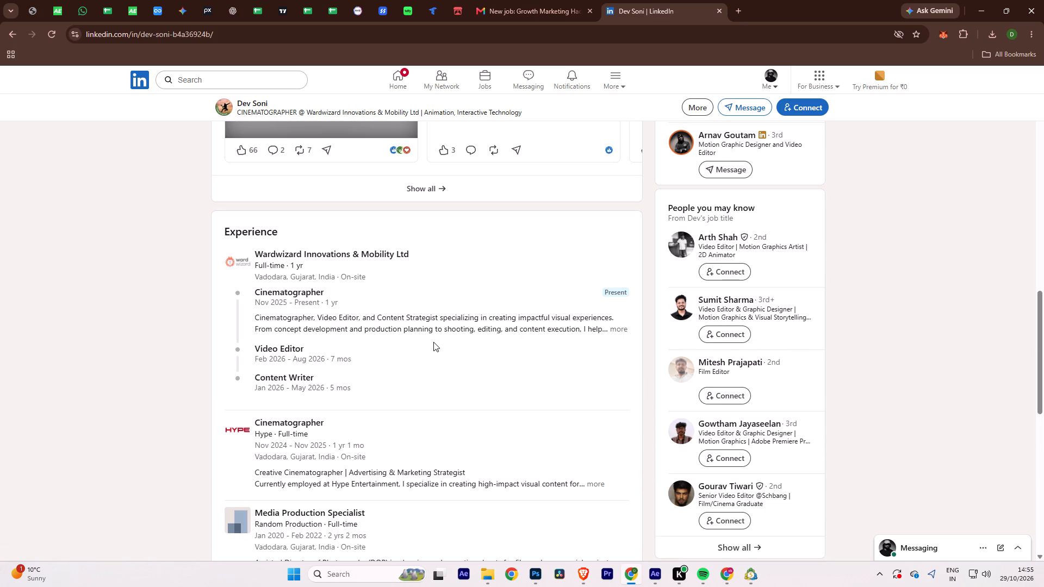